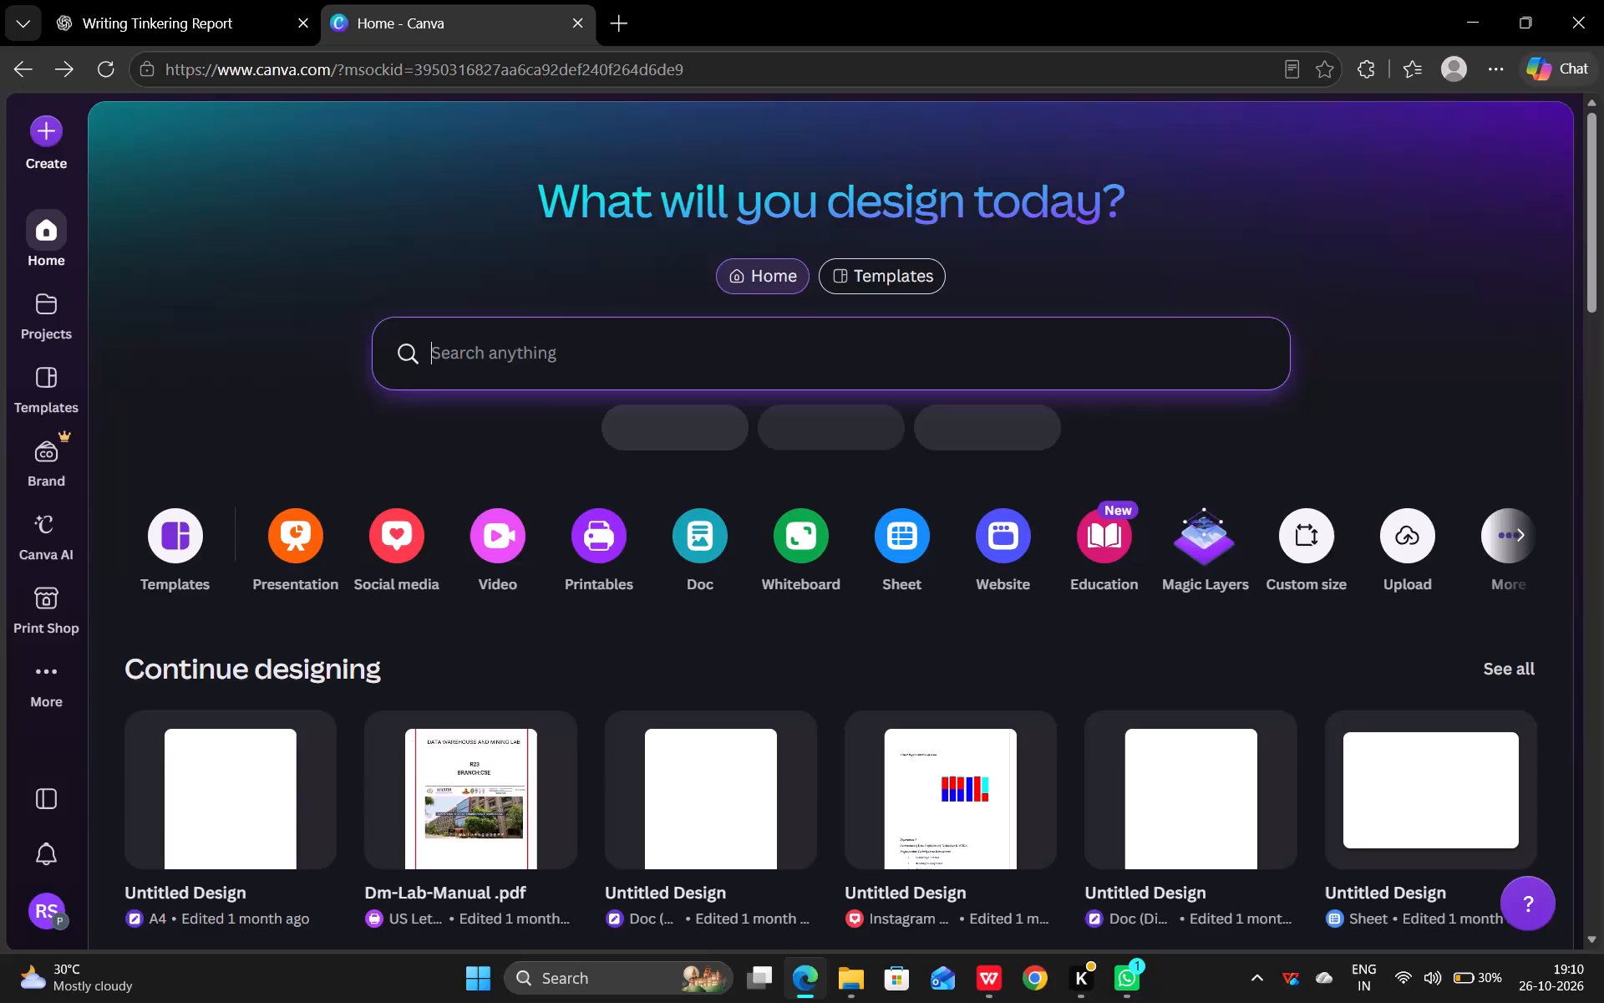
Create a new design in the Poster (A2, Portrait) format, searching the design types for "post".
click(544, 339)
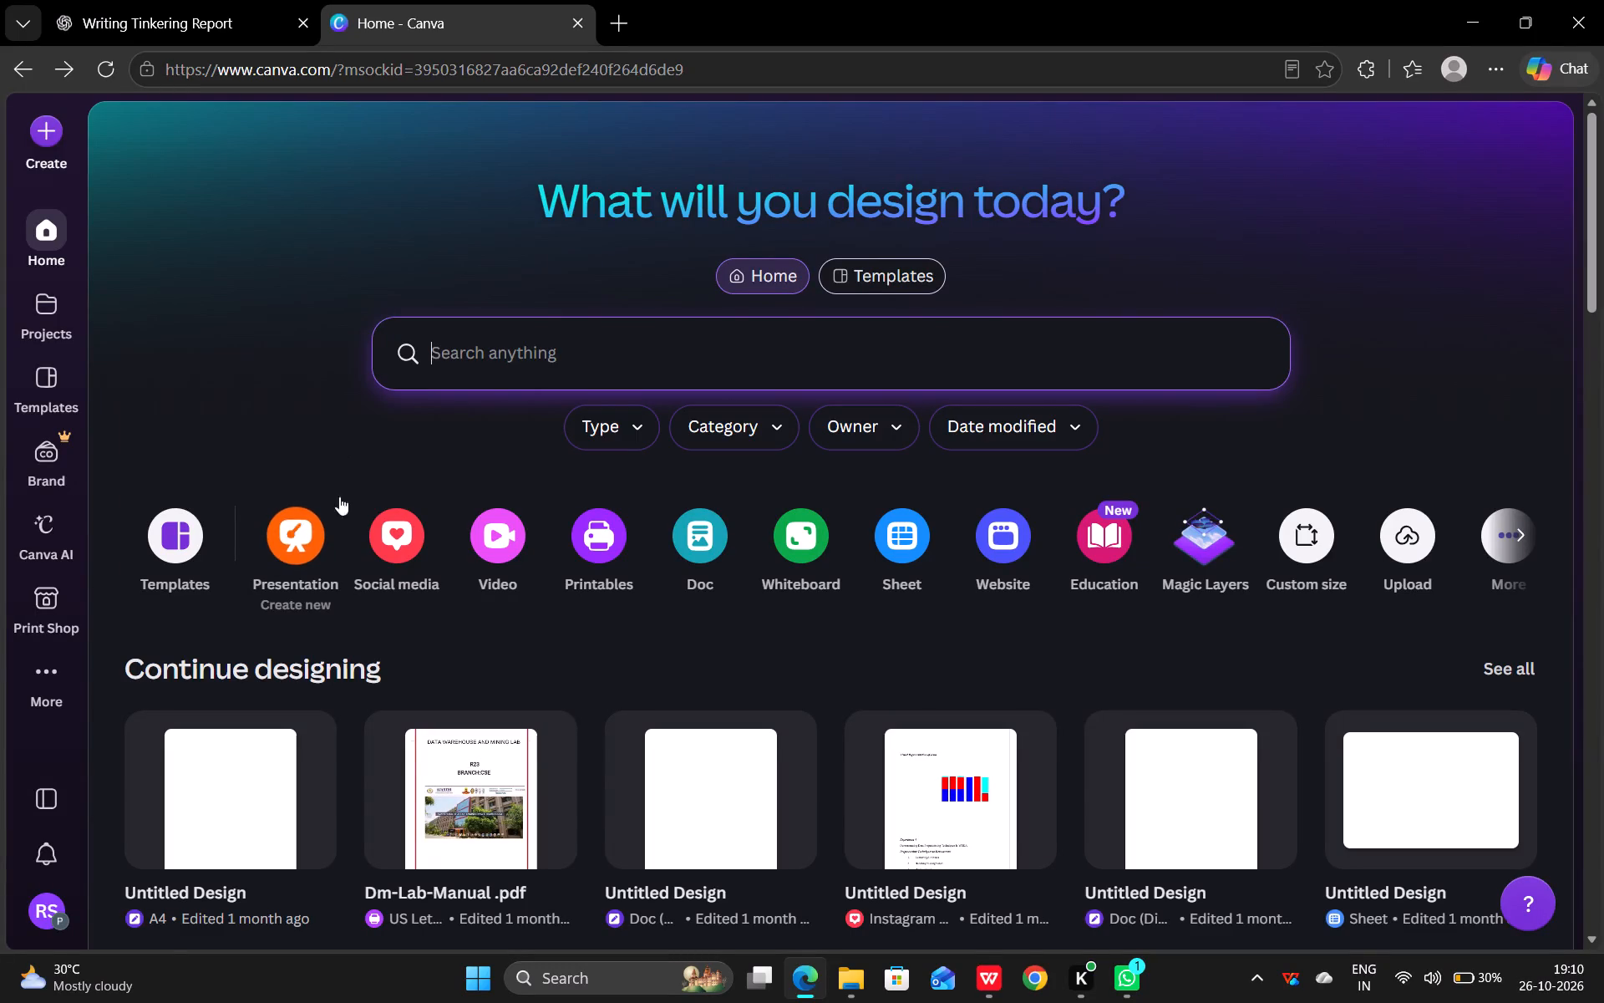
click(55, 136)
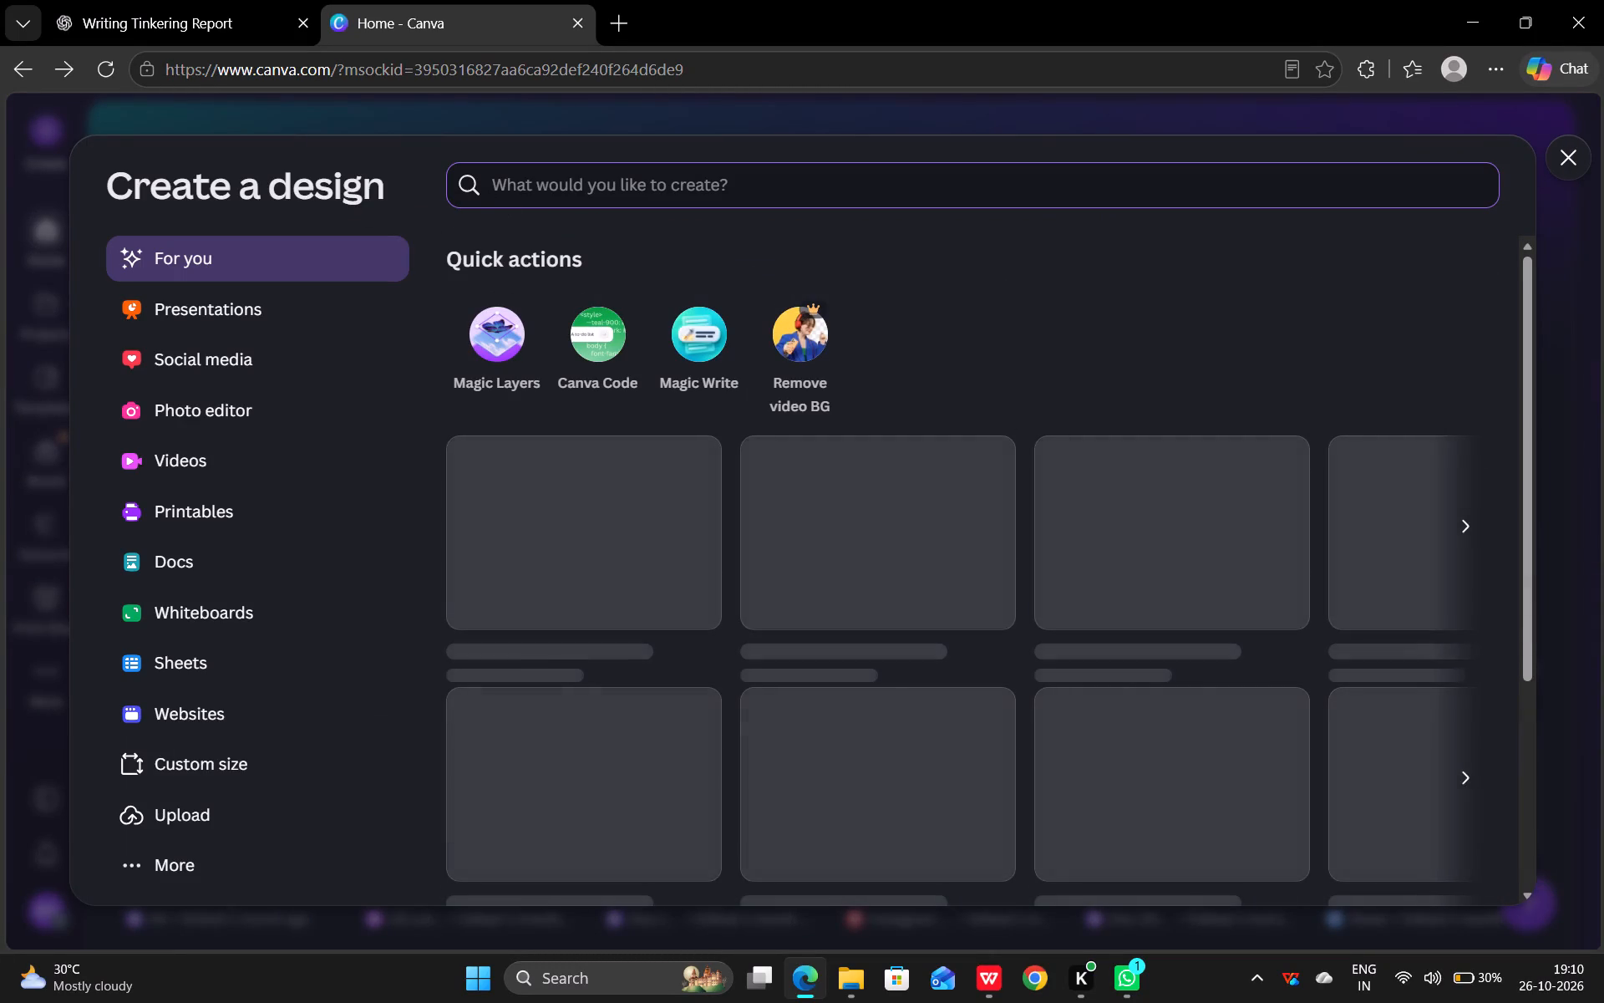
click(566, 181)
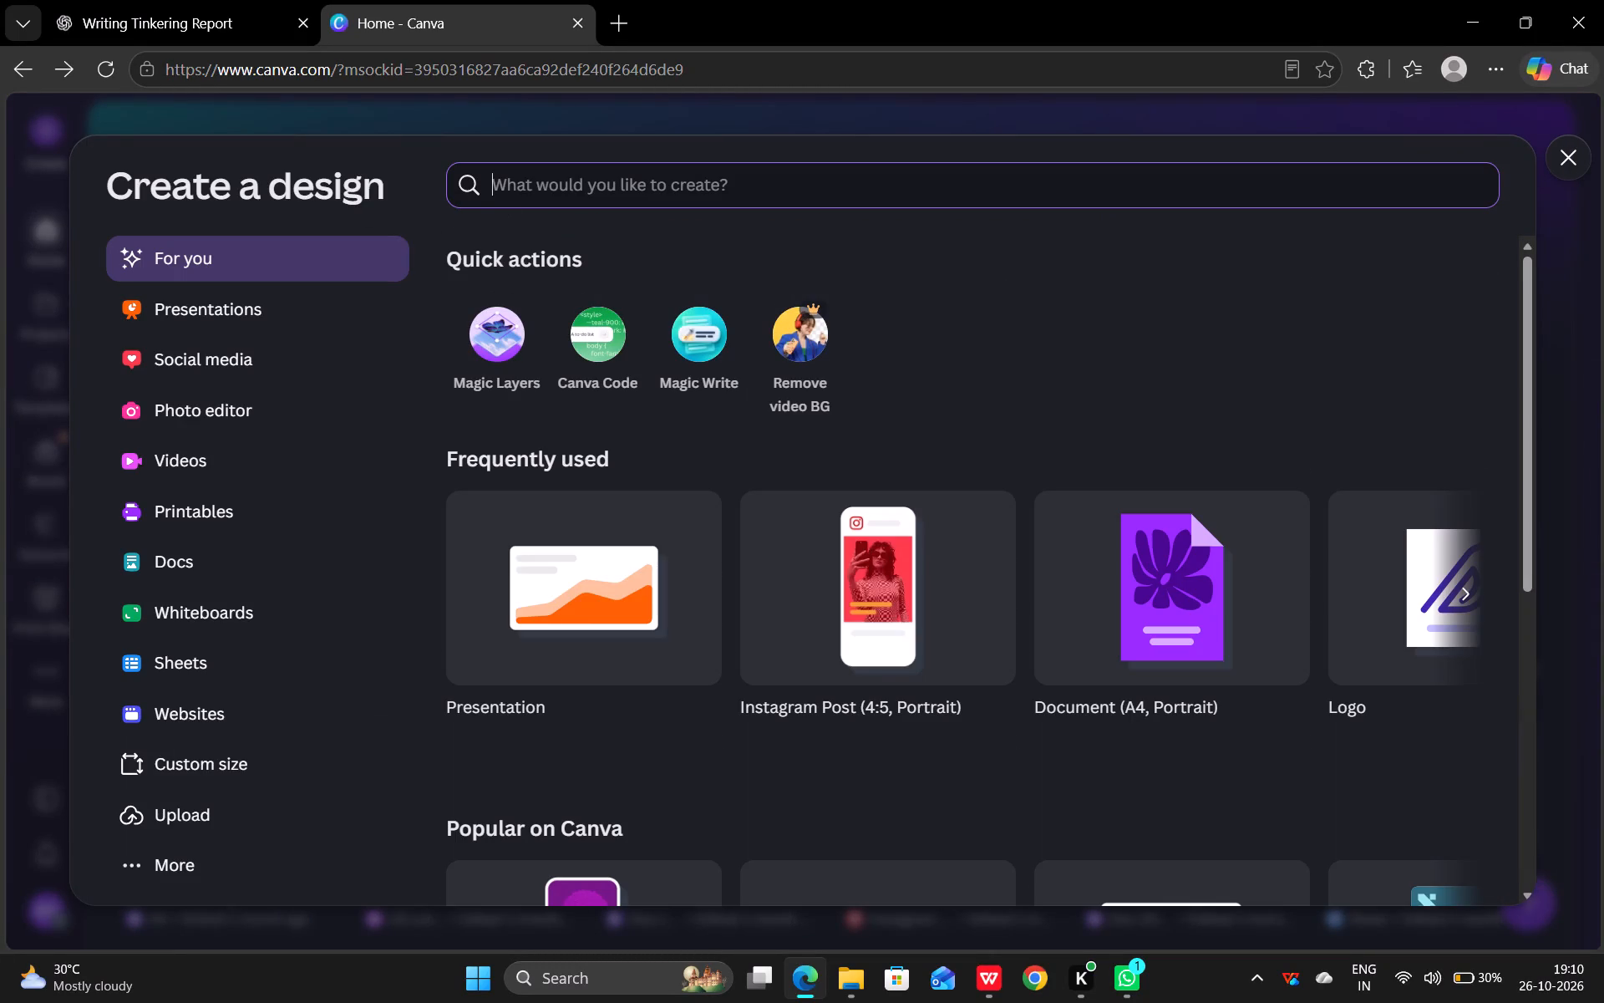
text(oo)
key(BackSpace)
key(BackSpace)
text(post)
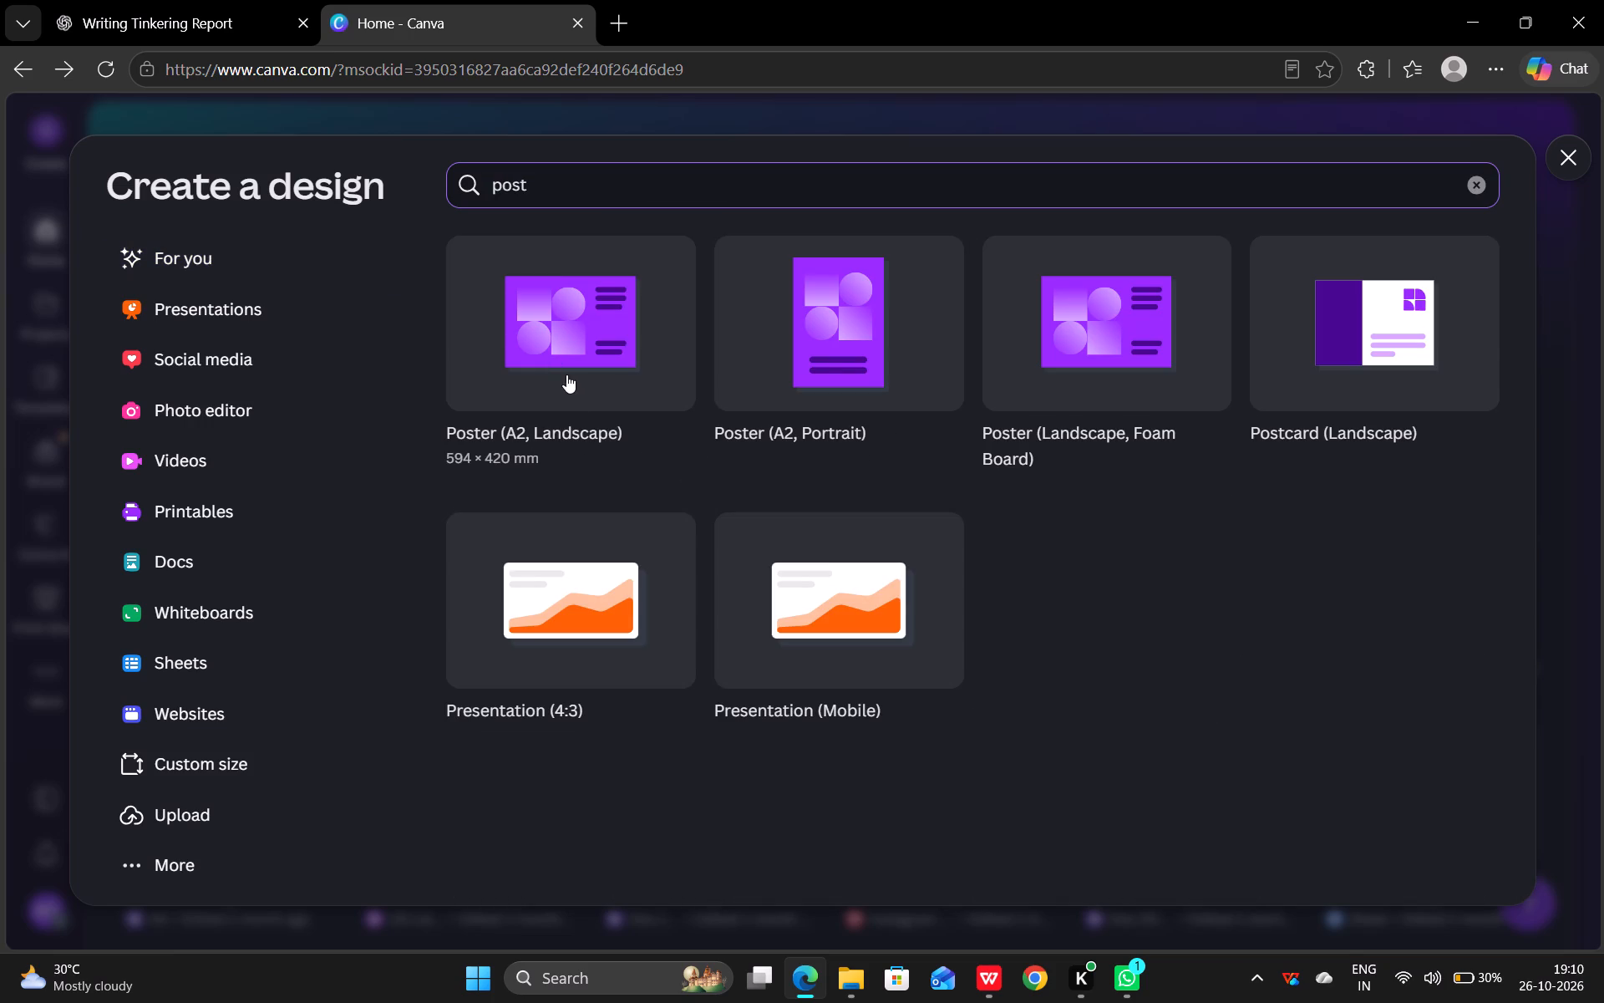
click(777, 323)
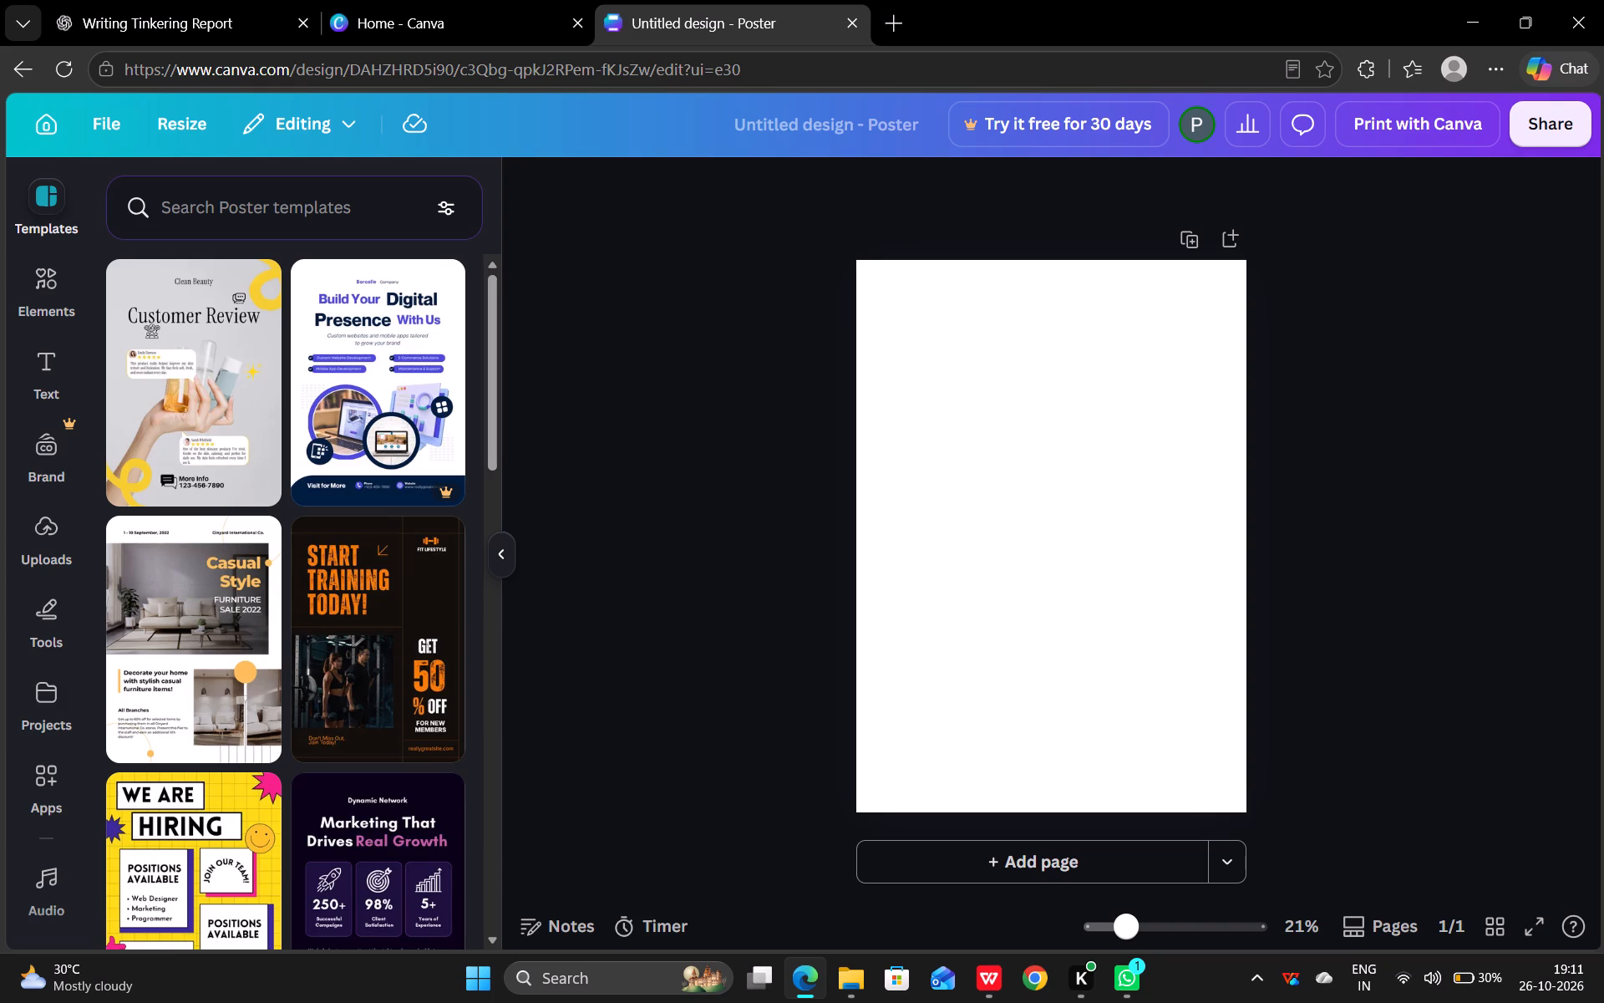
Add the rectangle with a wavy bottom edge from the recently used shapes to the blank poster.
click(48, 282)
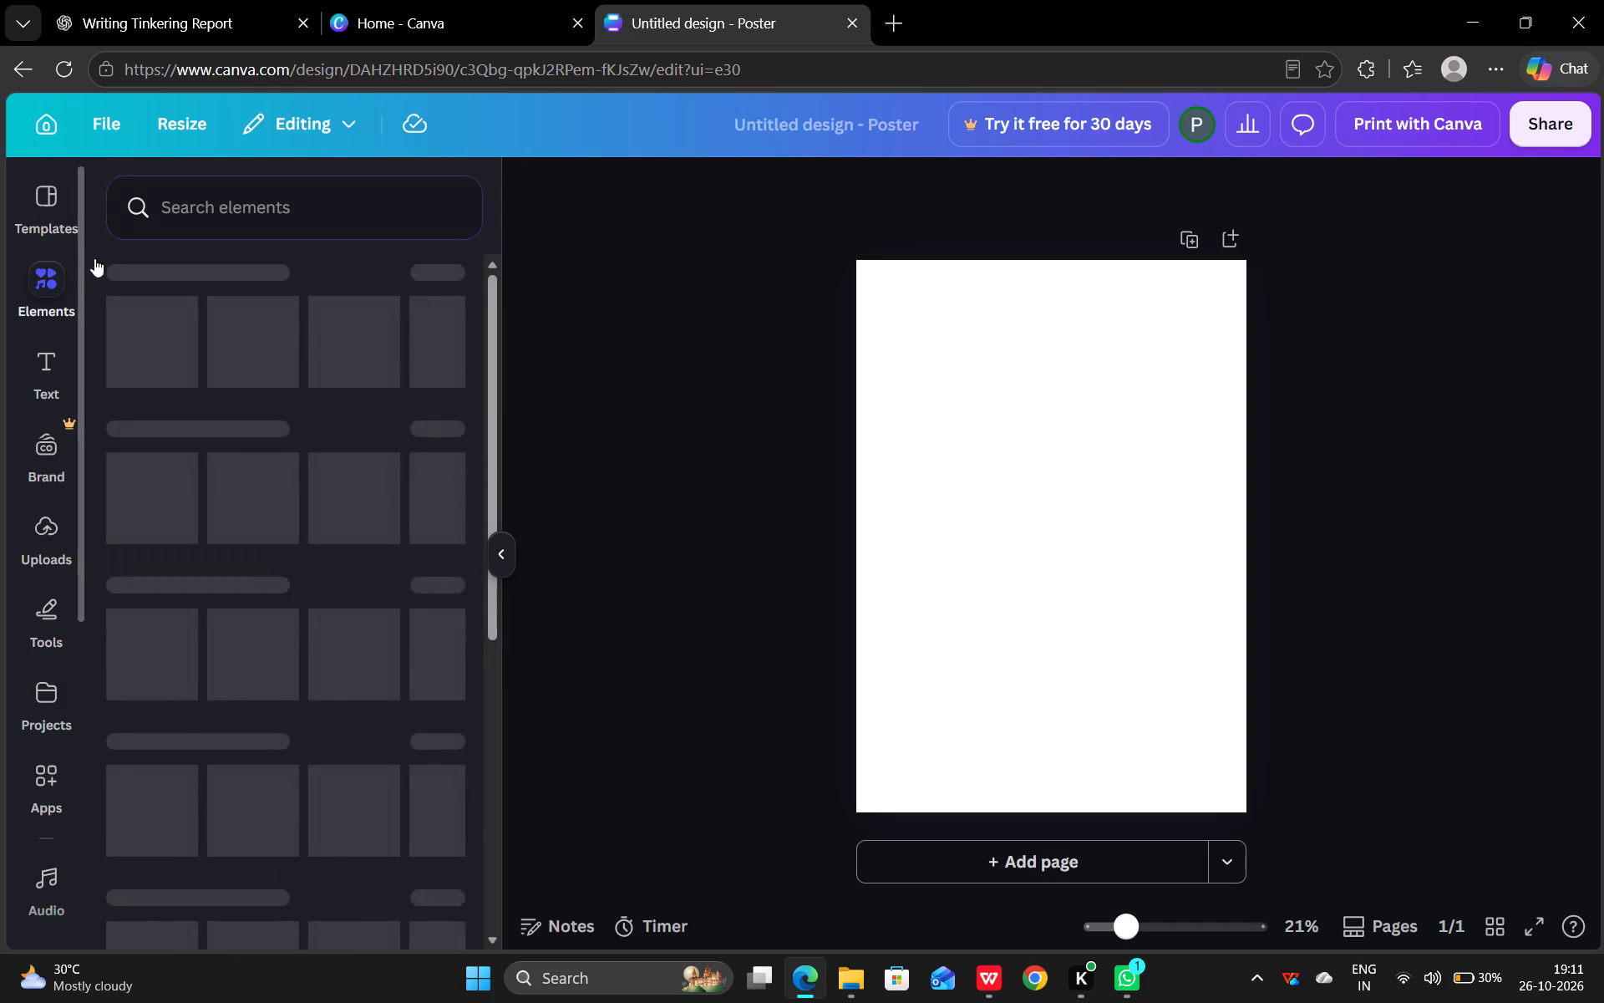
click(152, 525)
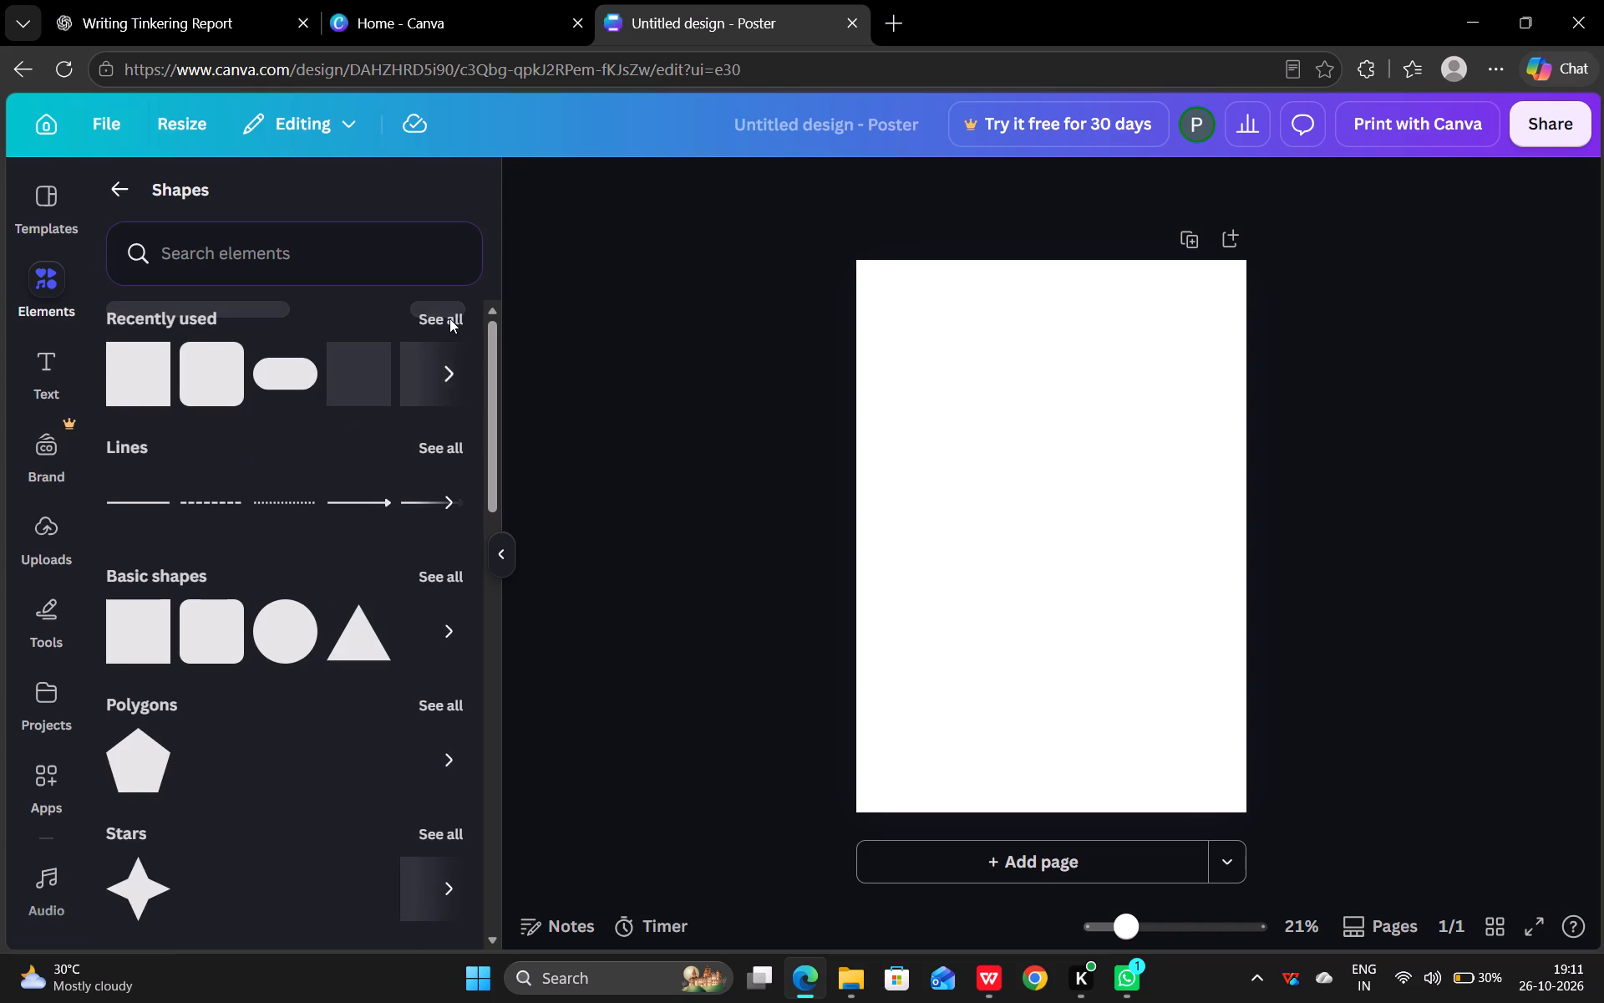
click(449, 318)
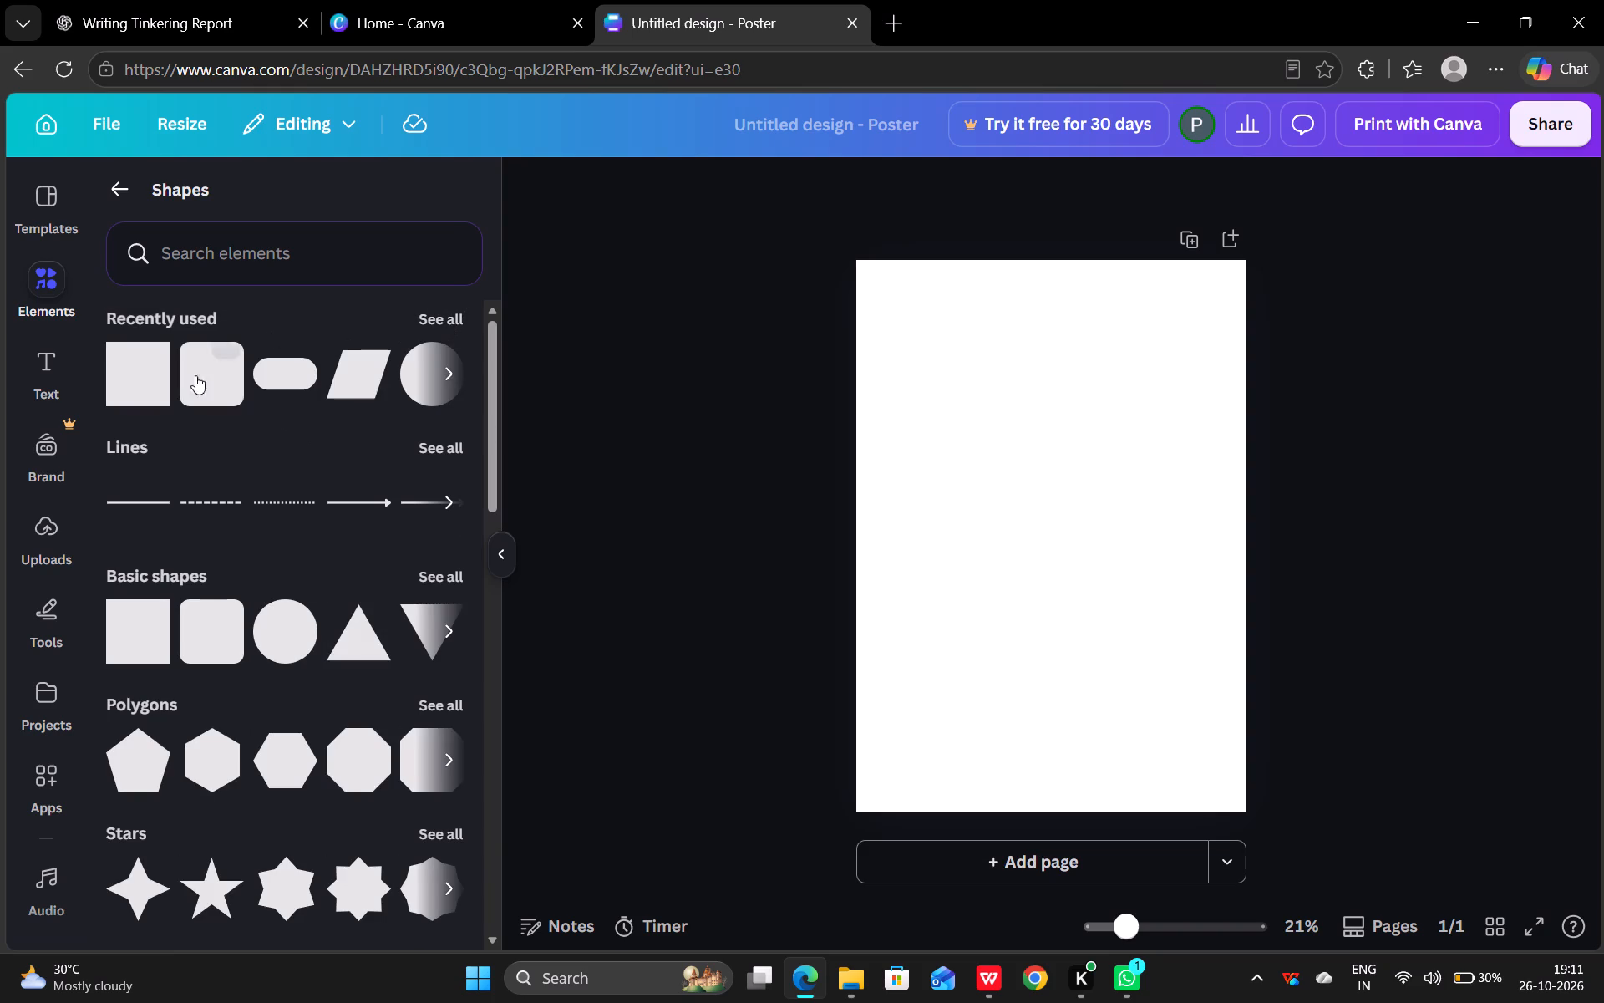
click(439, 318)
scroll(348, 586, down, 1)
click(421, 525)
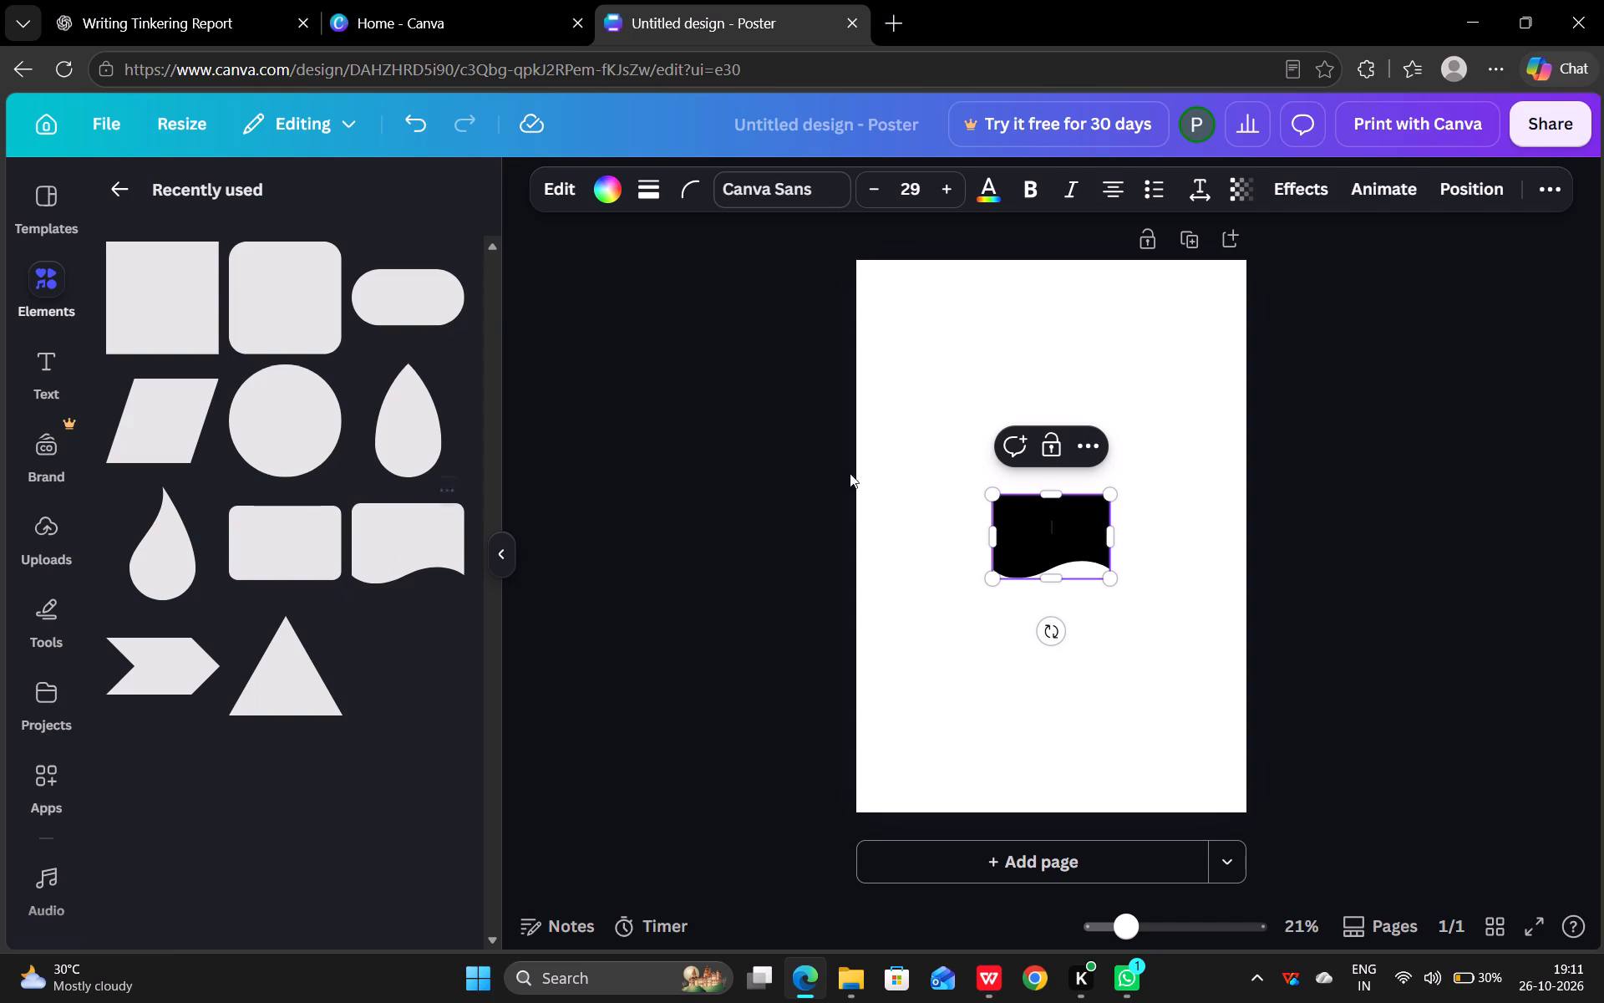
Move the wavy shape to the page's top and enlarge it past both side edges as a full-width header.
drag(1022, 521, 972, 435)
click(1058, 670)
drag(1040, 533, 933, 338)
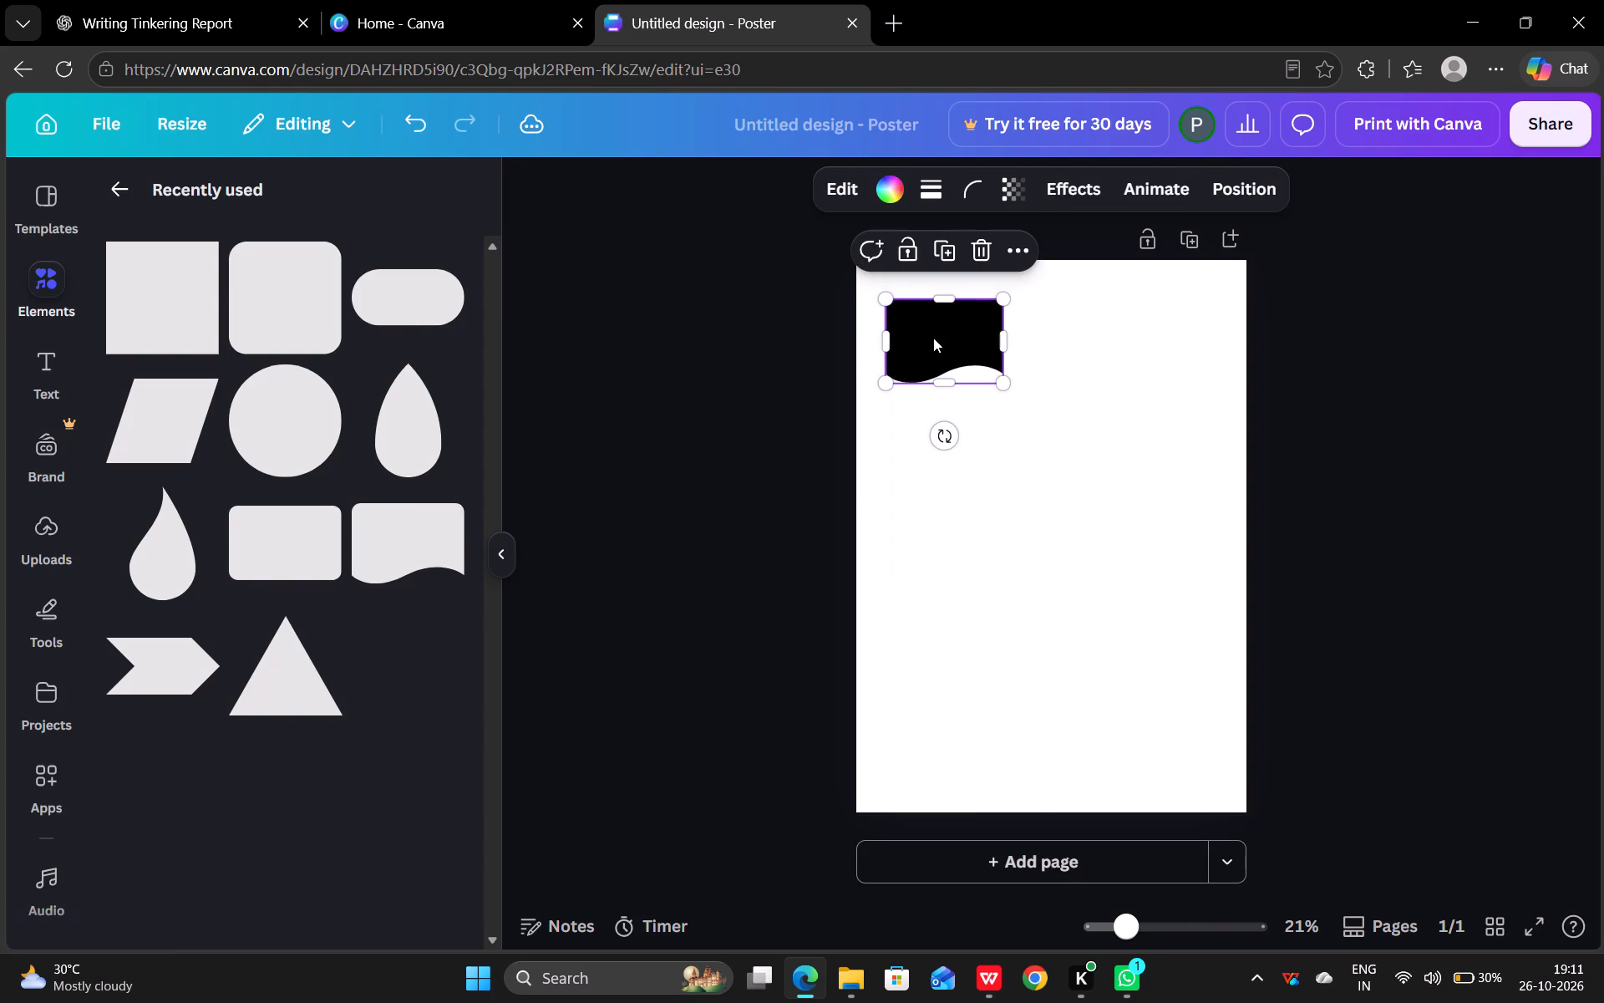
drag(1003, 384, 1282, 389)
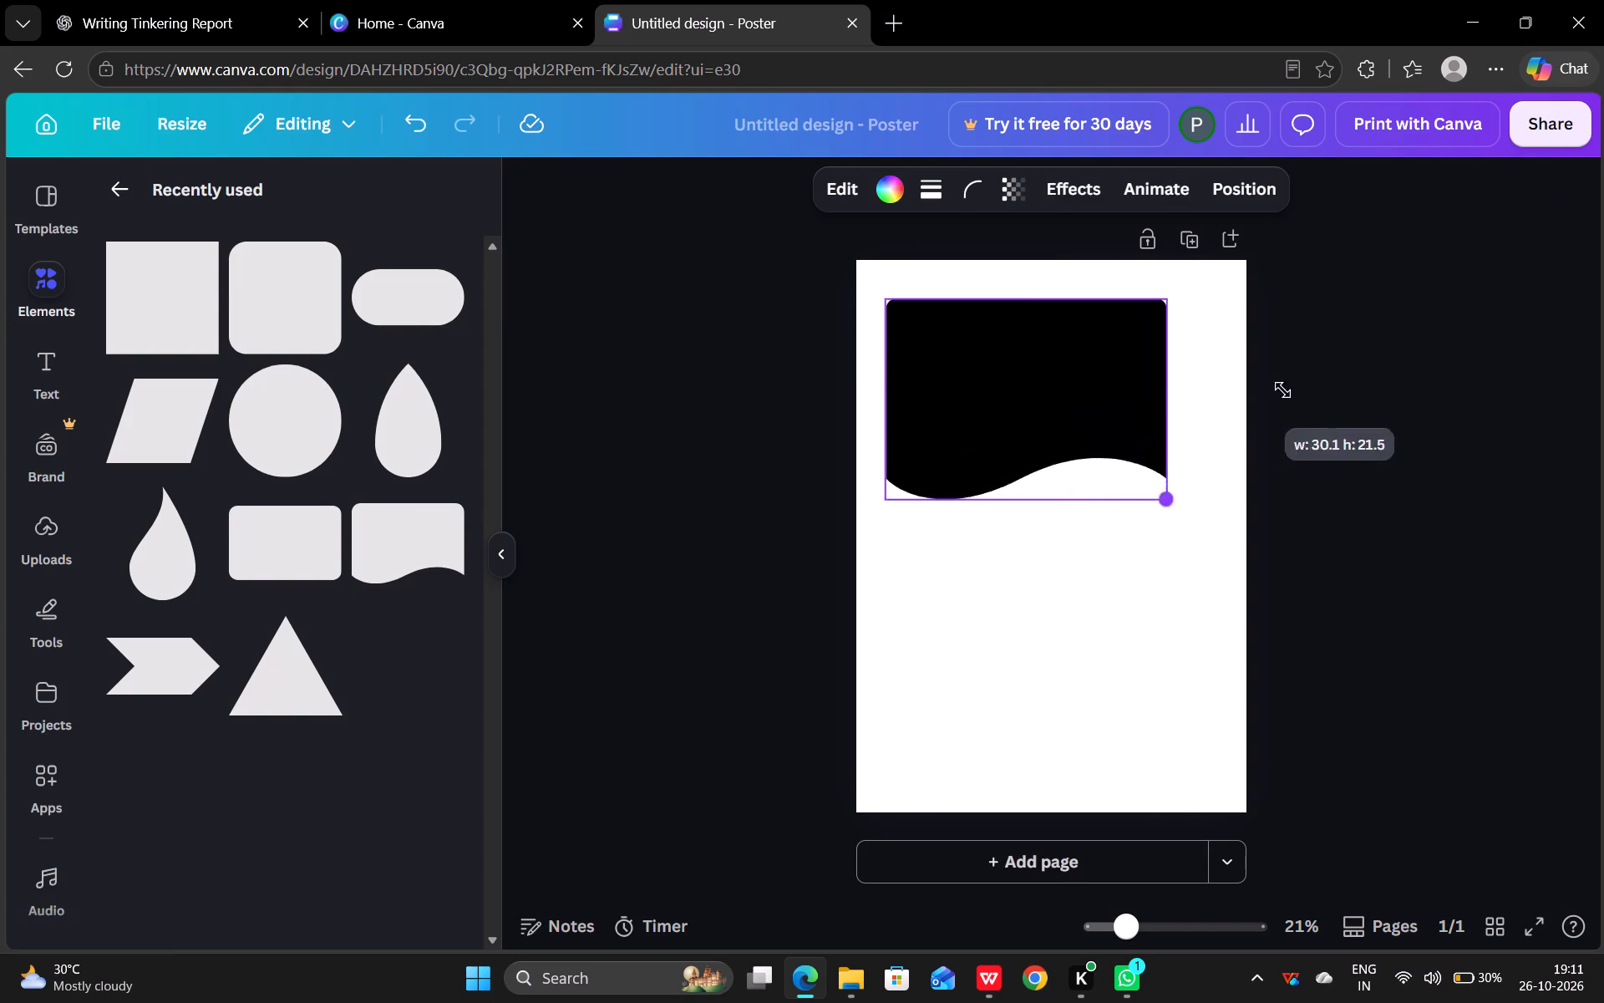
drag(1282, 389, 1343, 403)
drag(1031, 350, 978, 300)
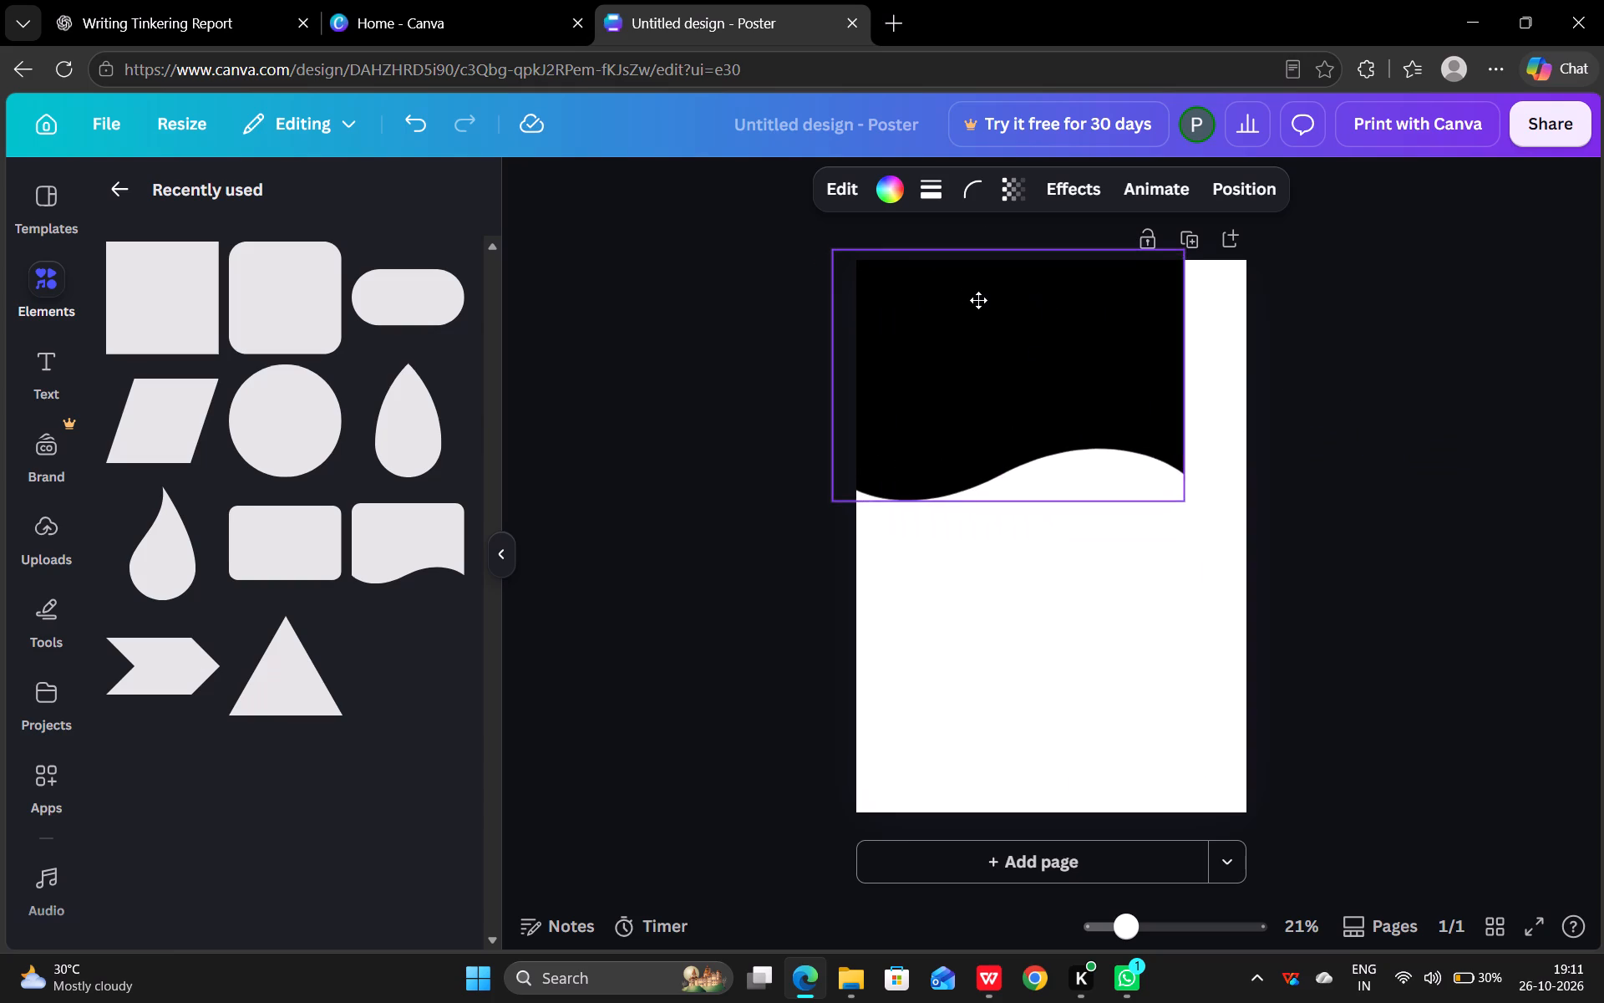
drag(978, 300, 985, 286)
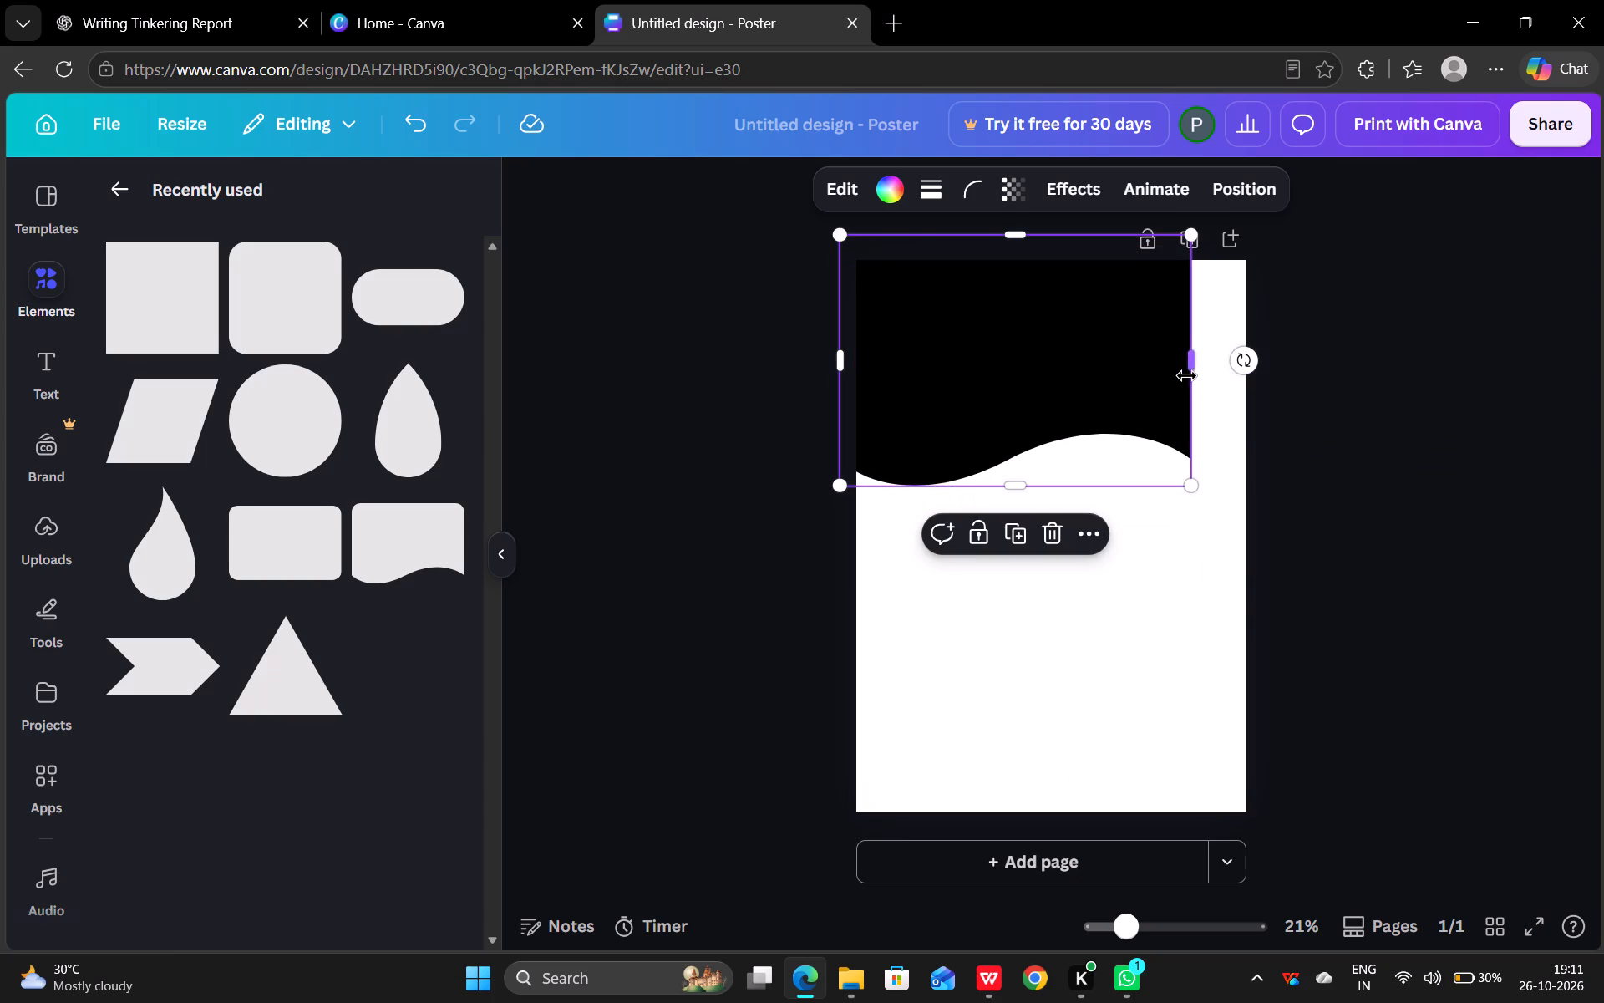
drag(1189, 371, 1307, 340)
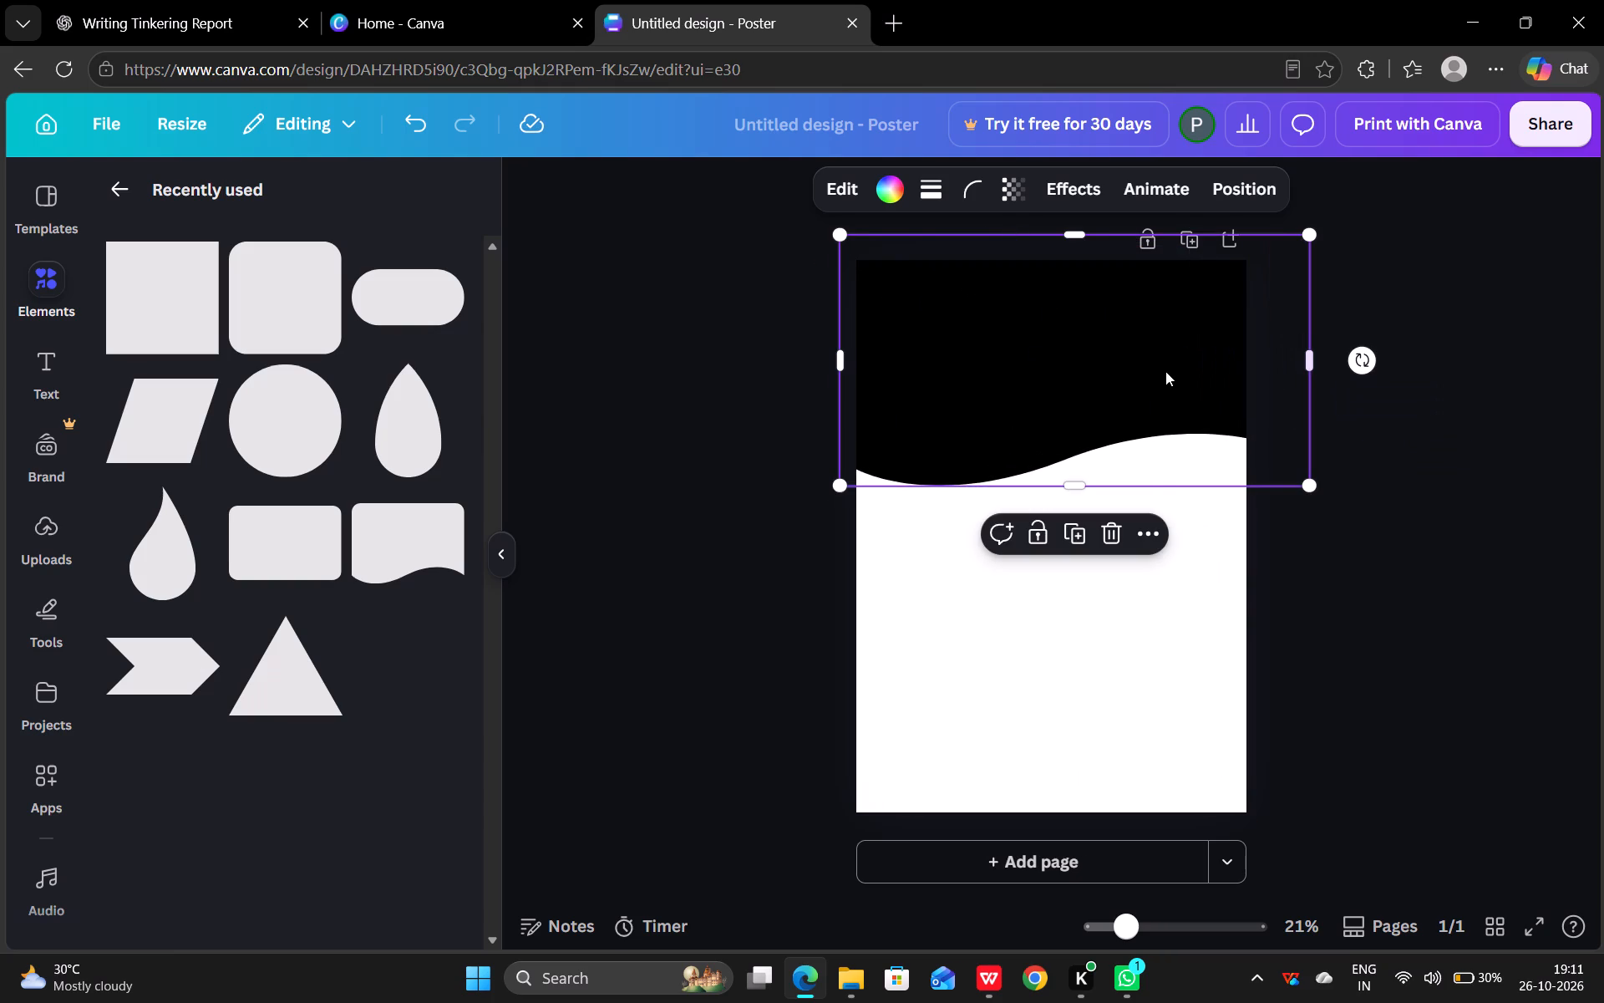
drag(1129, 393, 1121, 367)
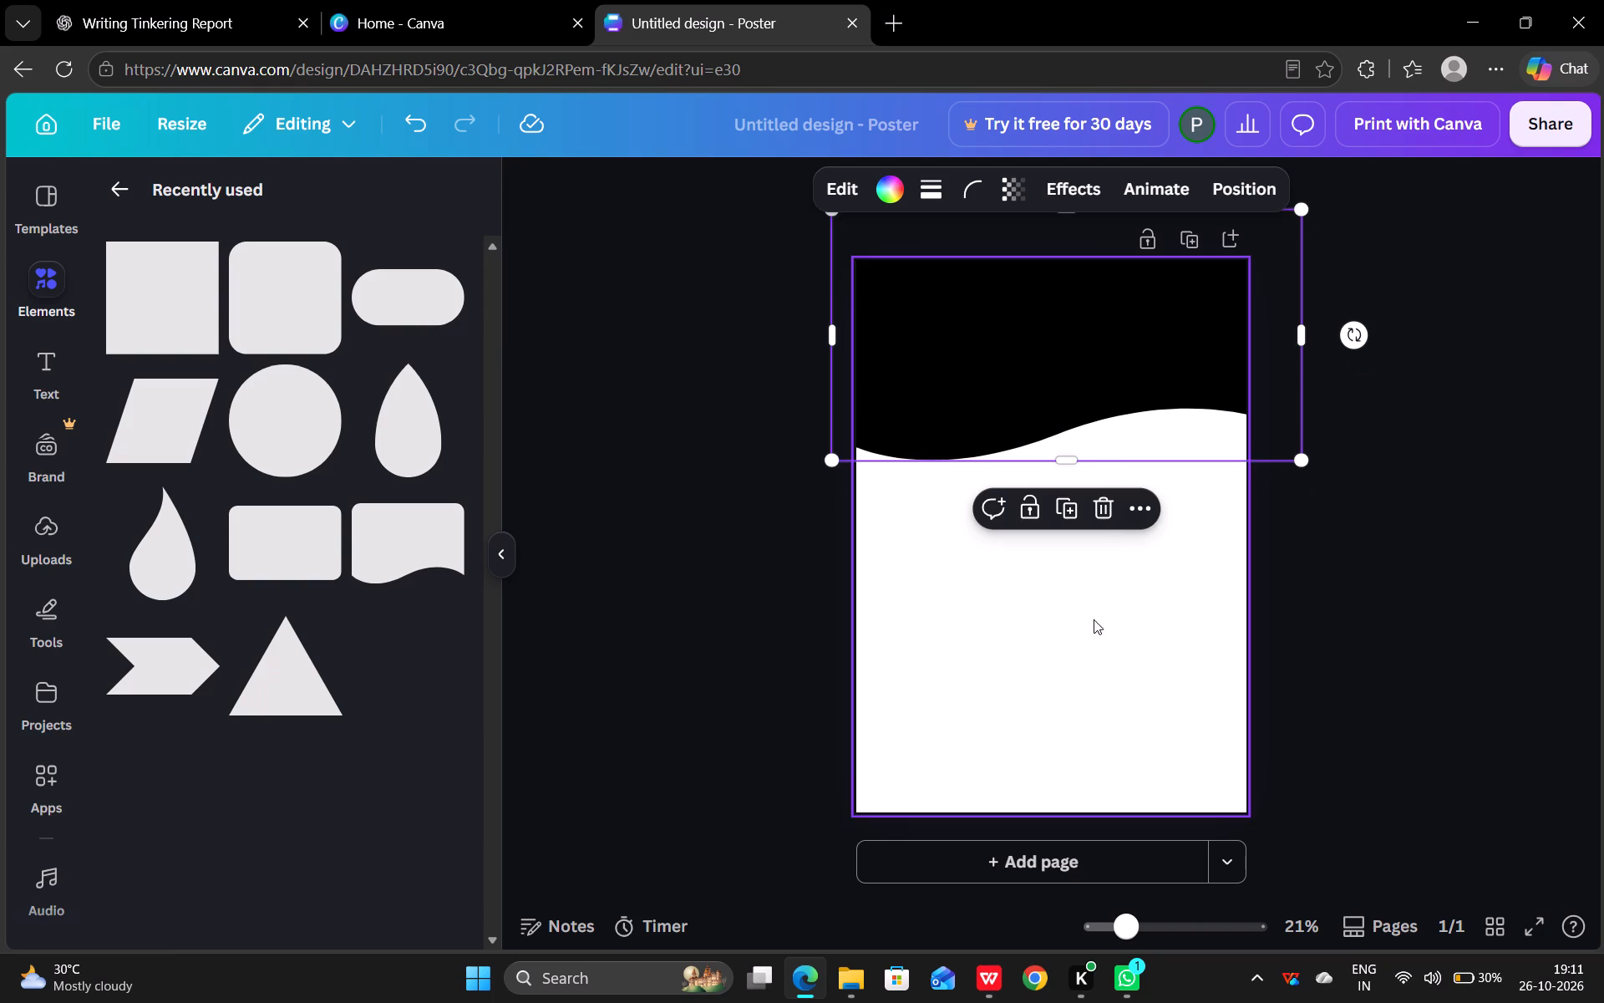
click(1066, 690)
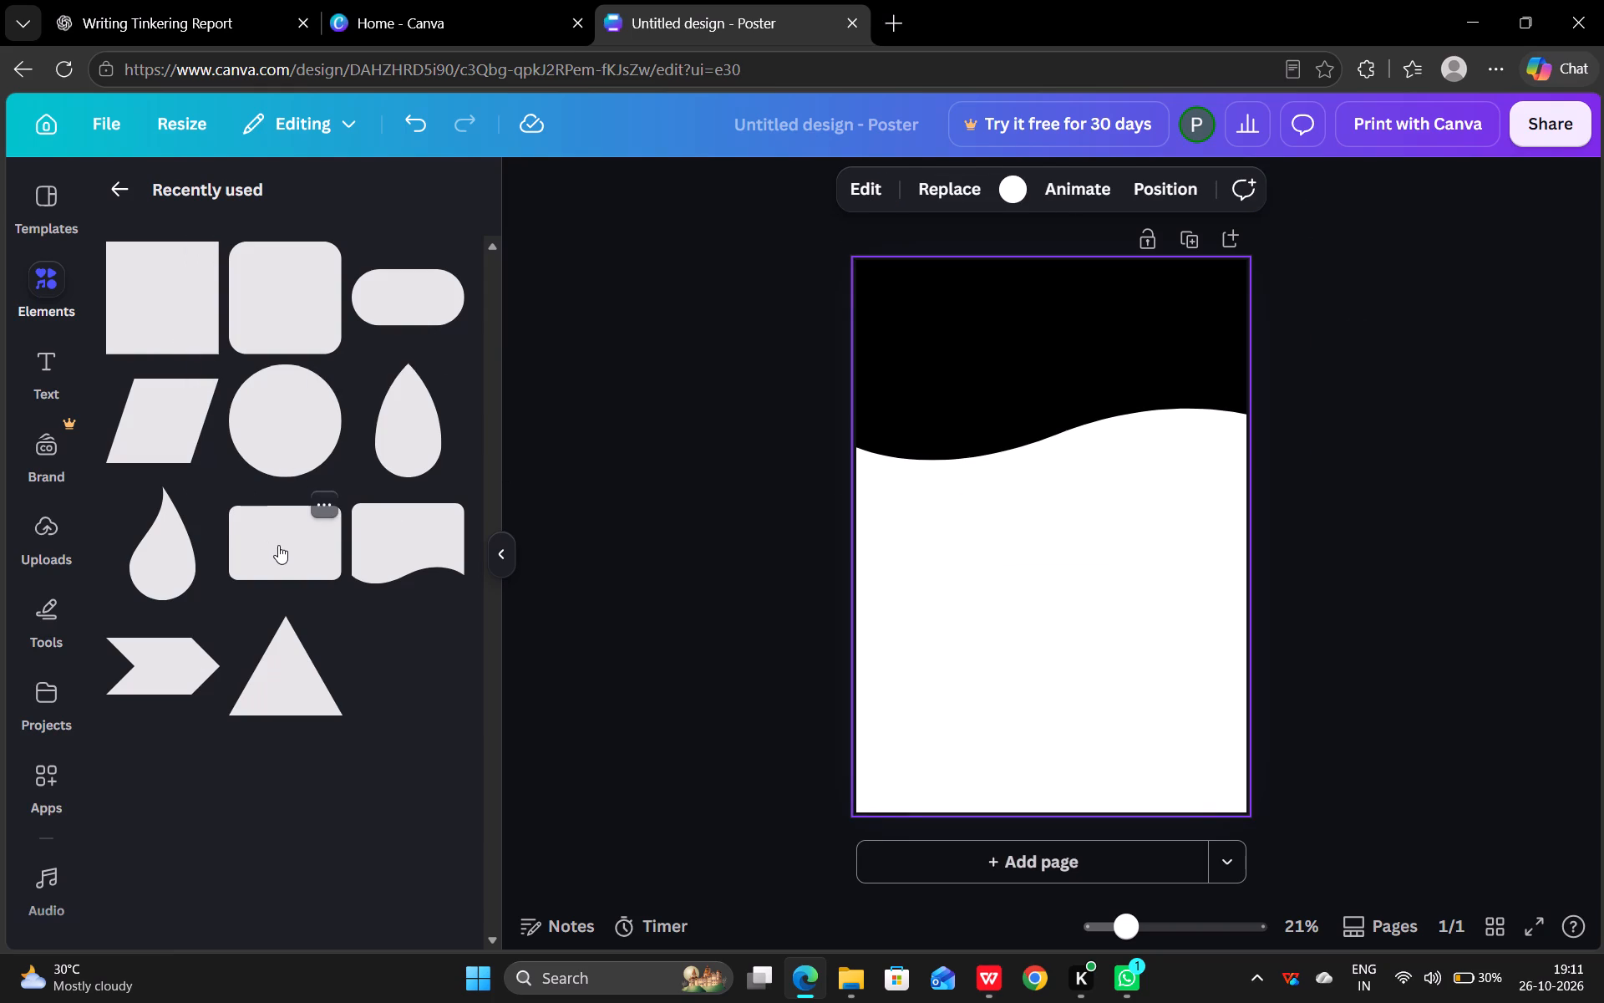
Add a wide rounded rectangle, move it to the page's lower left edge and enlarge it beyond the page width.
click(262, 561)
drag(1063, 531, 1014, 693)
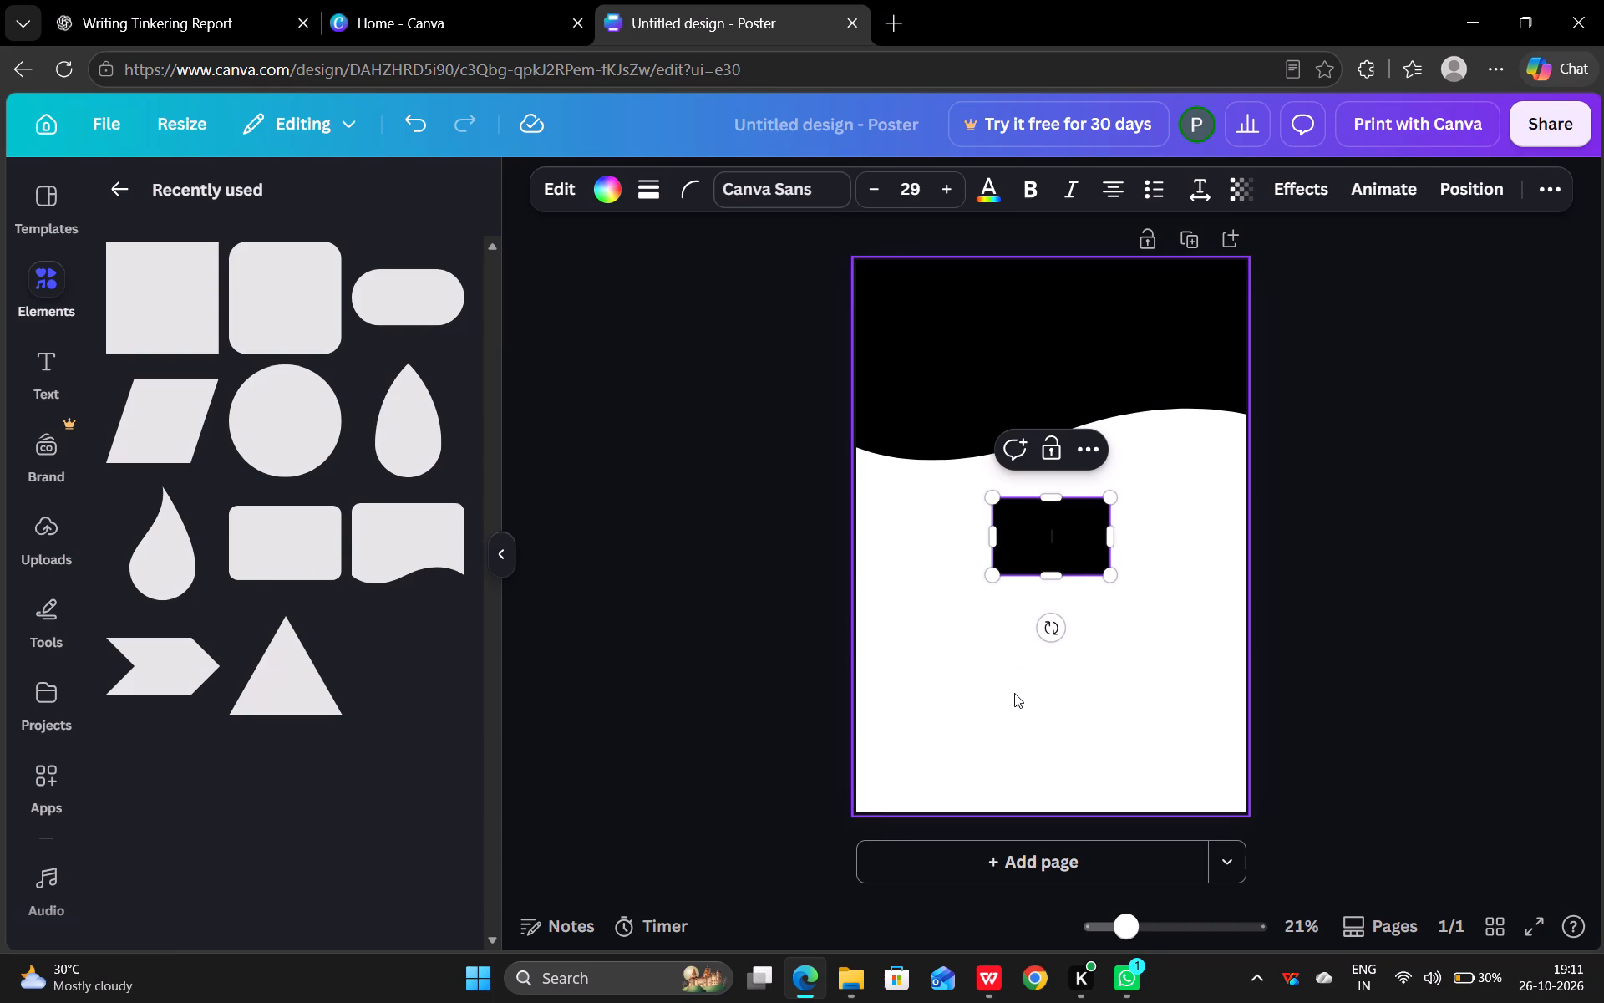
click(1014, 693)
drag(1043, 537, 906, 688)
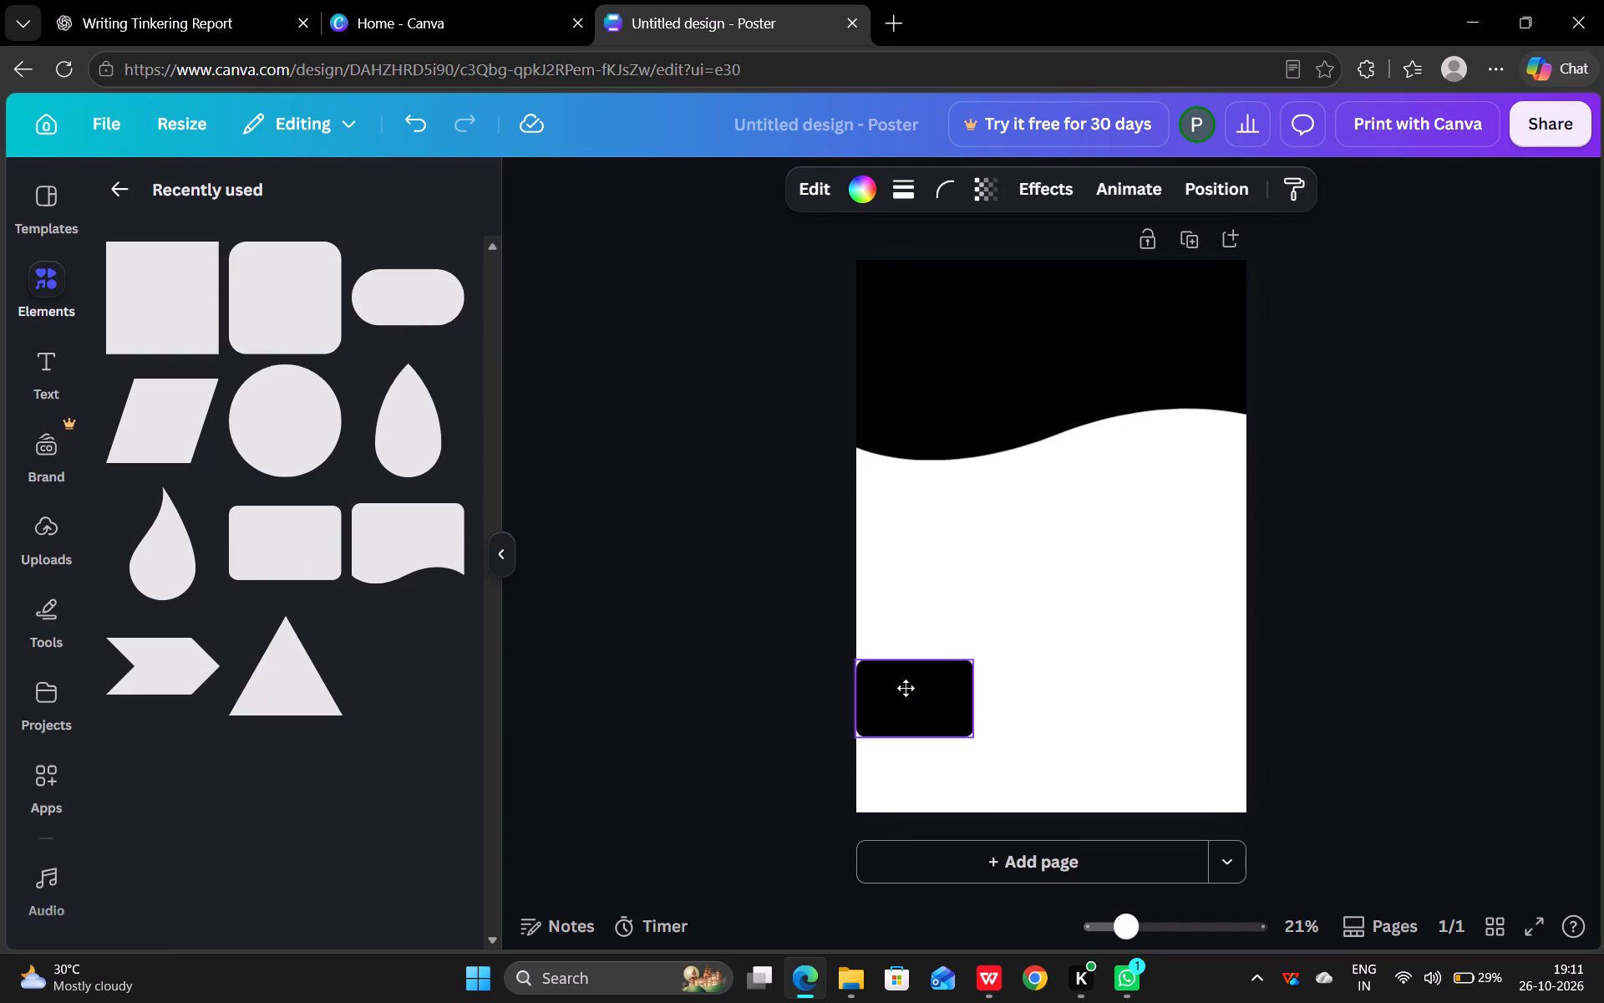
drag(906, 688, 892, 683)
drag(946, 727, 1175, 721)
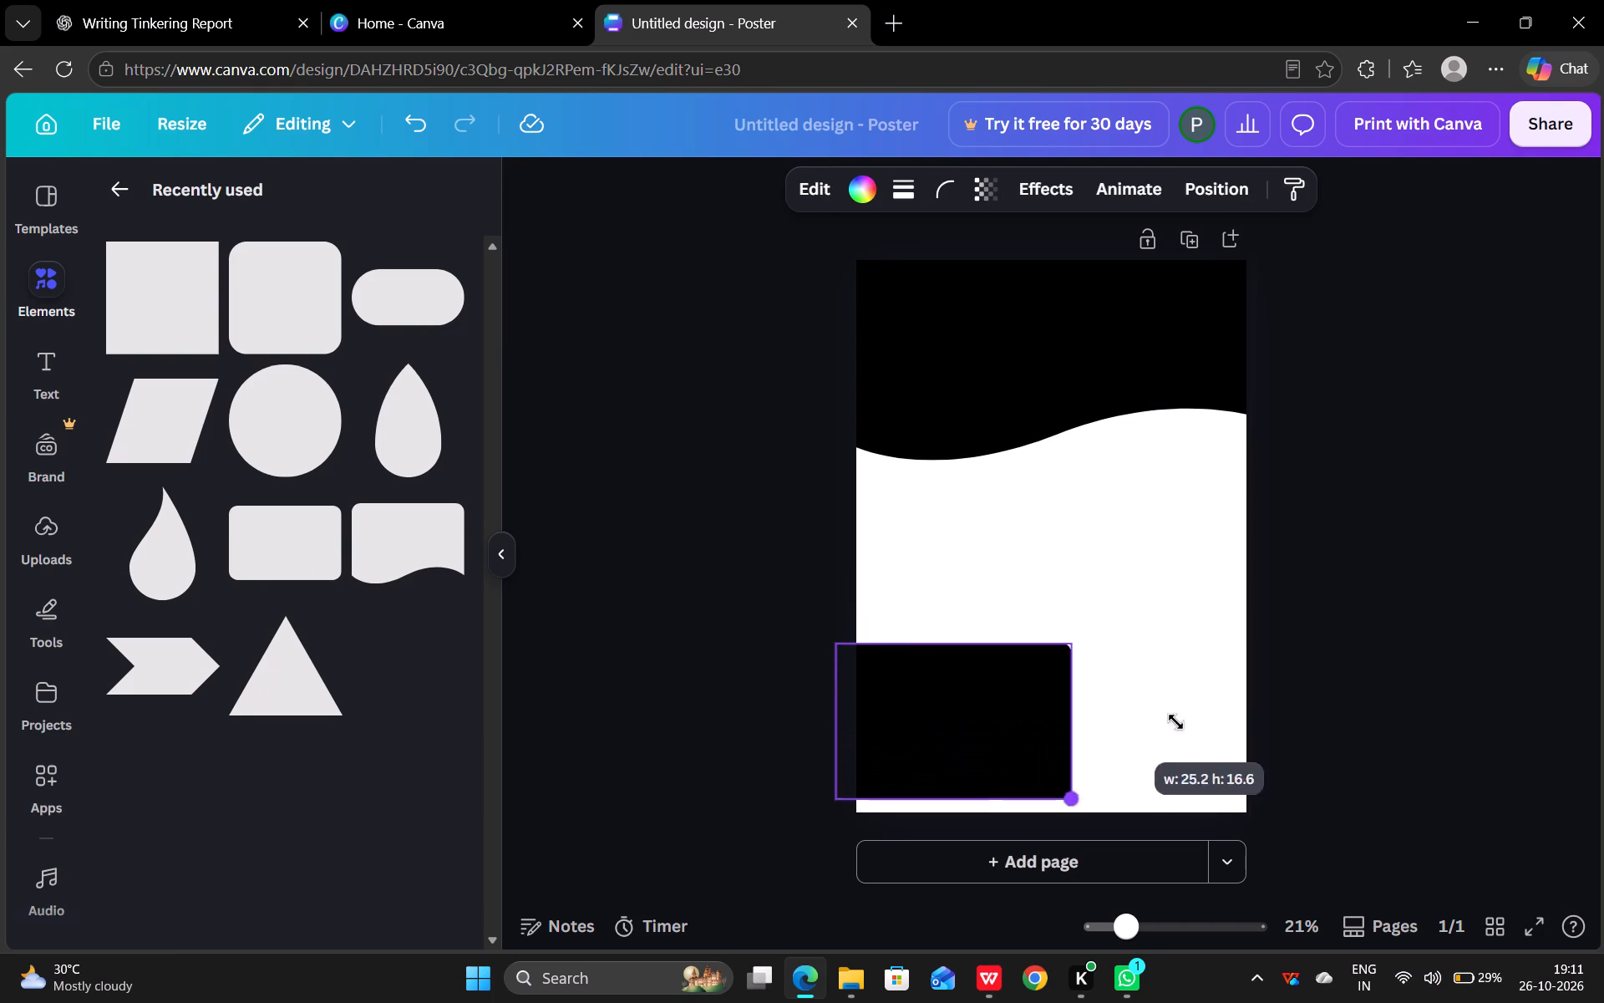
drag(1175, 721, 1434, 705)
Shorten the enlarged rectangle and place it as a full-width footer band along the page's bottom edge.
click(1147, 718)
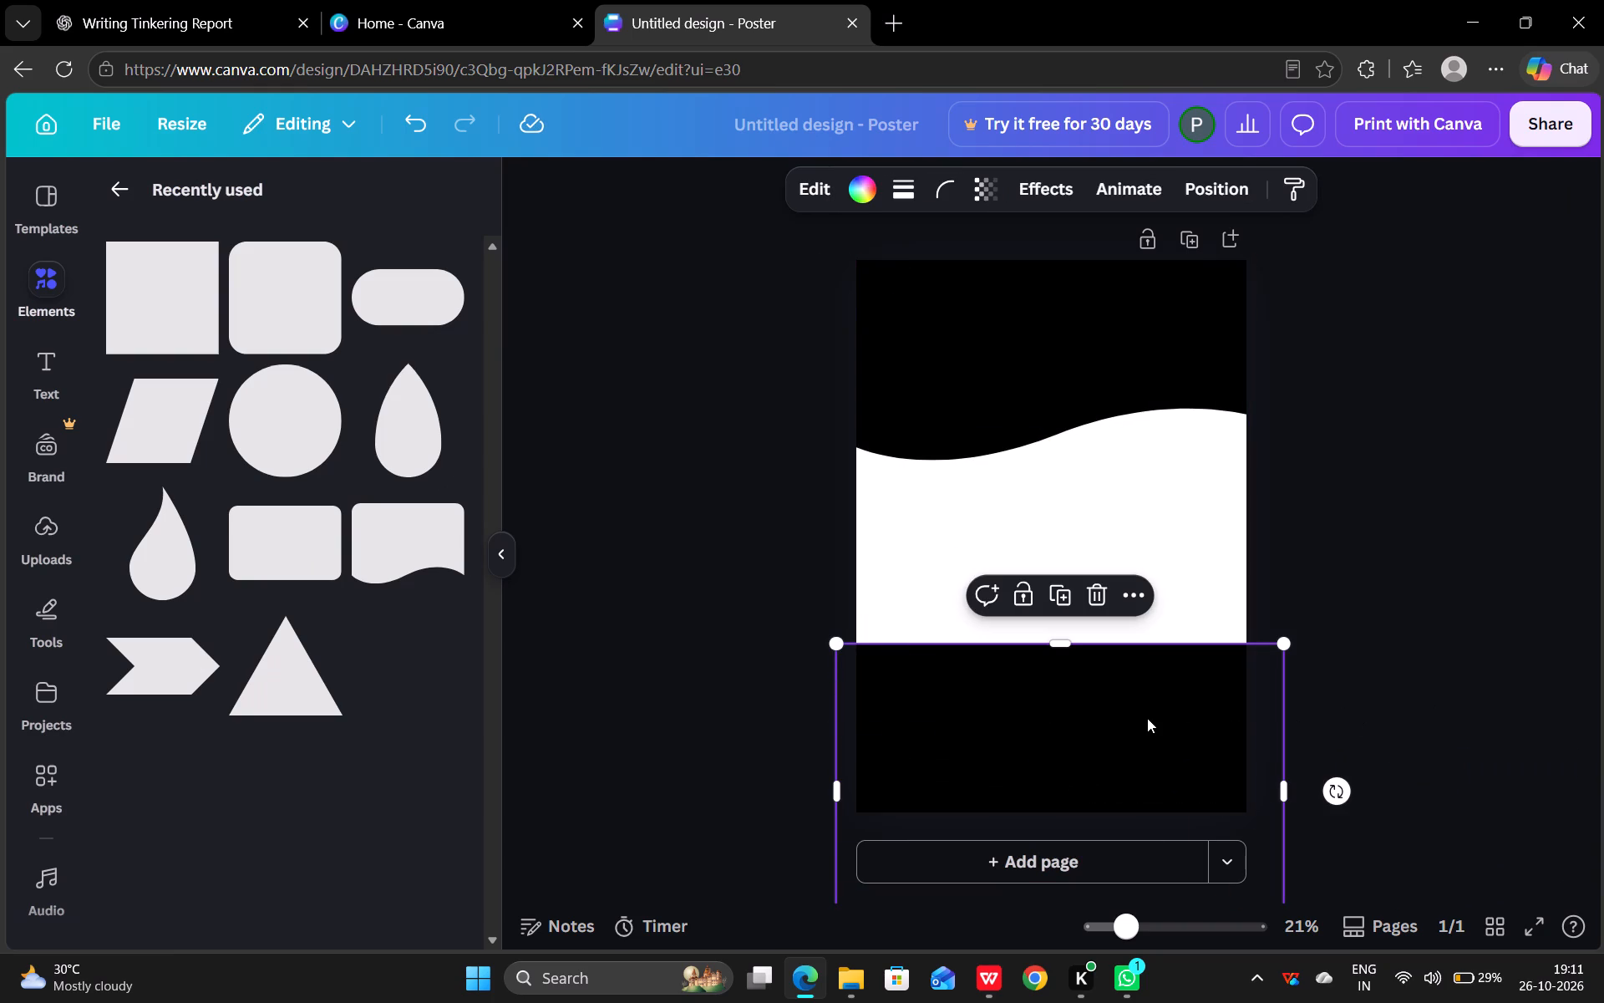
drag(1149, 739, 1137, 606)
drag(1061, 803, 1069, 624)
drag(1072, 558, 1081, 756)
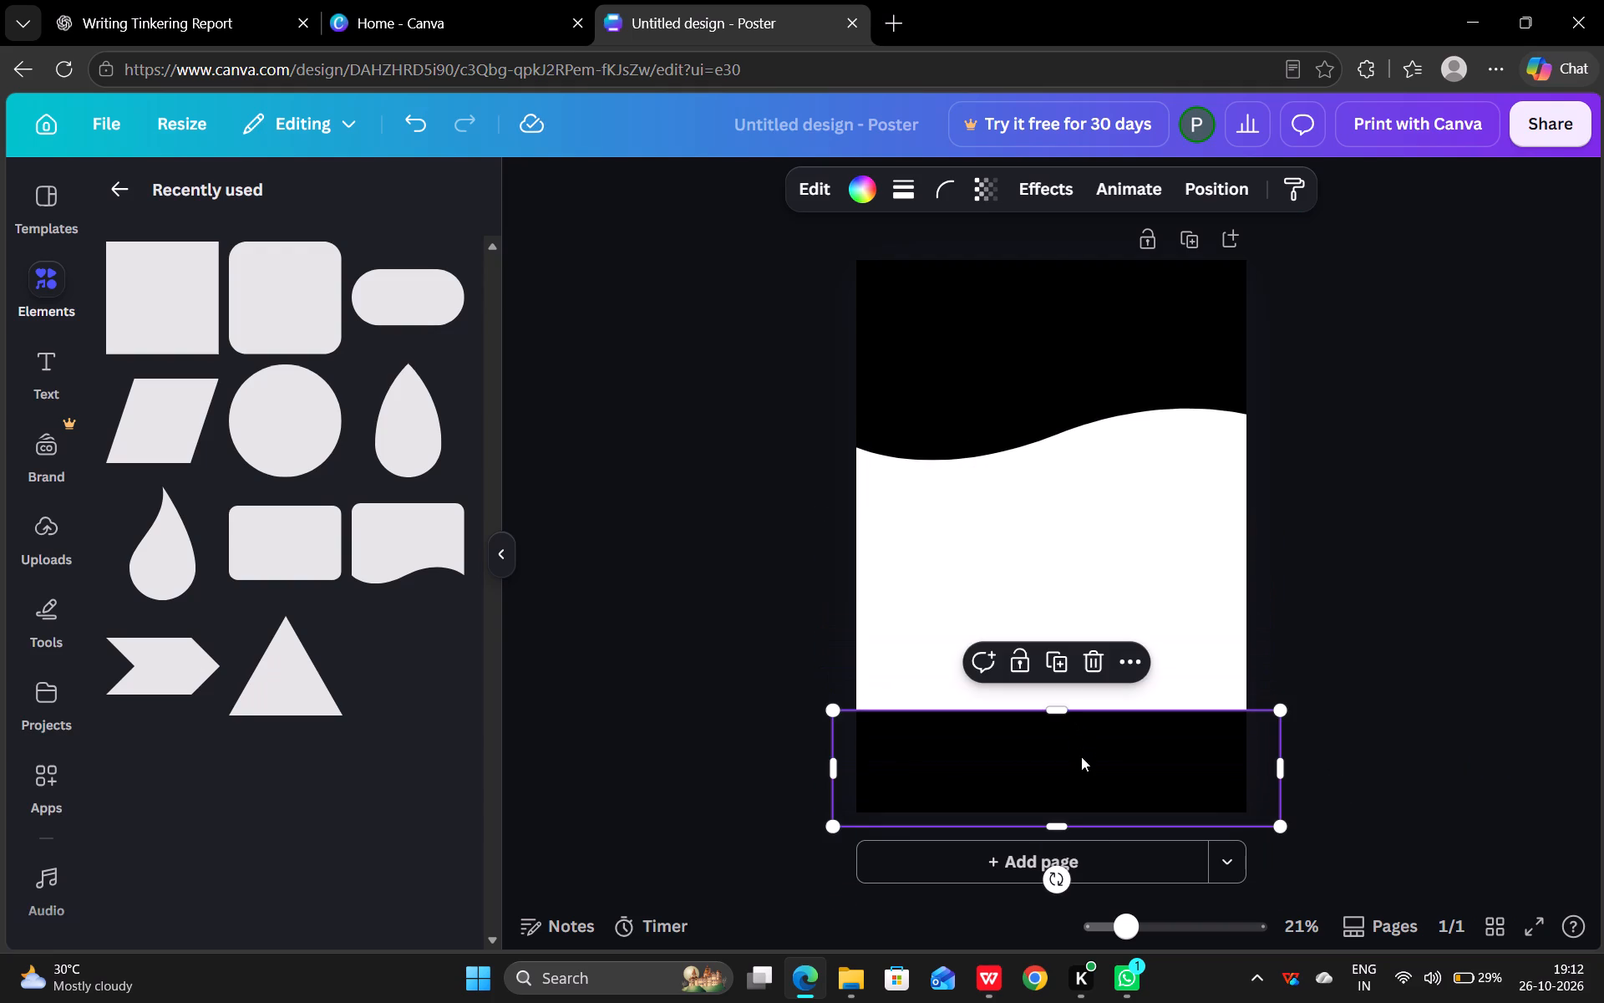
drag(1057, 713, 1055, 700)
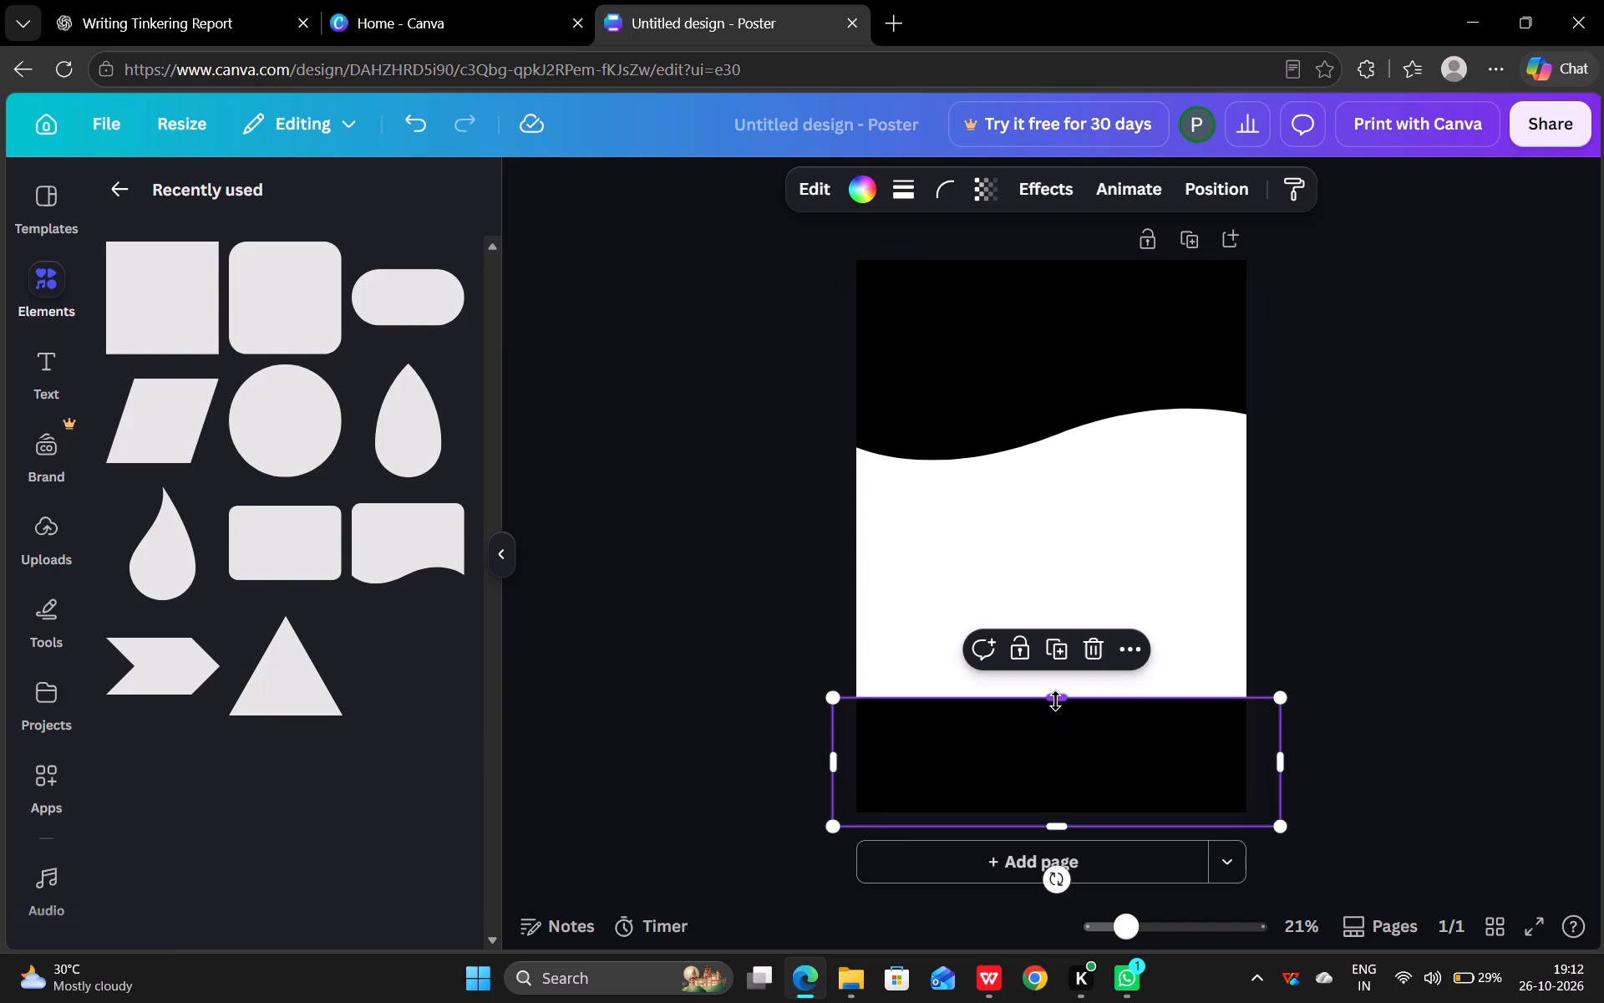
click(732, 624)
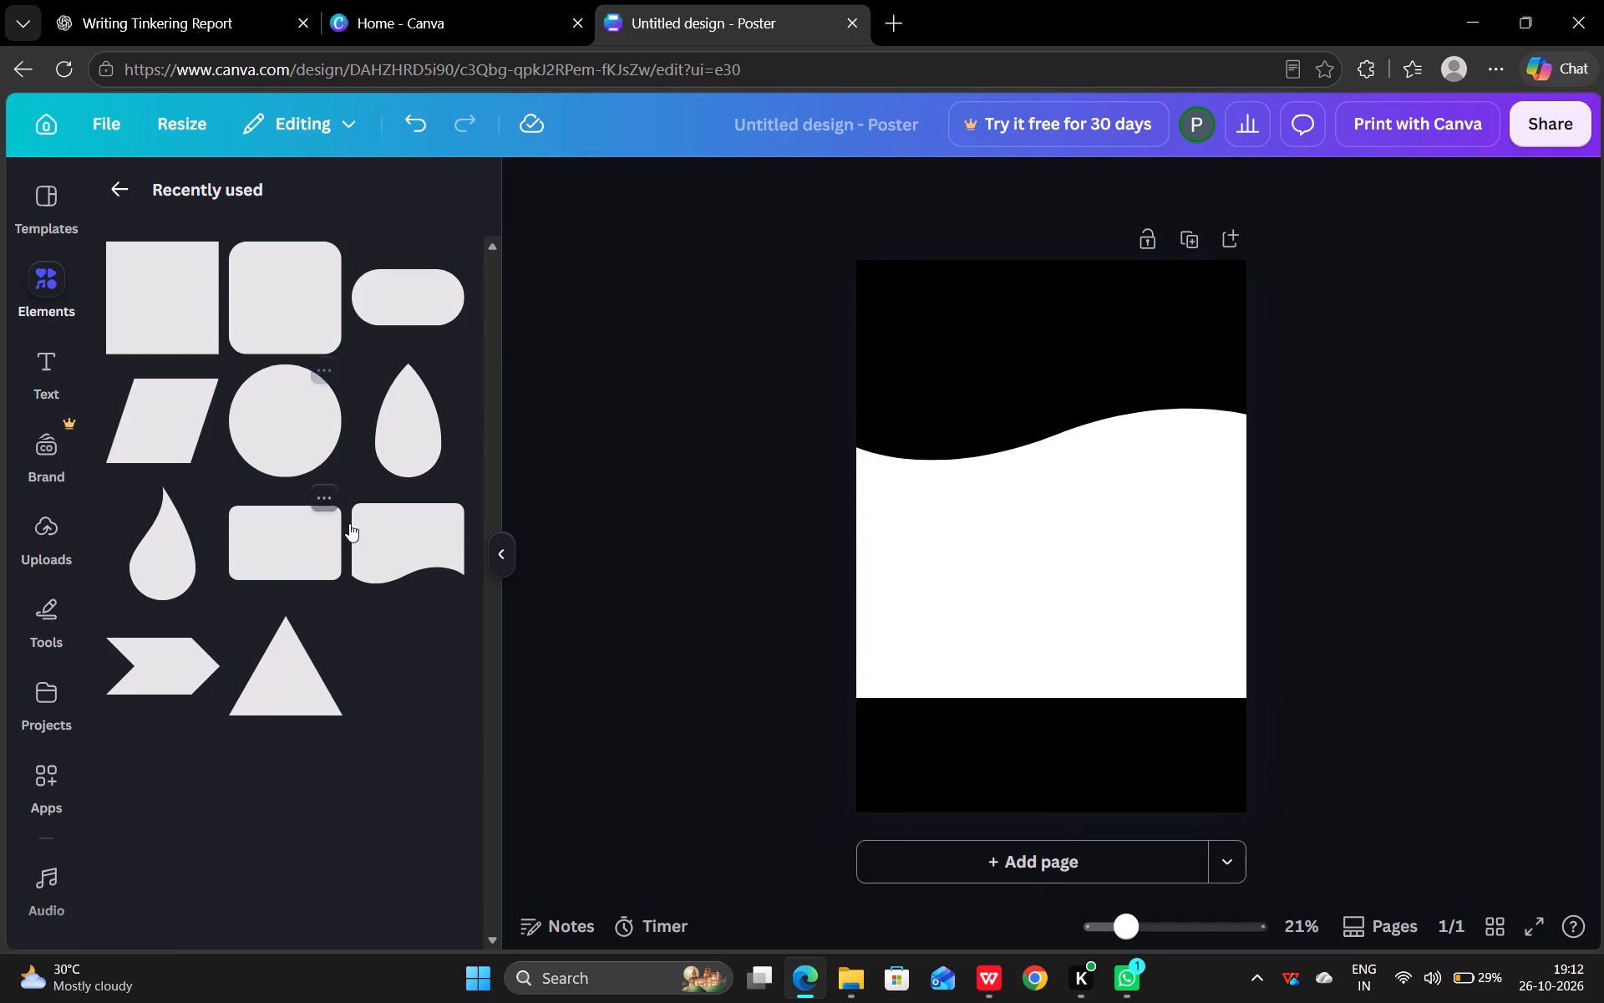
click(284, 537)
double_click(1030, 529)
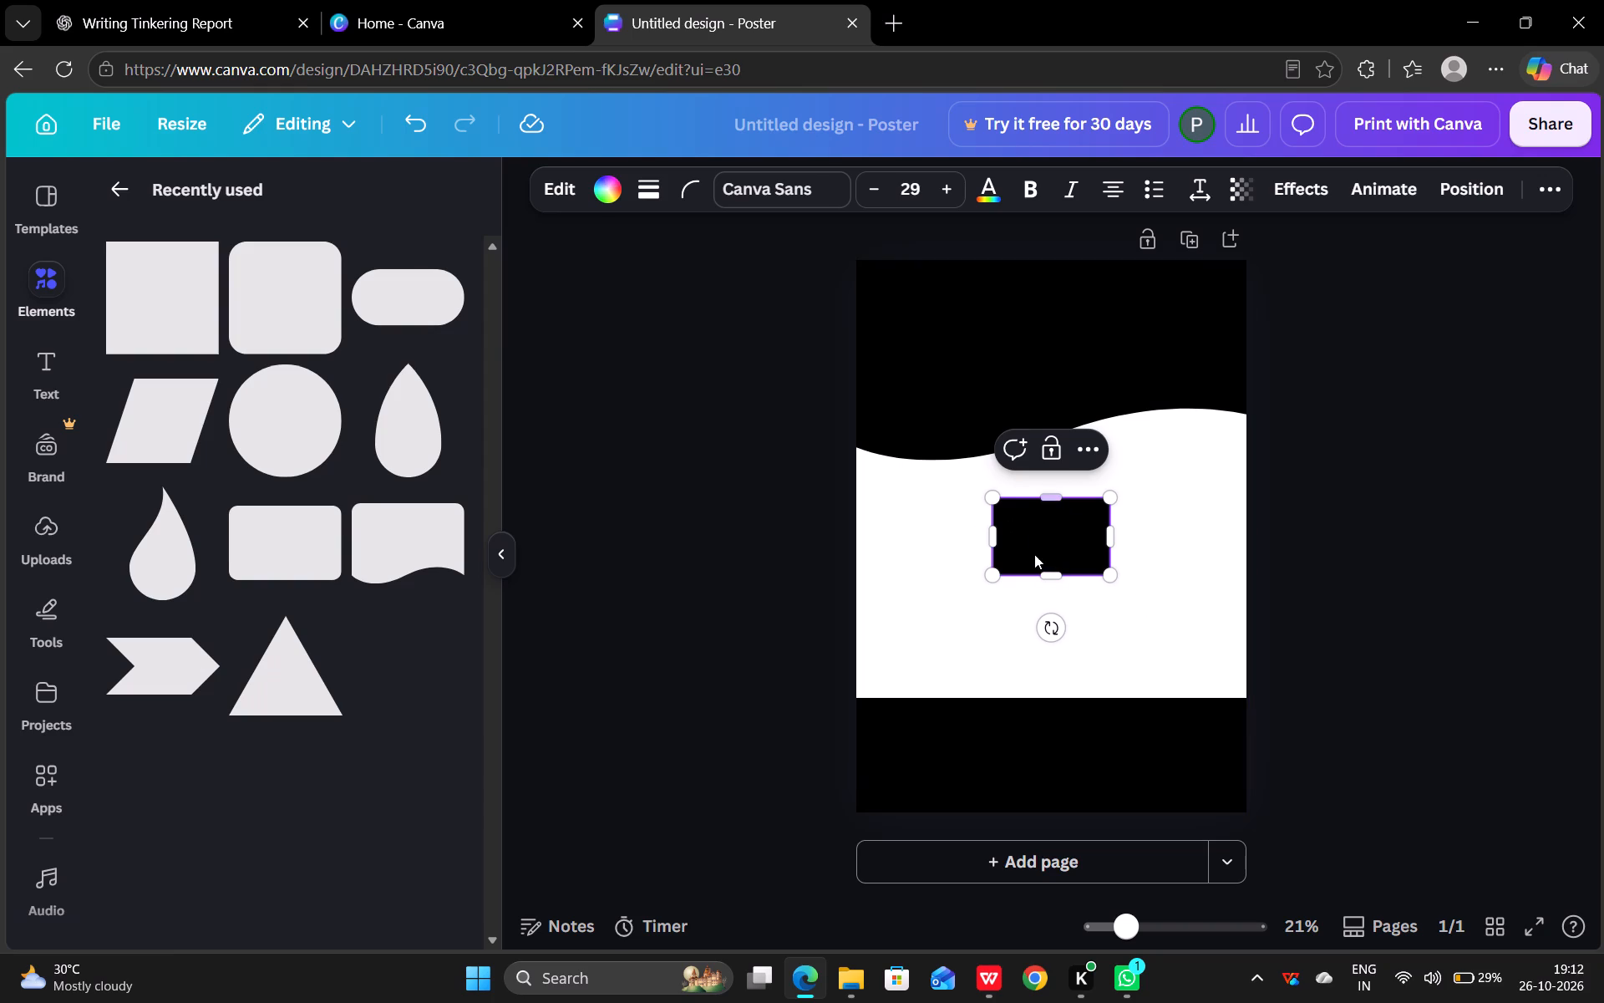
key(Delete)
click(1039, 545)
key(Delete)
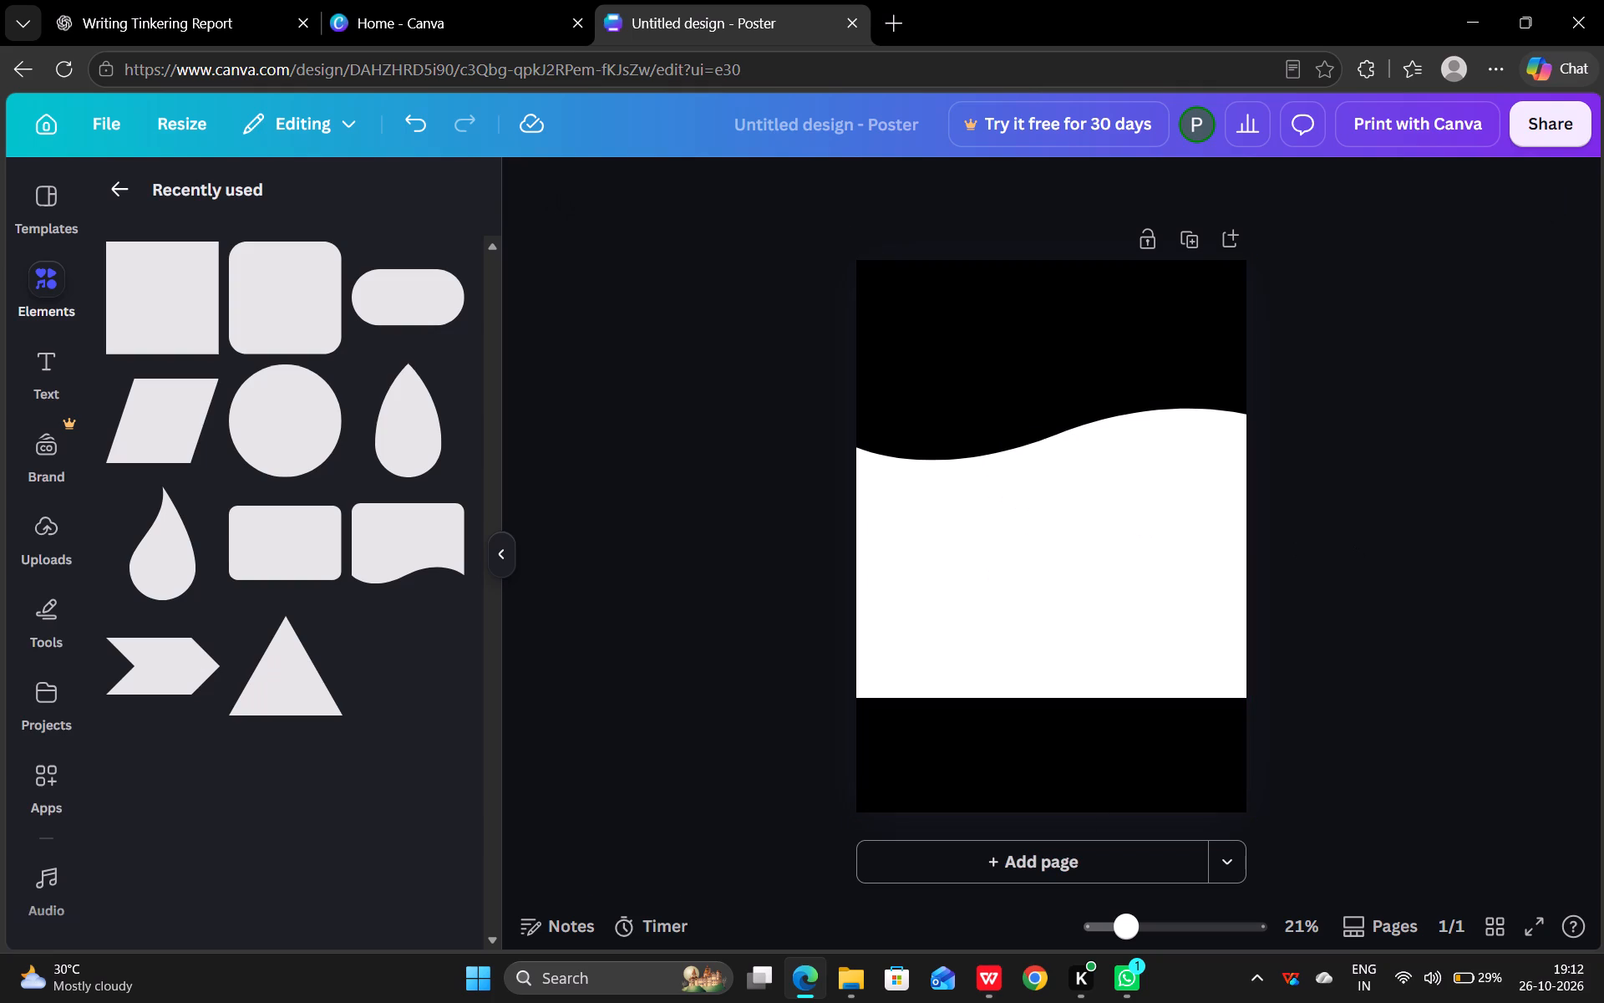
Recolour the wavy header shape with the custom solid magenta #C9149B.
click(992, 373)
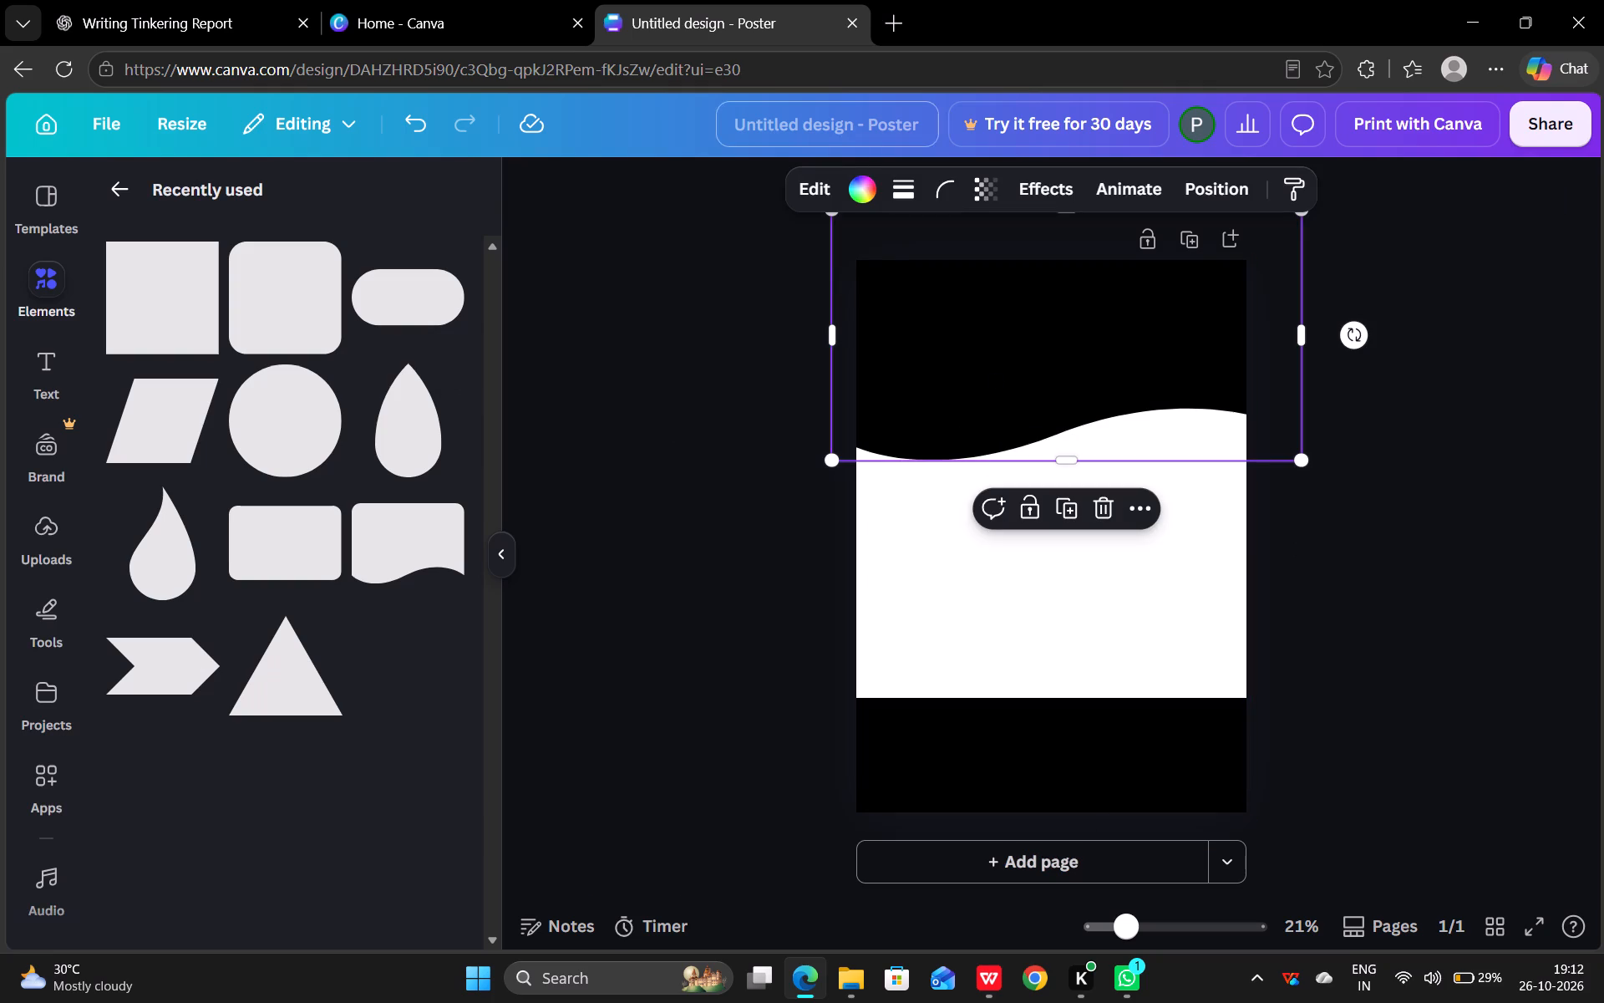
click(867, 192)
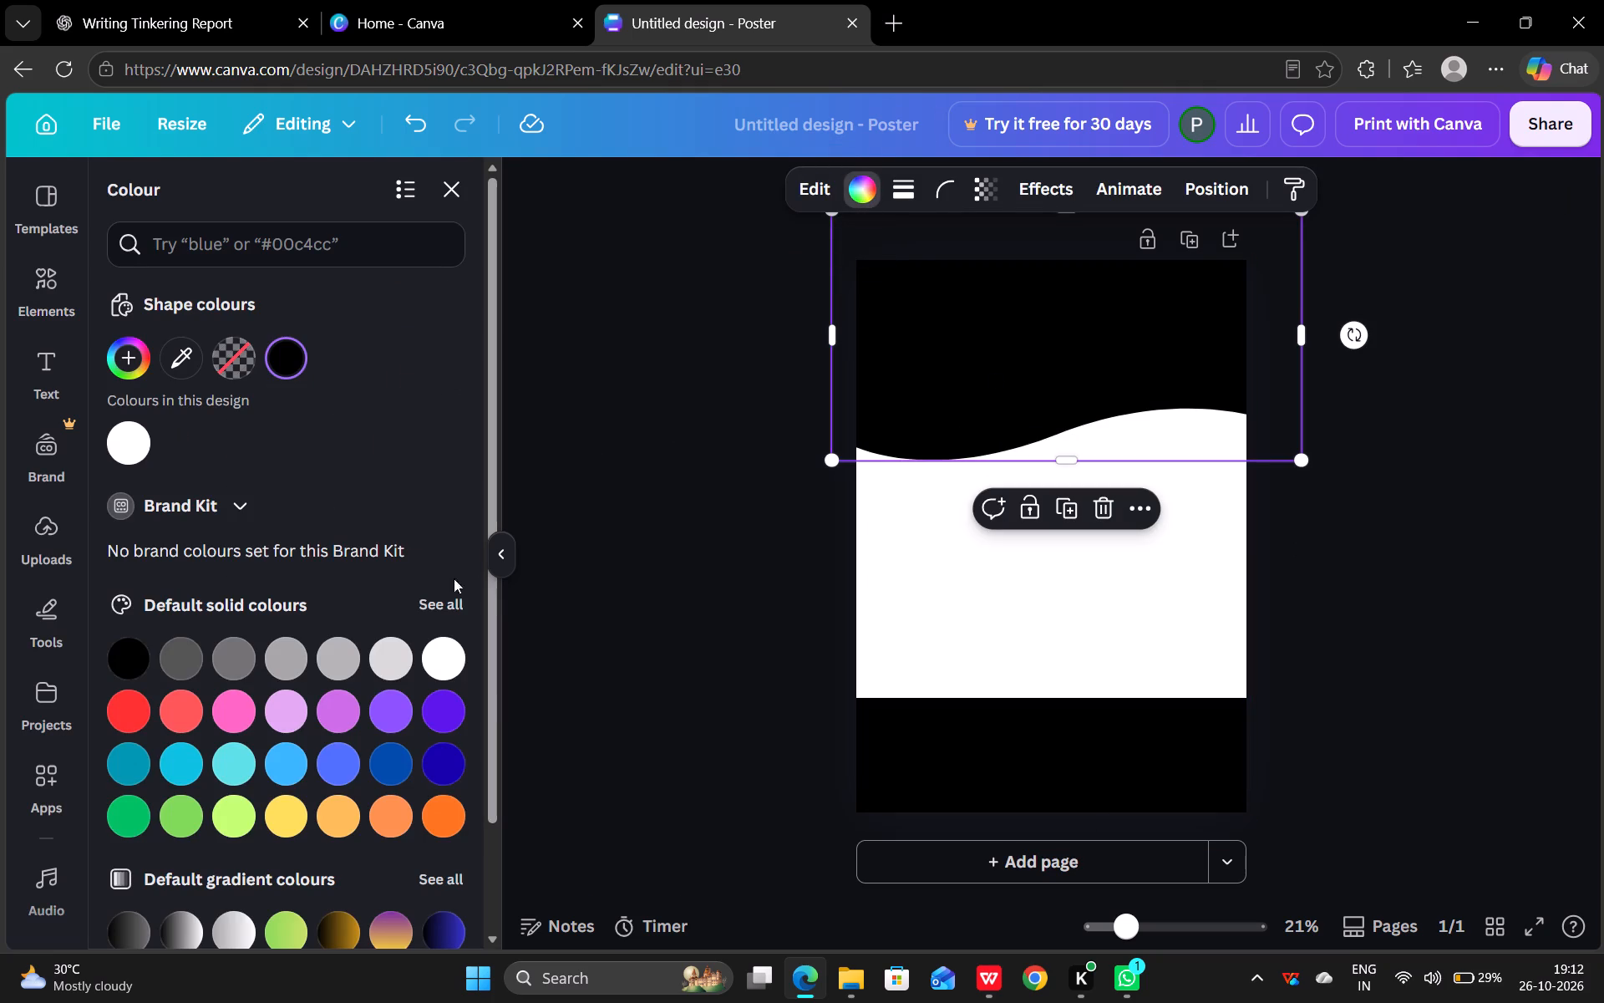
click(140, 368)
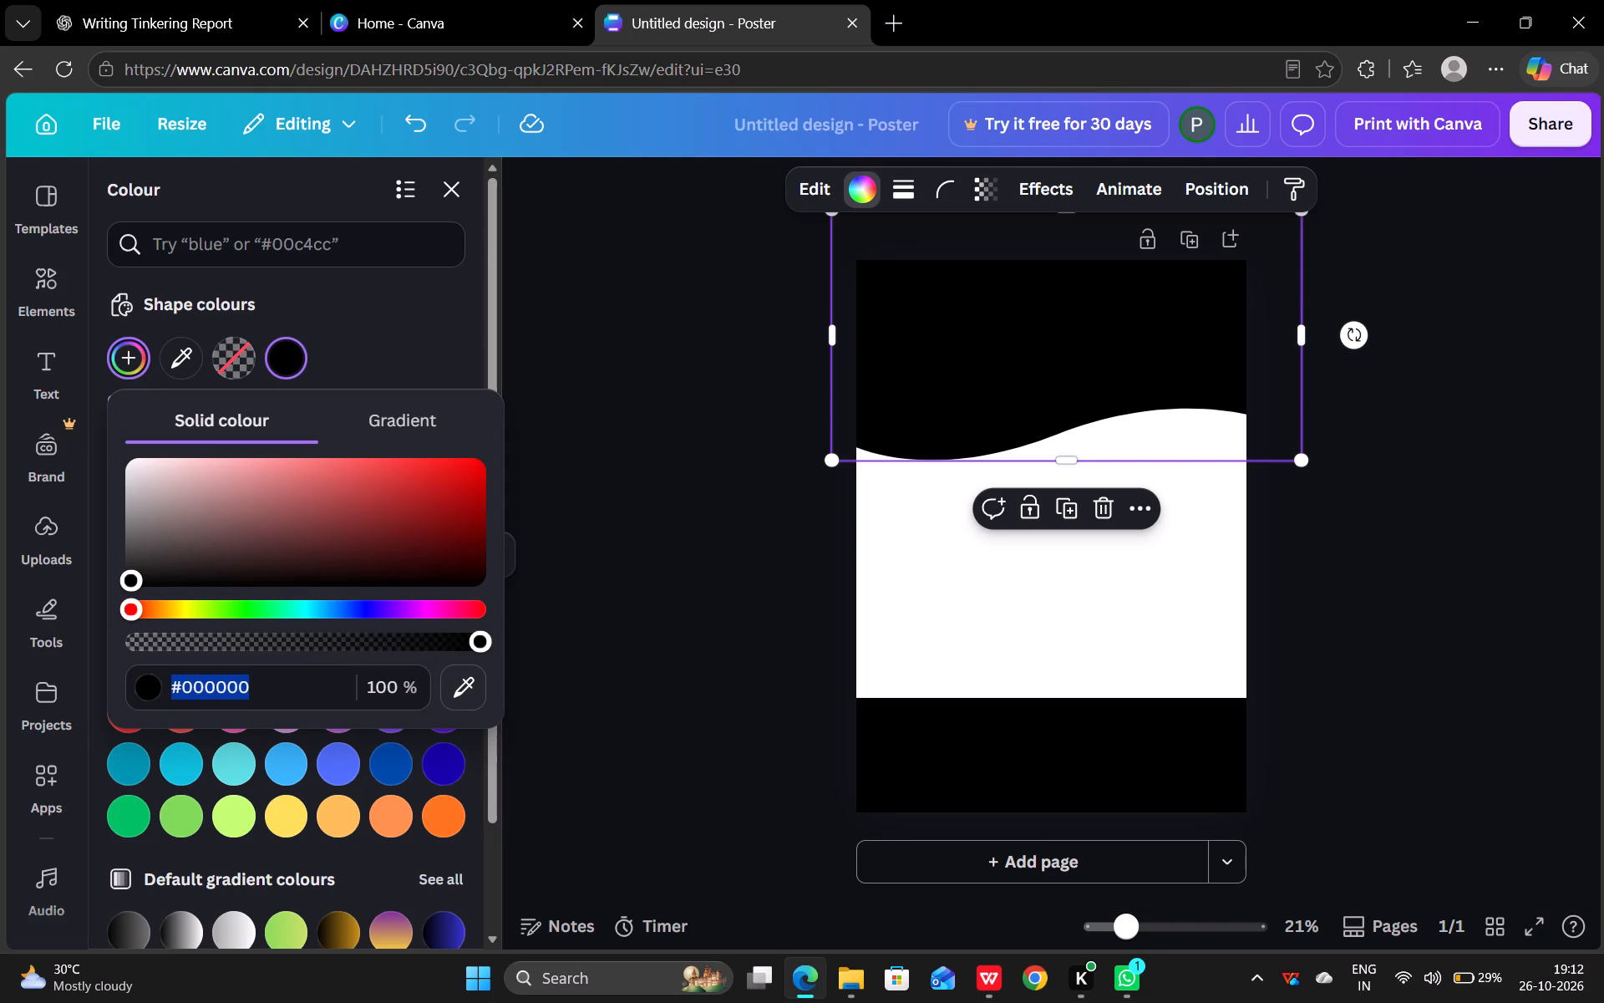
drag(124, 606, 444, 593)
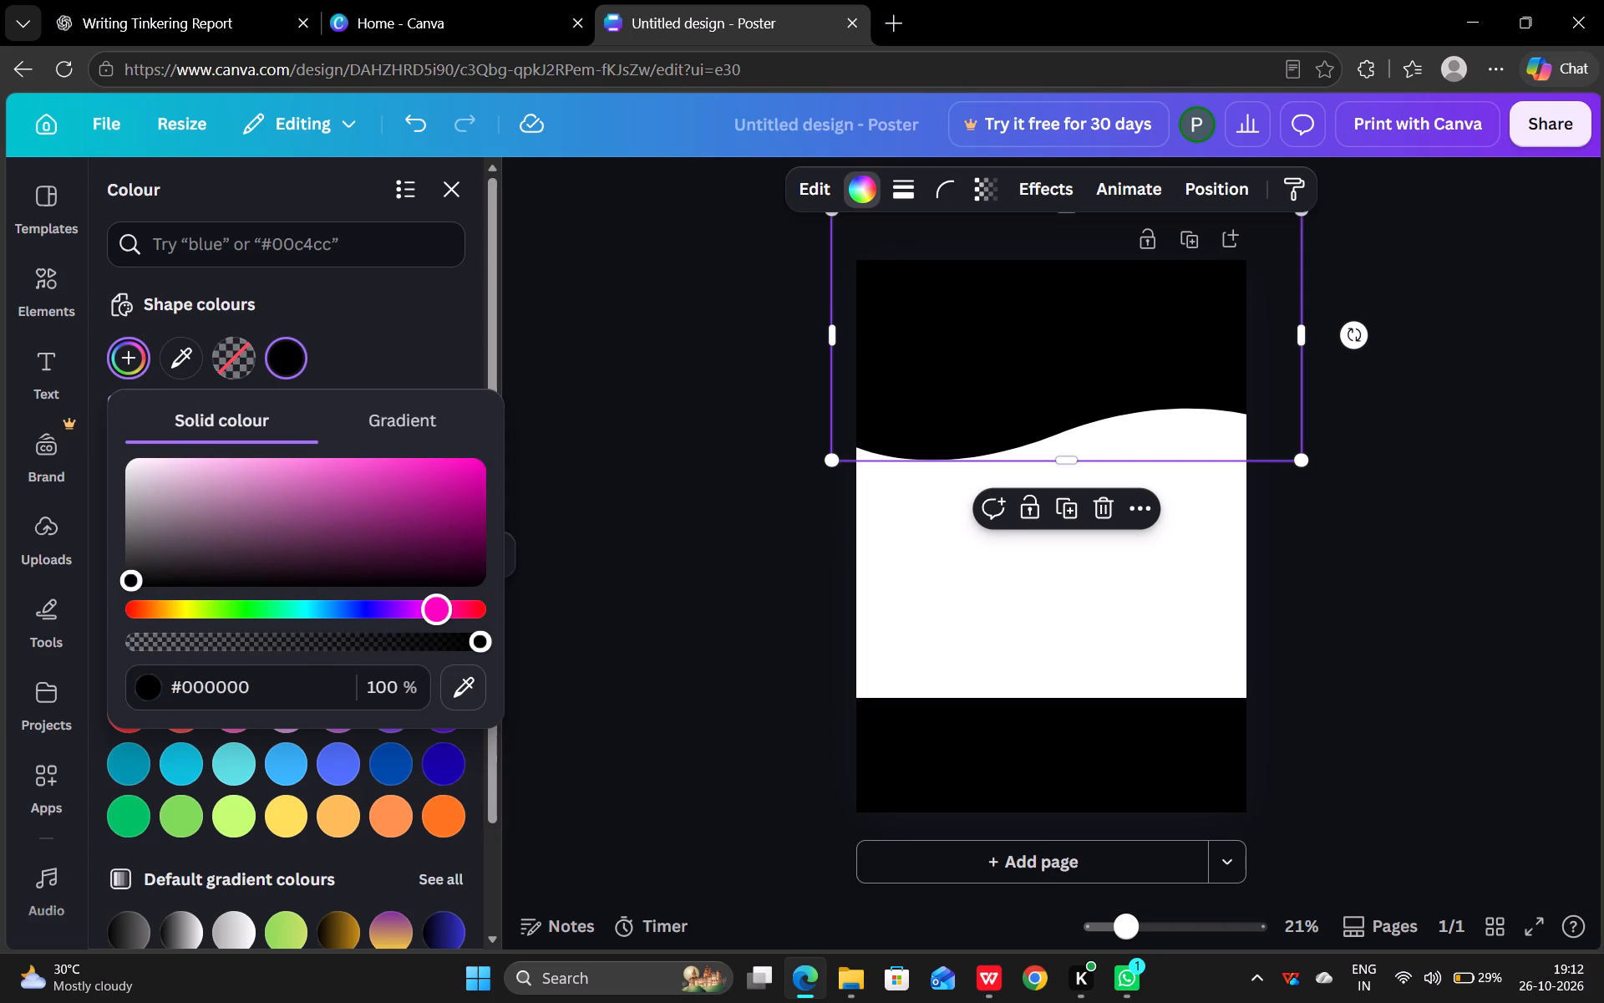
drag(444, 593, 438, 593)
click(444, 506)
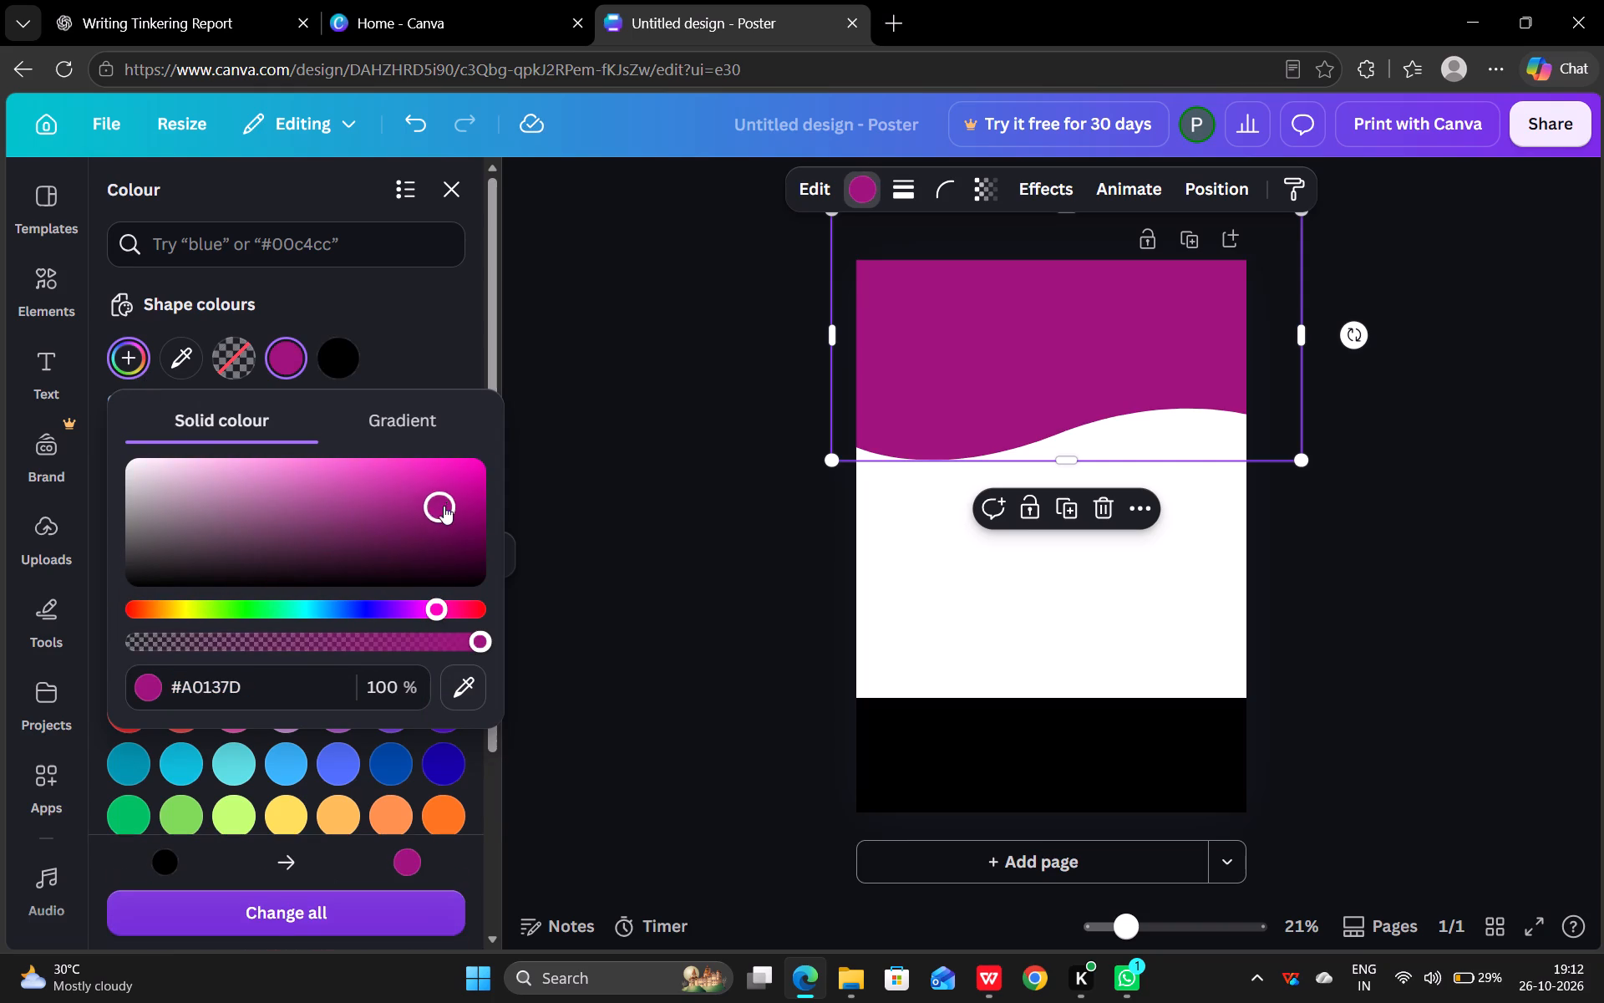
drag(444, 506, 453, 484)
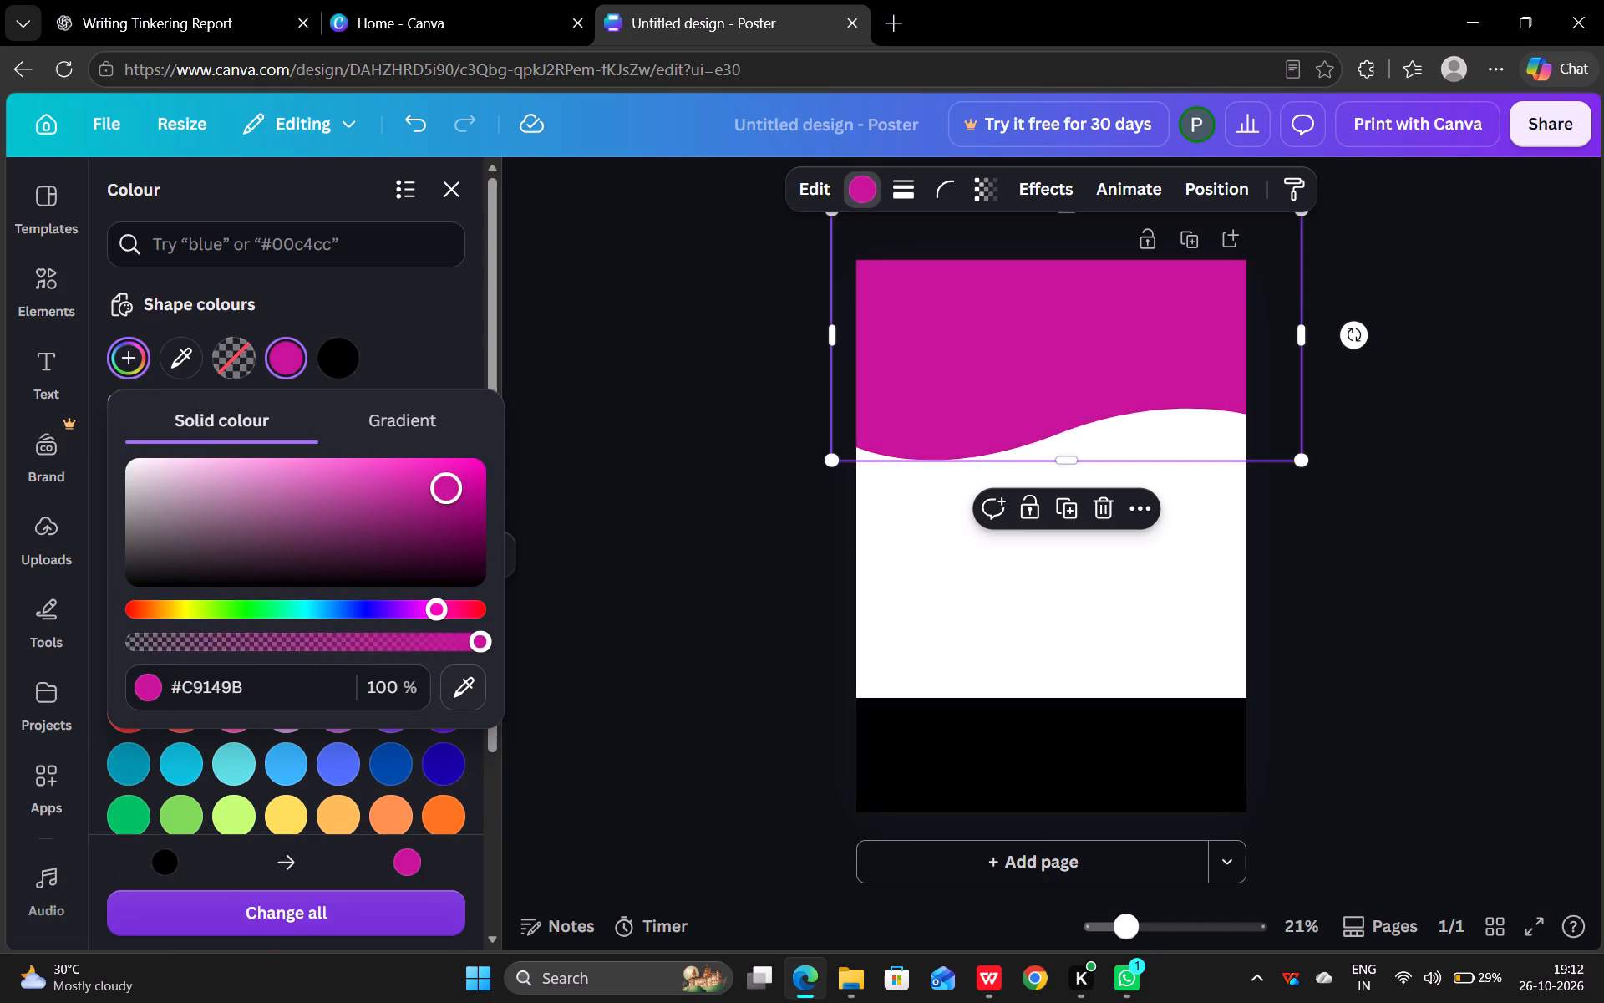
Darken the wavy header shape's solid colour to #92006E.
drag(453, 484, 494, 526)
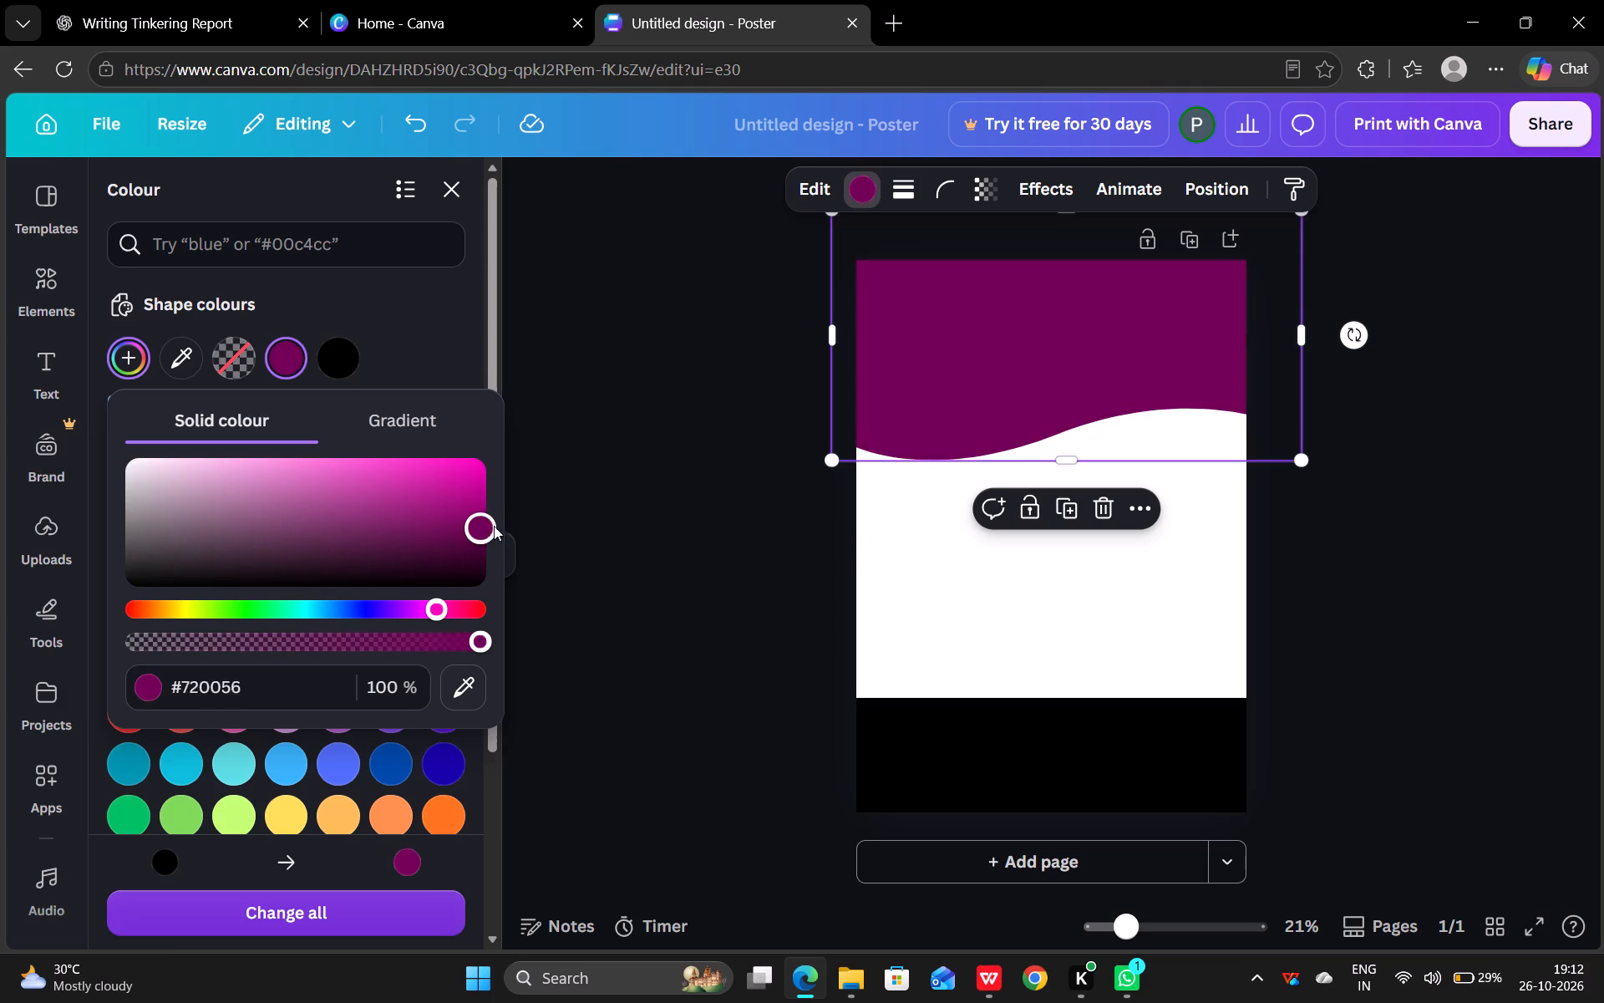
drag(494, 526, 500, 513)
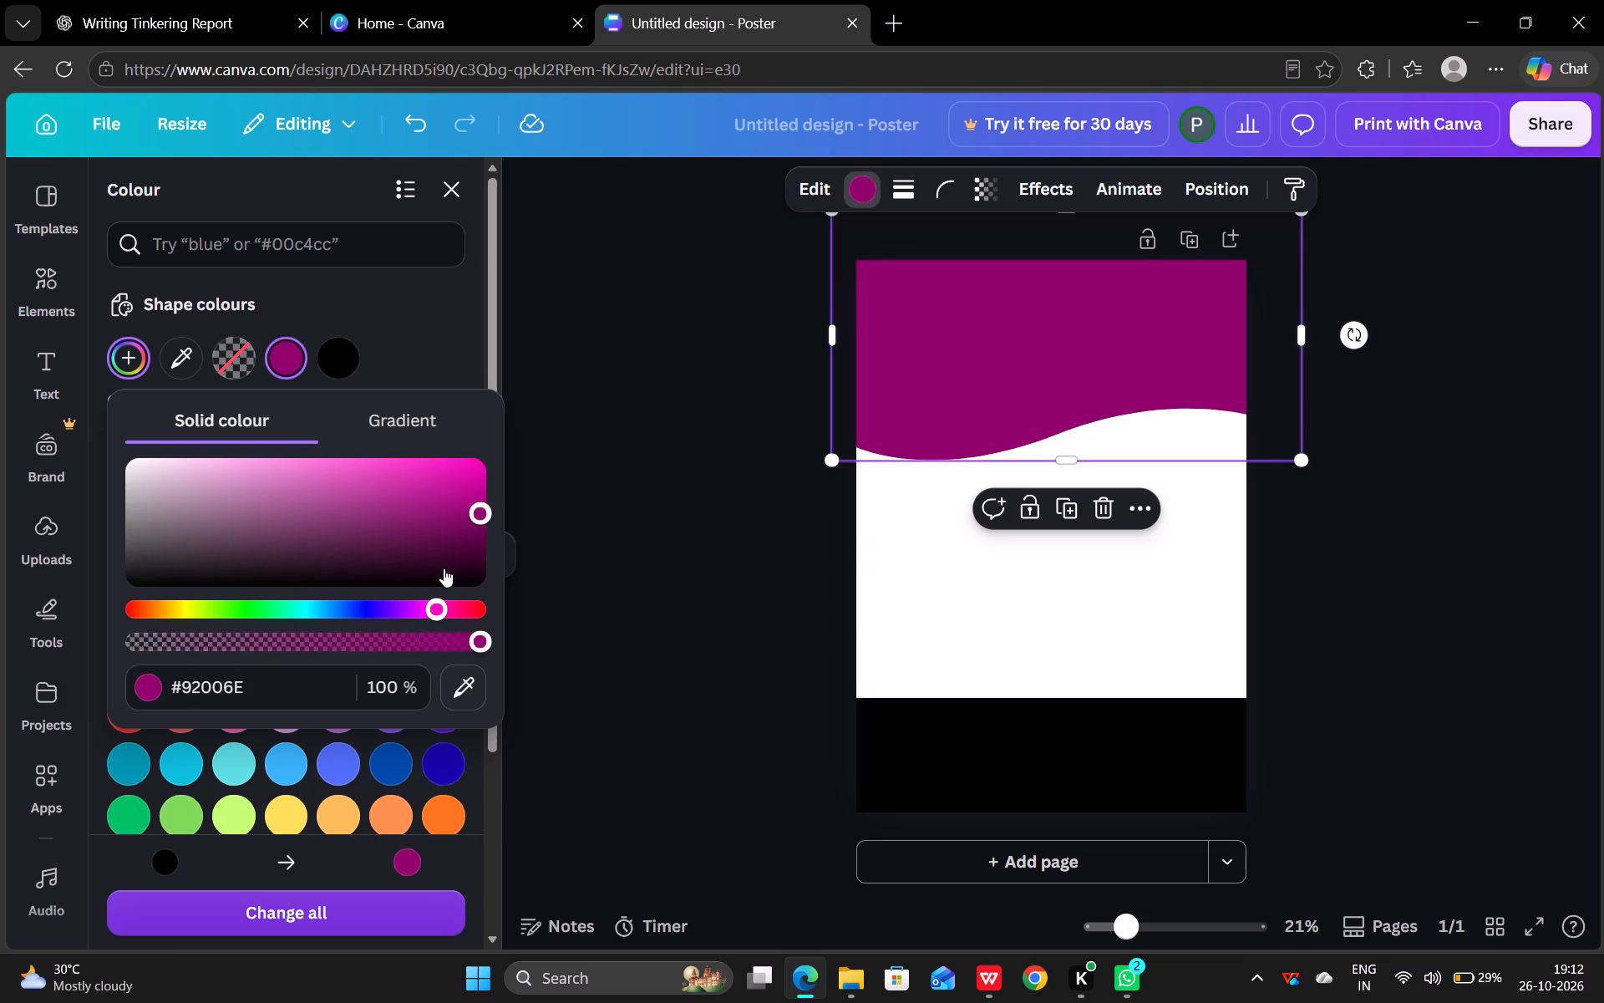
Recolour the black footer band with the header's dark magenta #92006E.
click(948, 738)
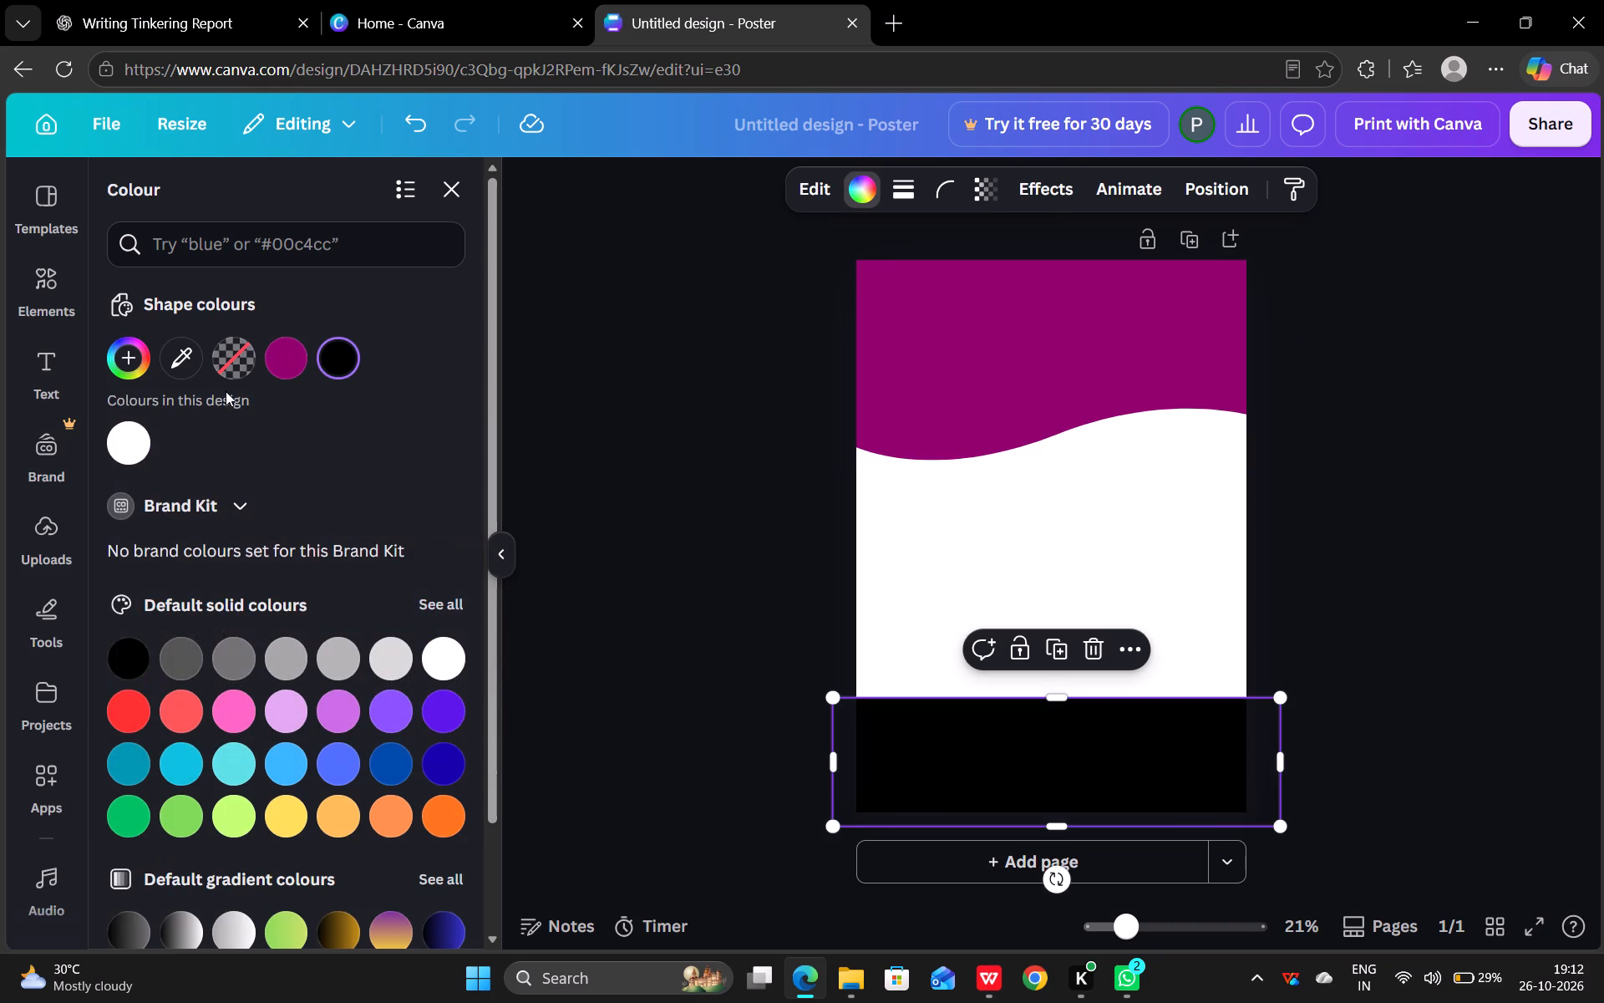
click(288, 369)
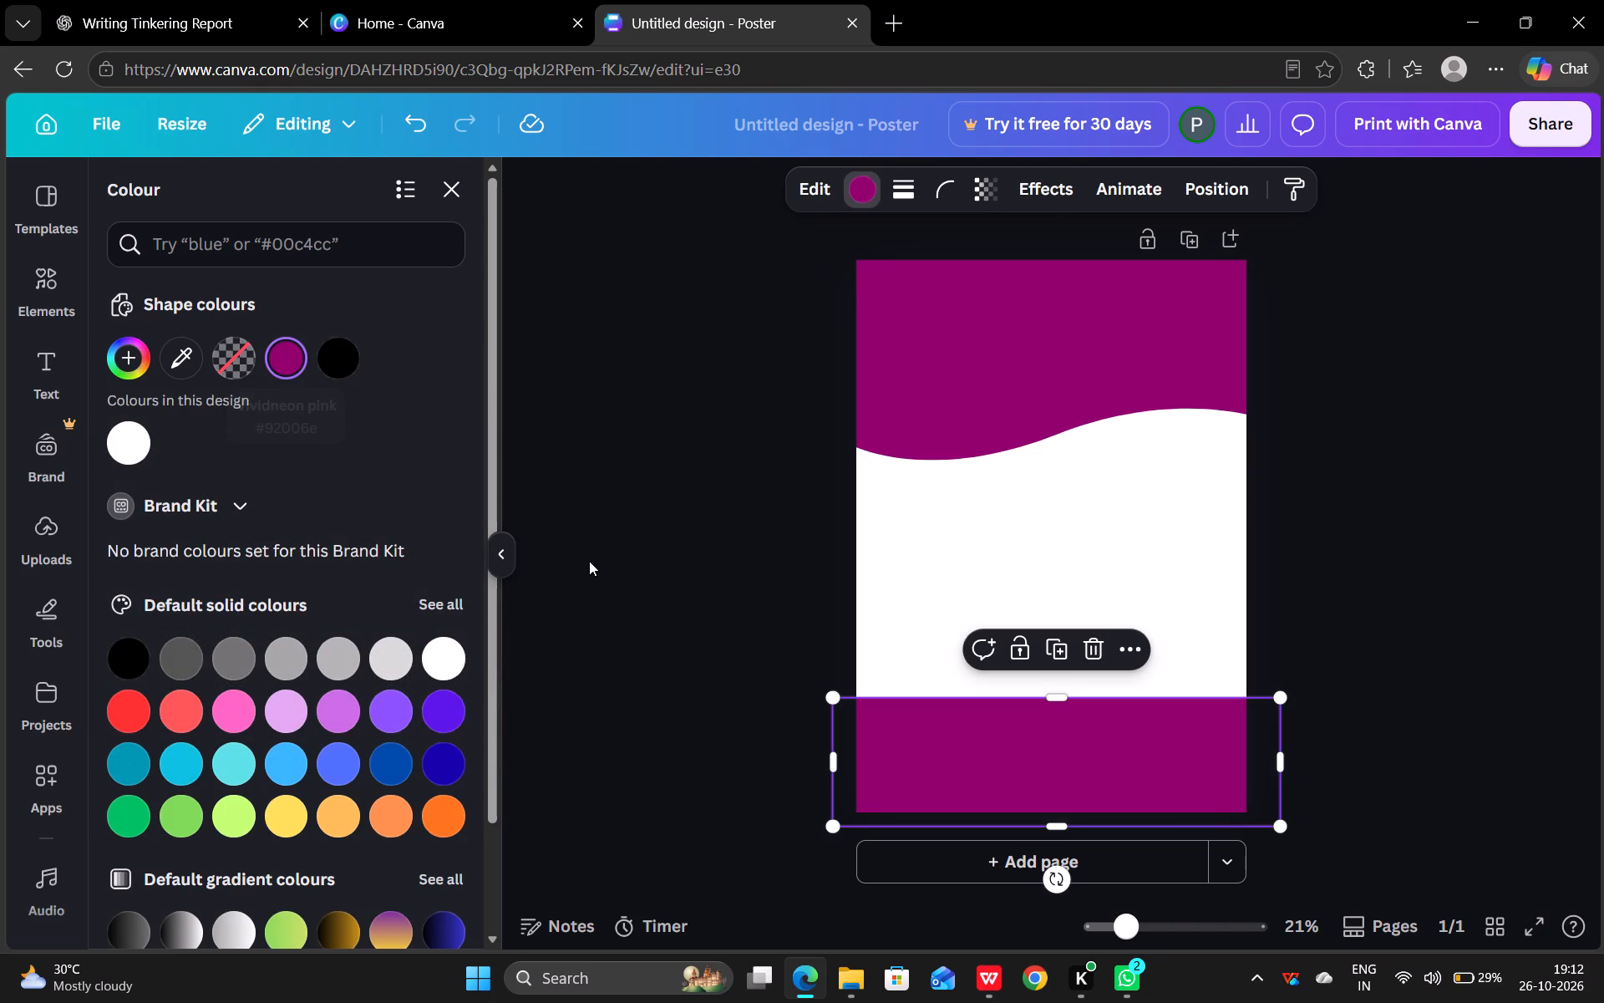
click(589, 561)
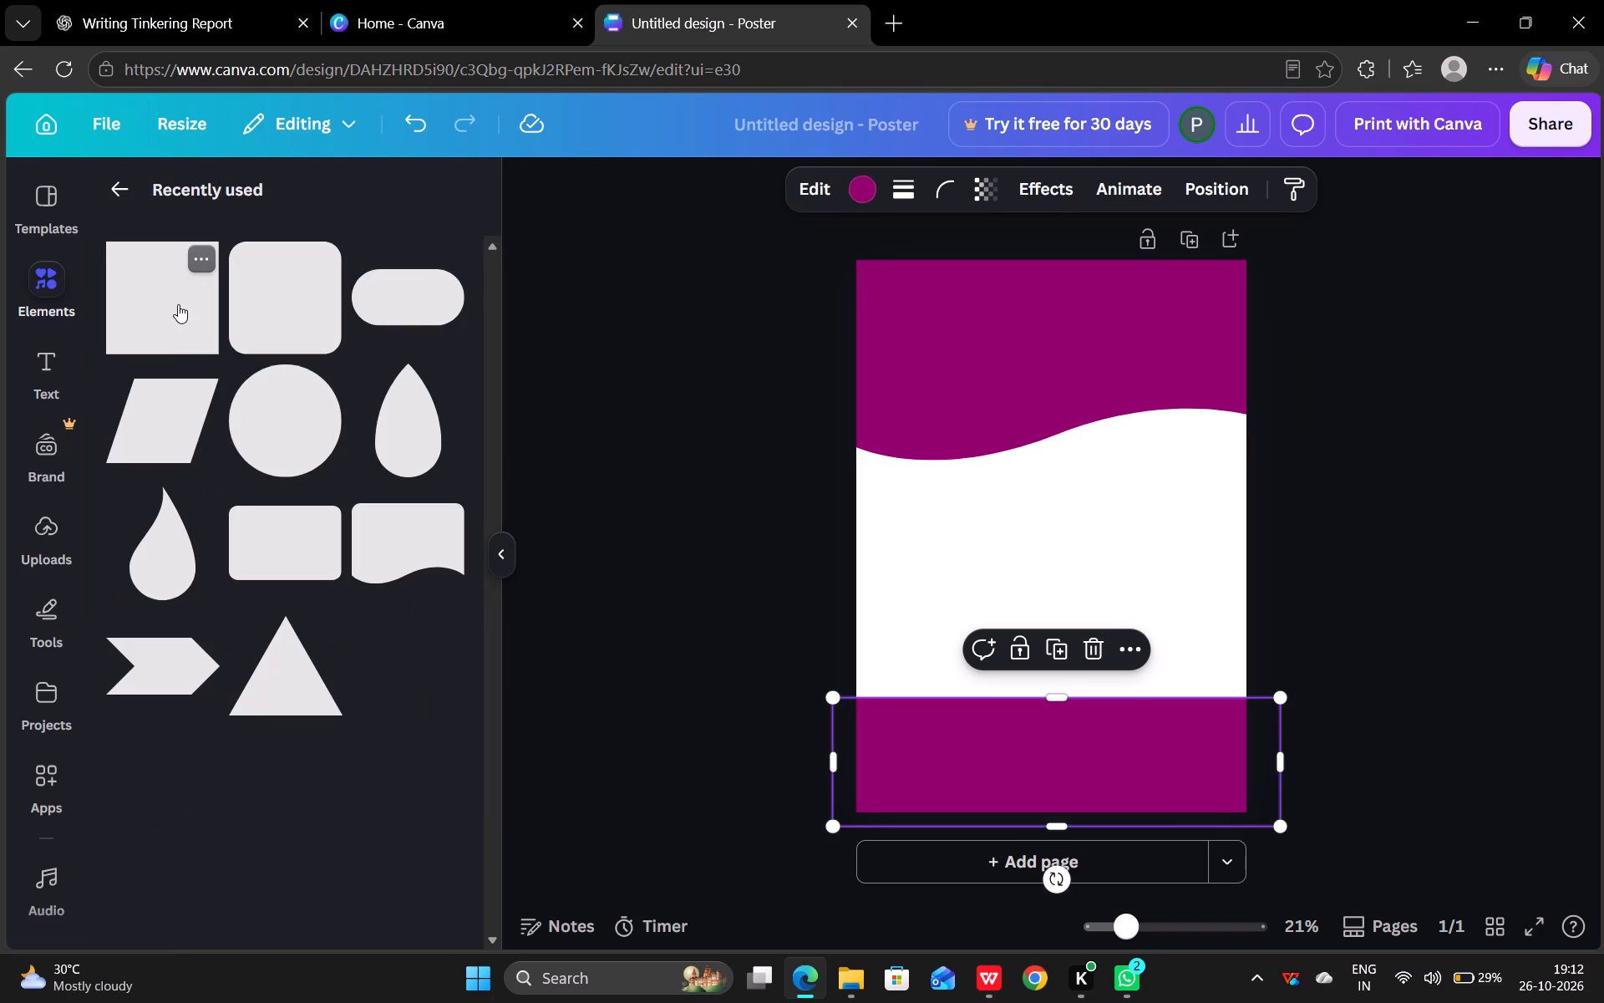
Add a square and stretch it past both side edges of the page, from the header's lower part down over the footer's upper edge.
click(178, 304)
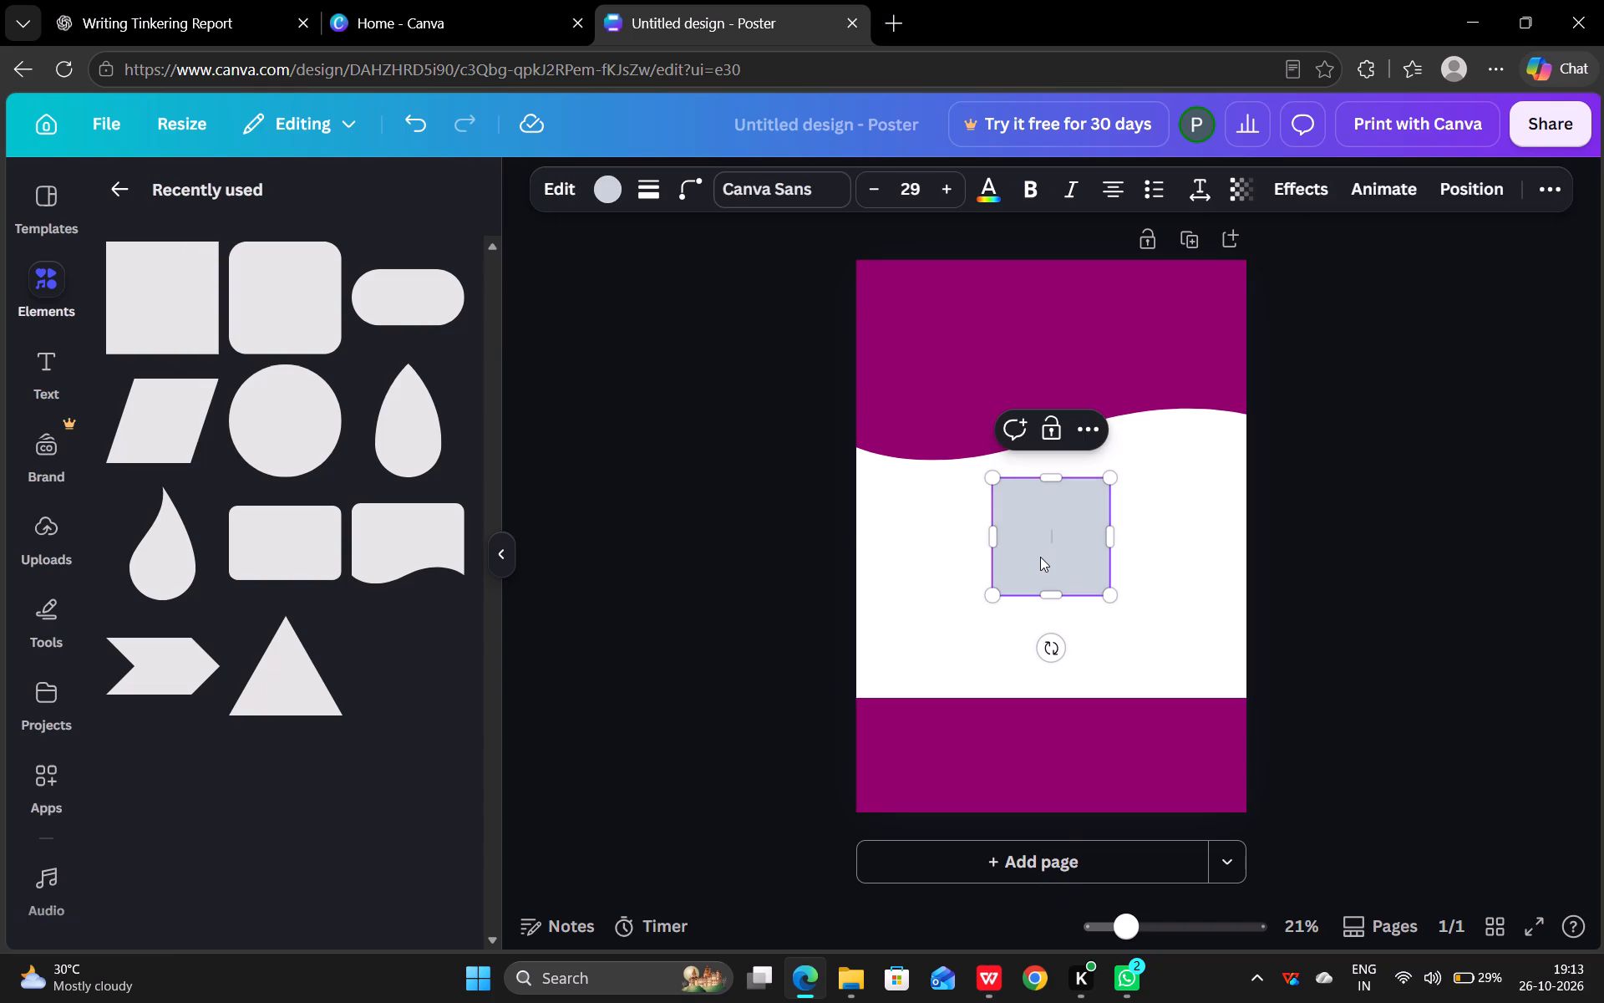
drag(1040, 557, 893, 496)
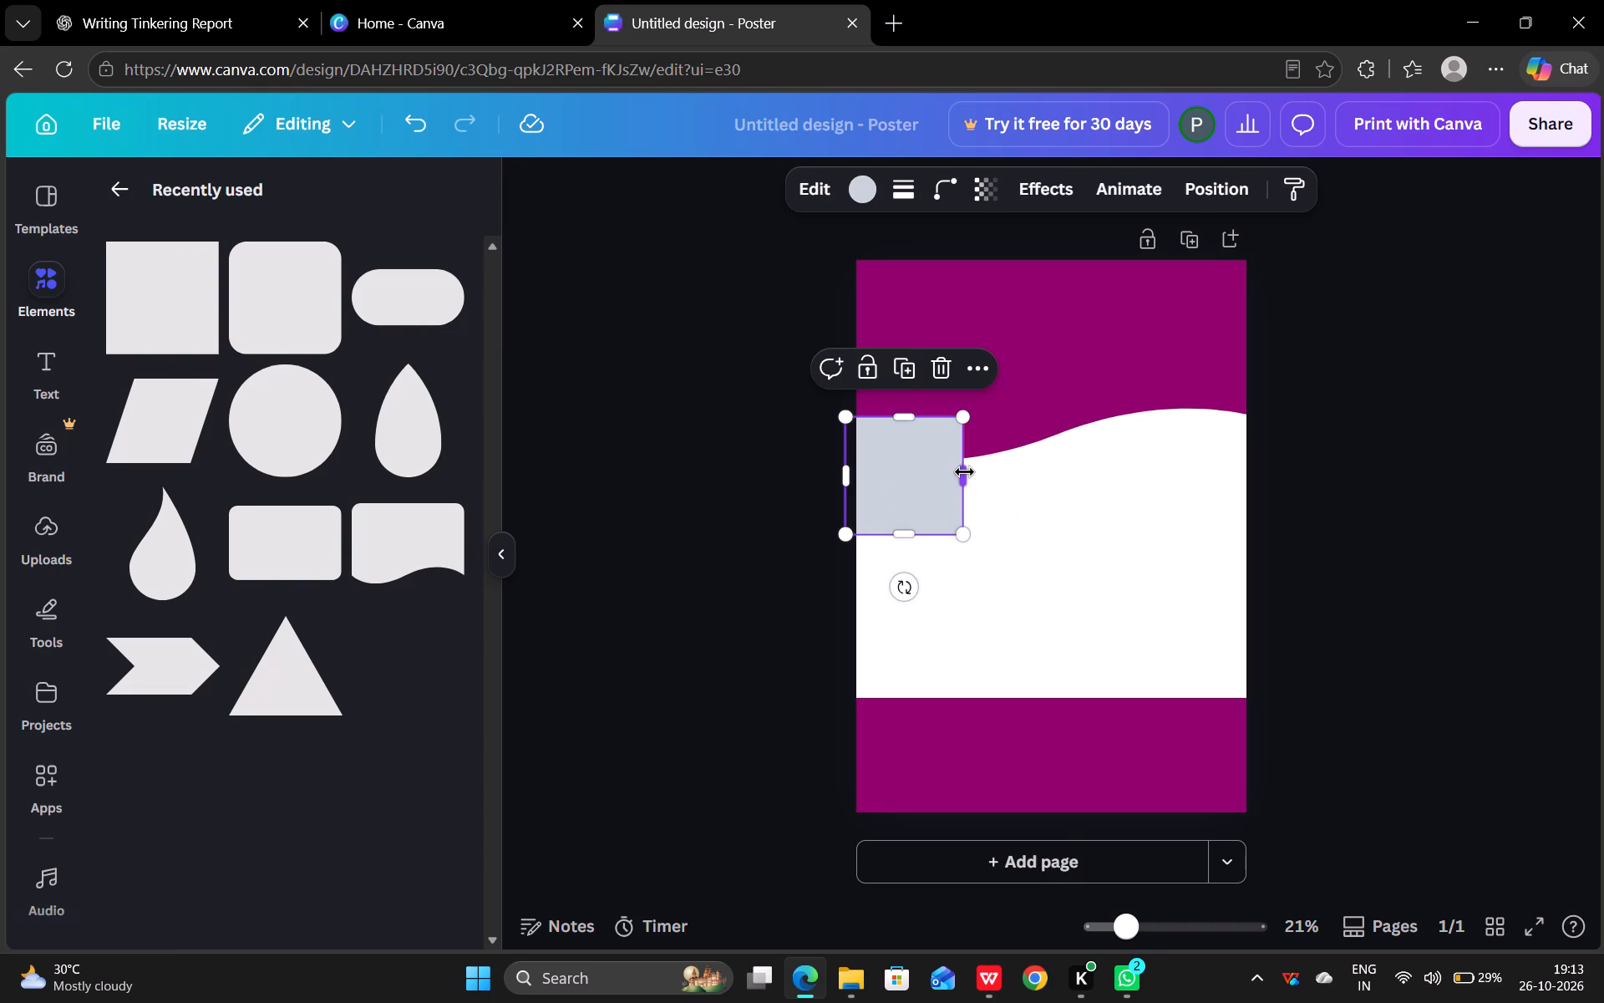
drag(964, 471, 1287, 429)
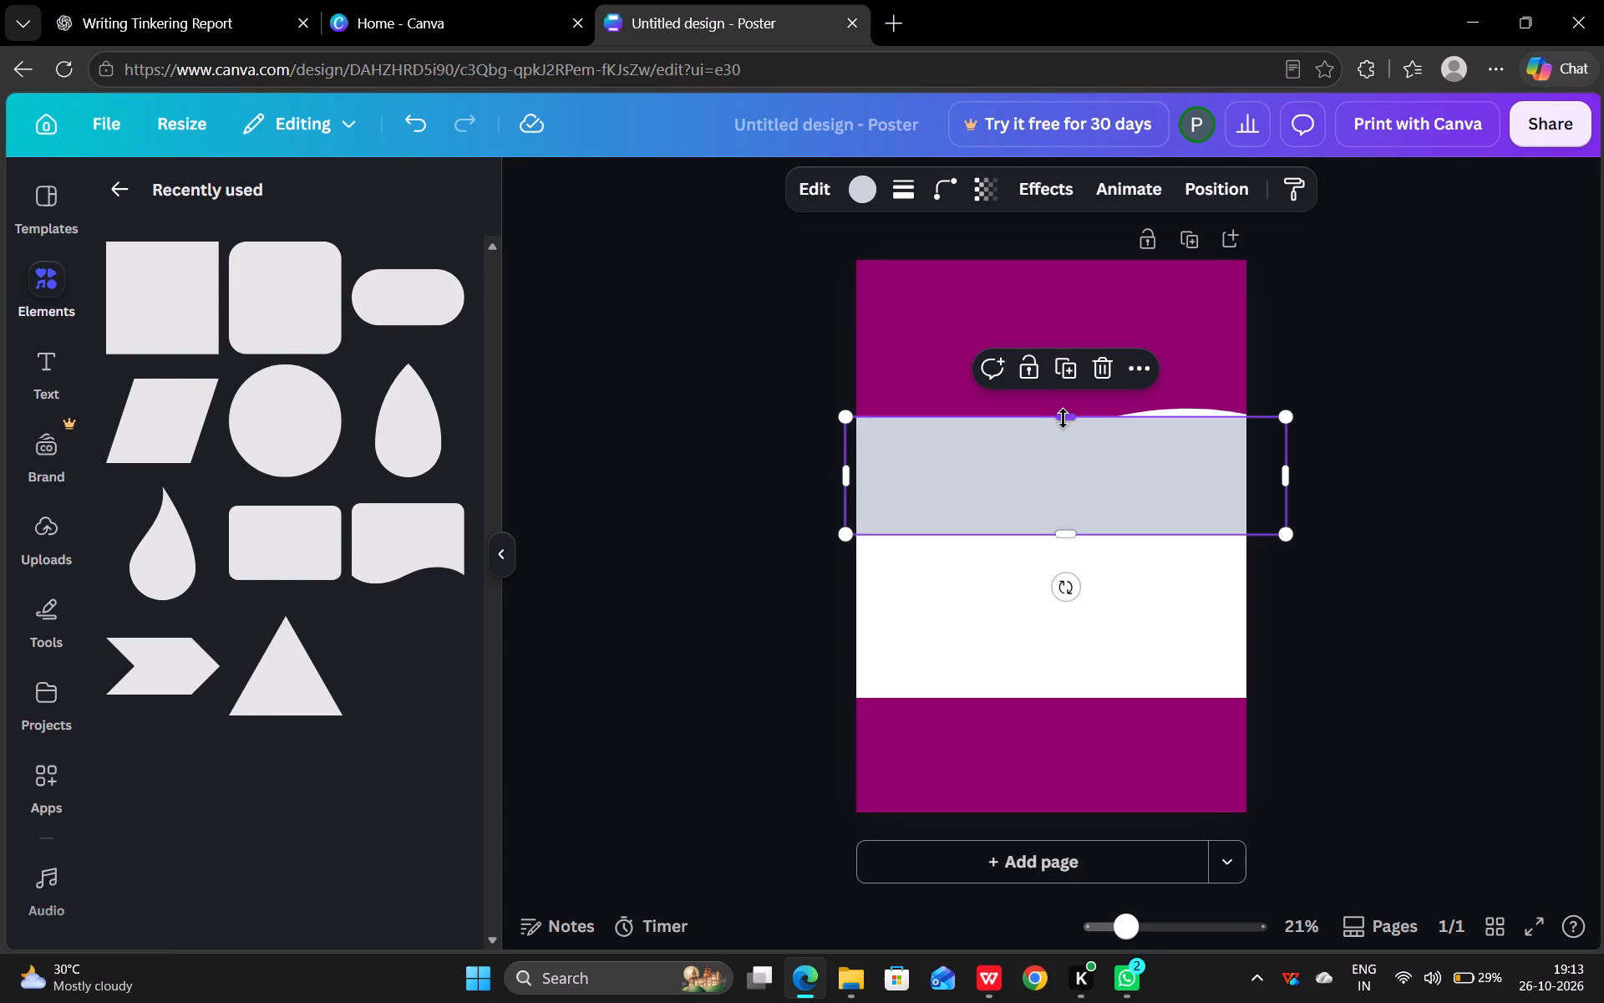
drag(1058, 527, 1058, 690)
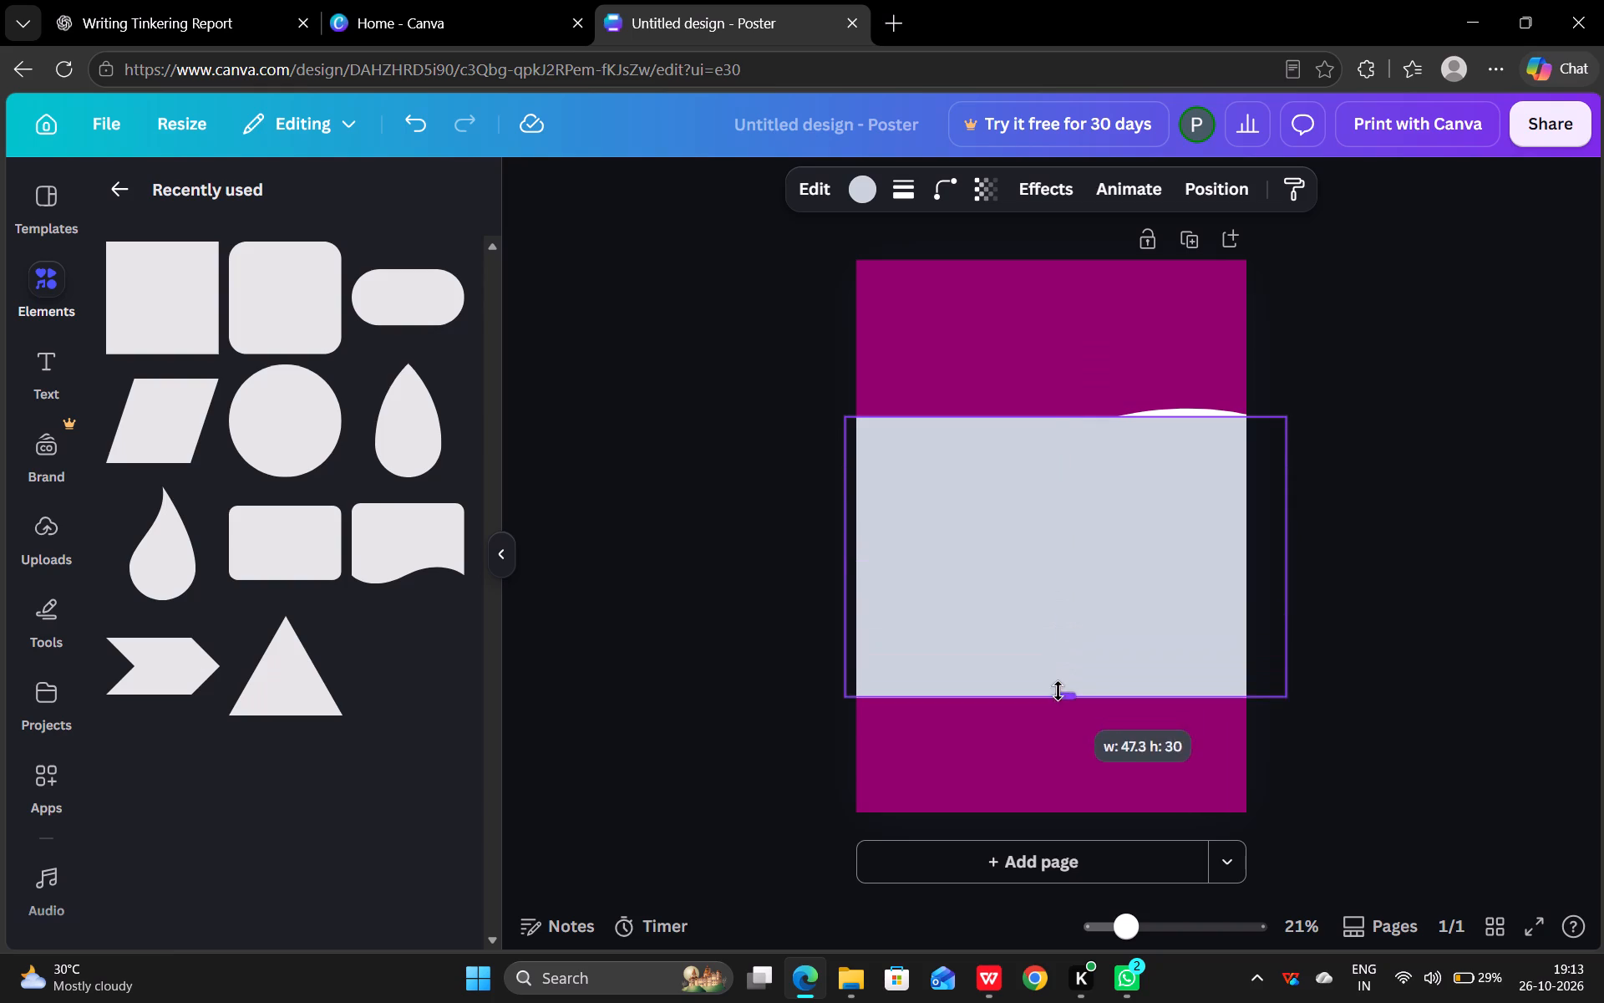
drag(1058, 690, 1058, 714)
Send the grey rectangle backward behind the header and footer, and shift it up so its lower edge meets the footer.
right_click(1107, 592)
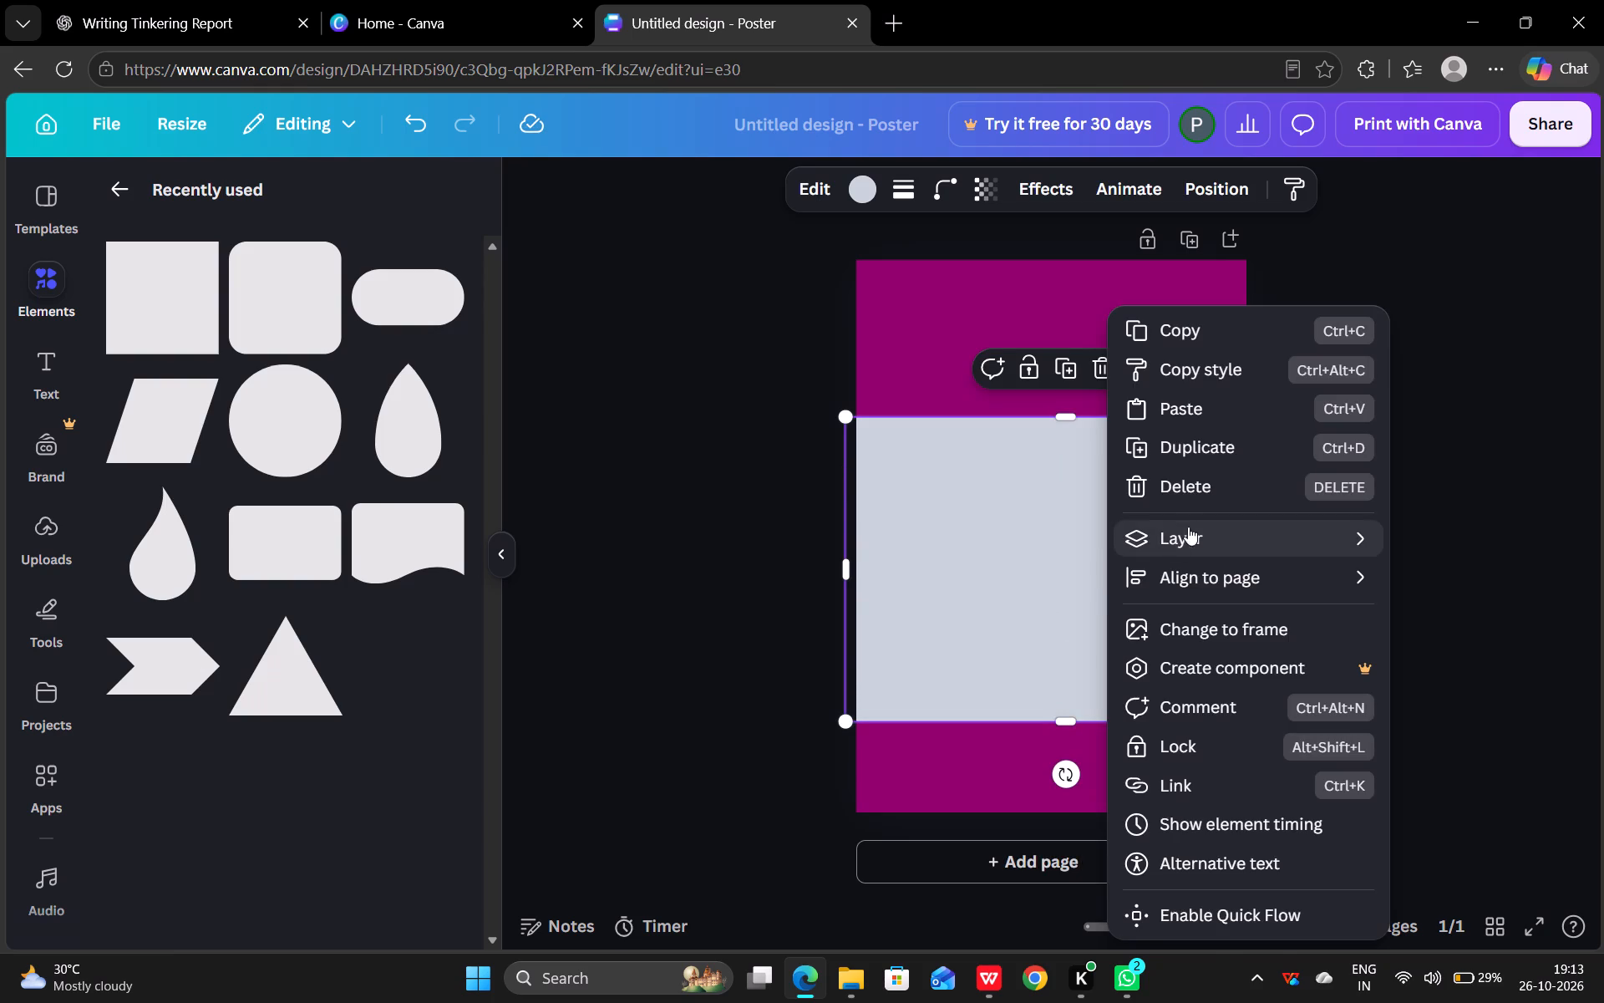
click(1010, 614)
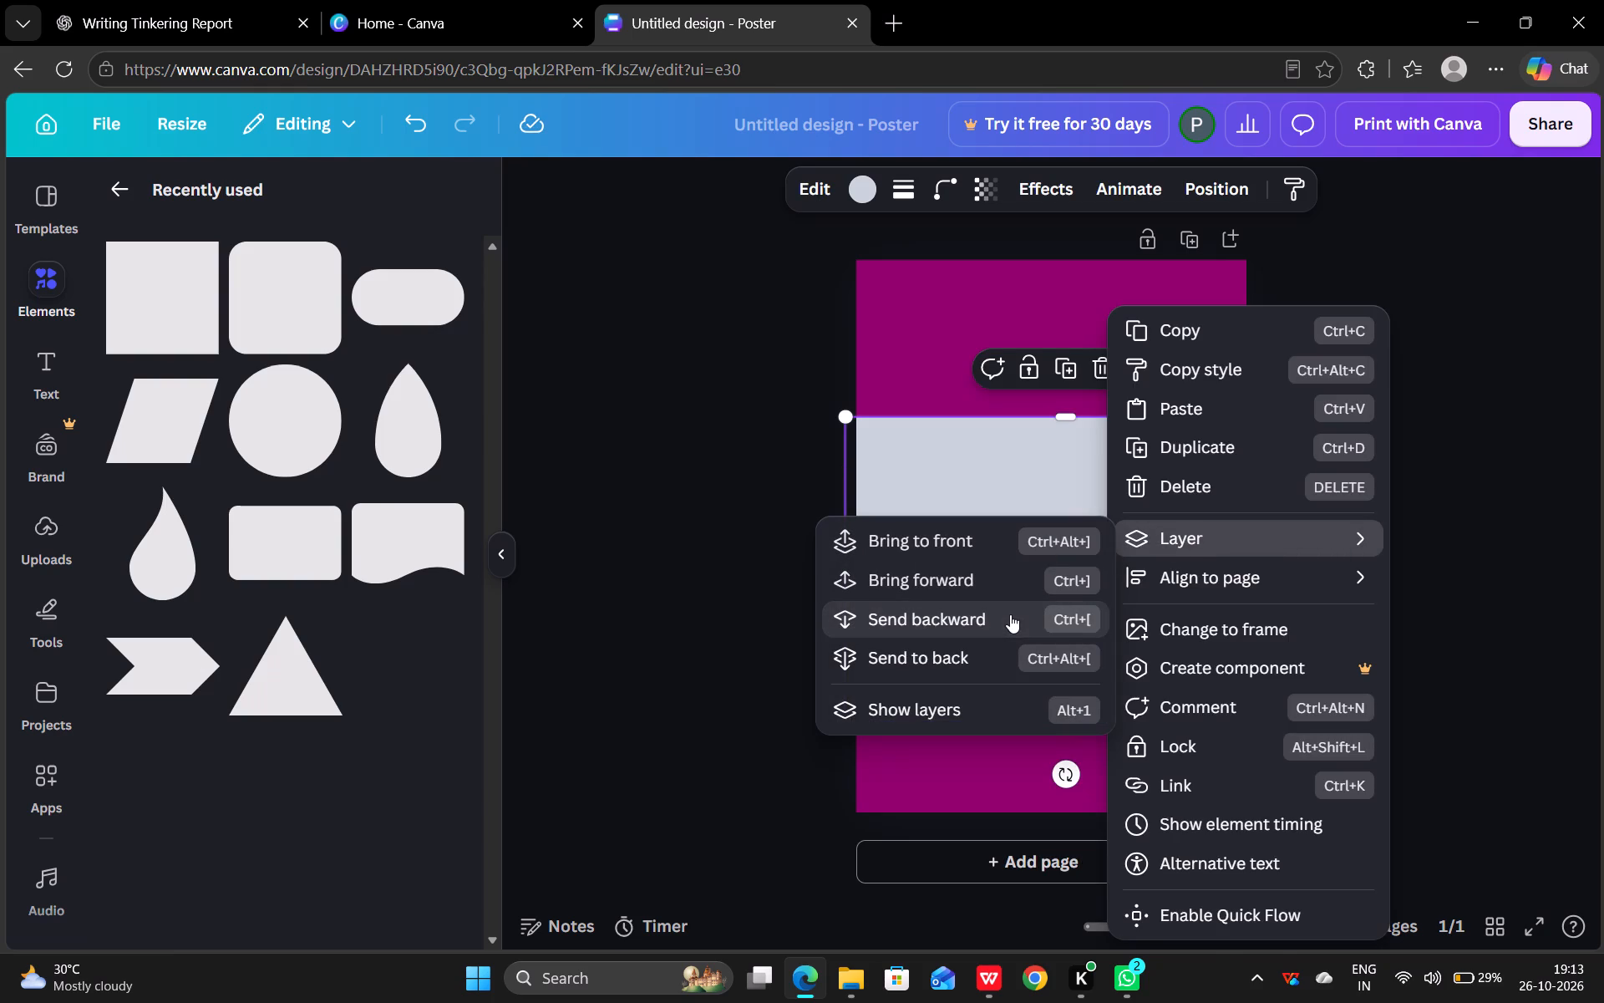
click(985, 617)
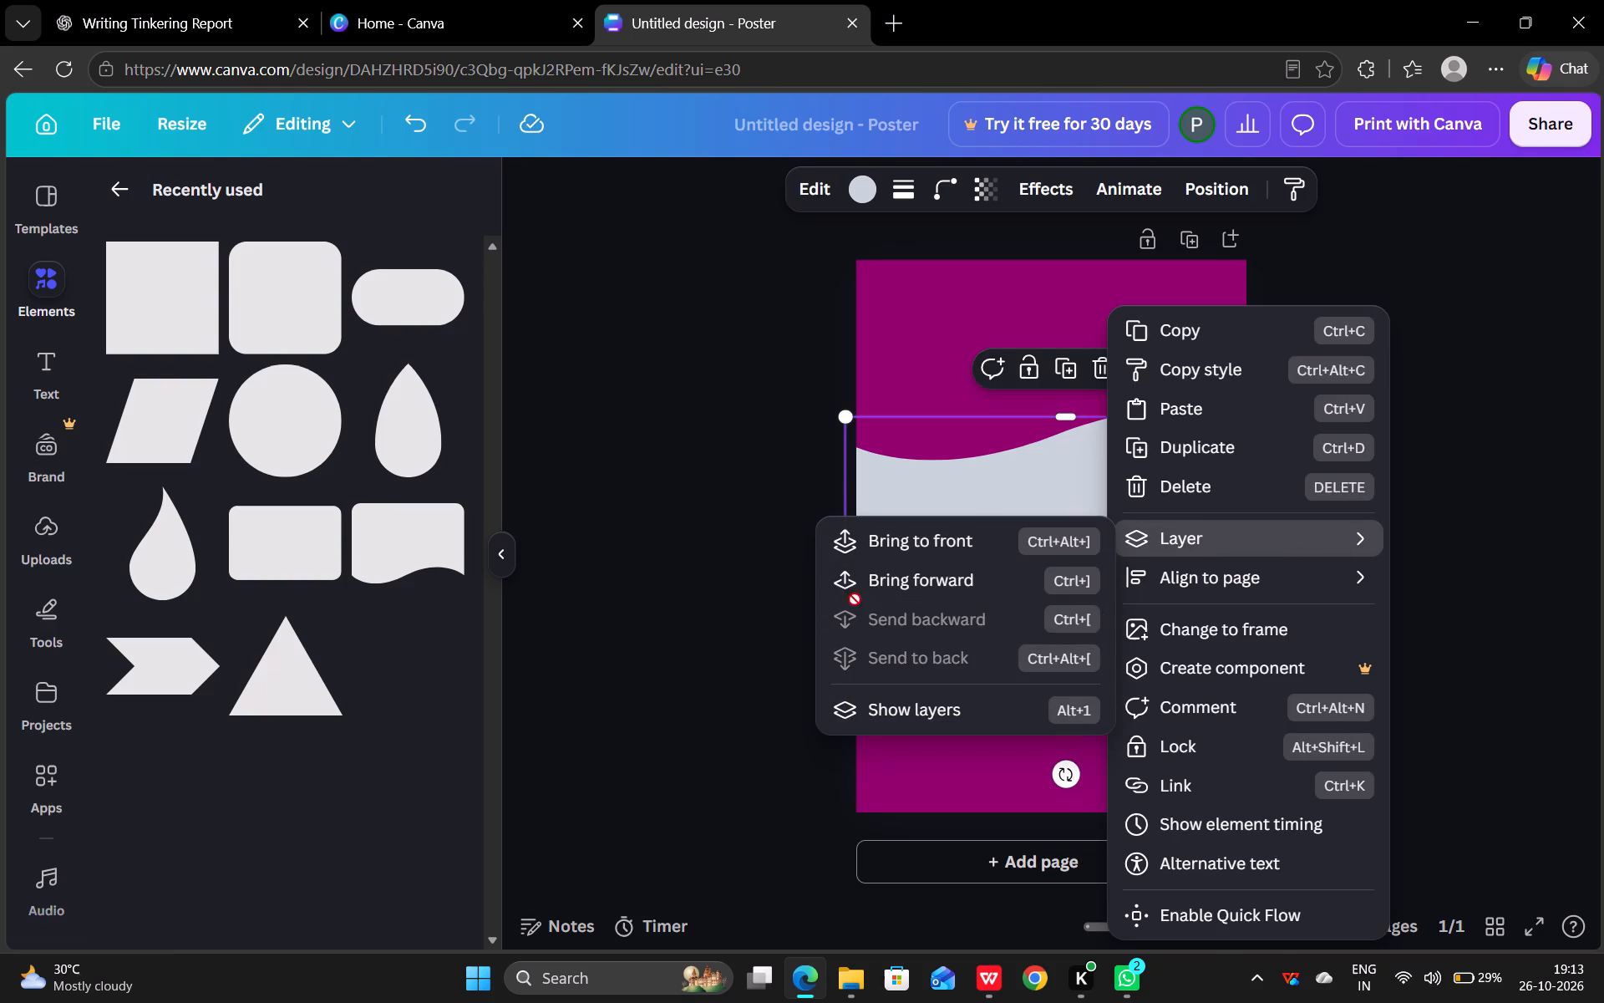
click(662, 484)
drag(1110, 523, 1117, 502)
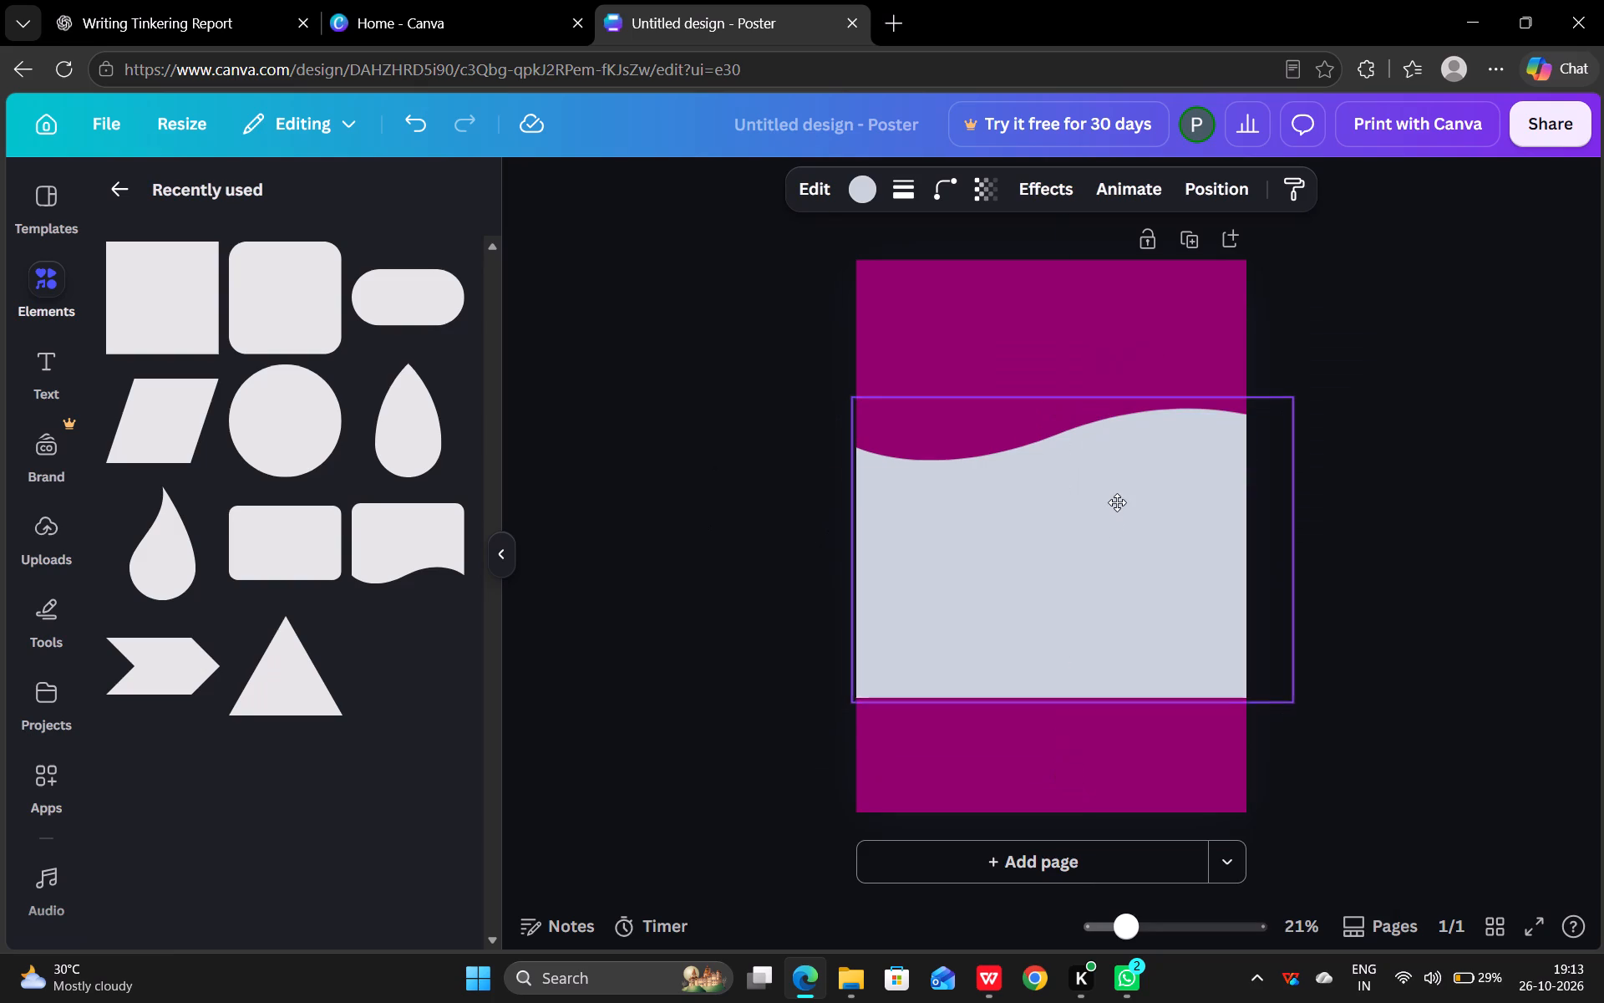
drag(1117, 502, 1117, 497)
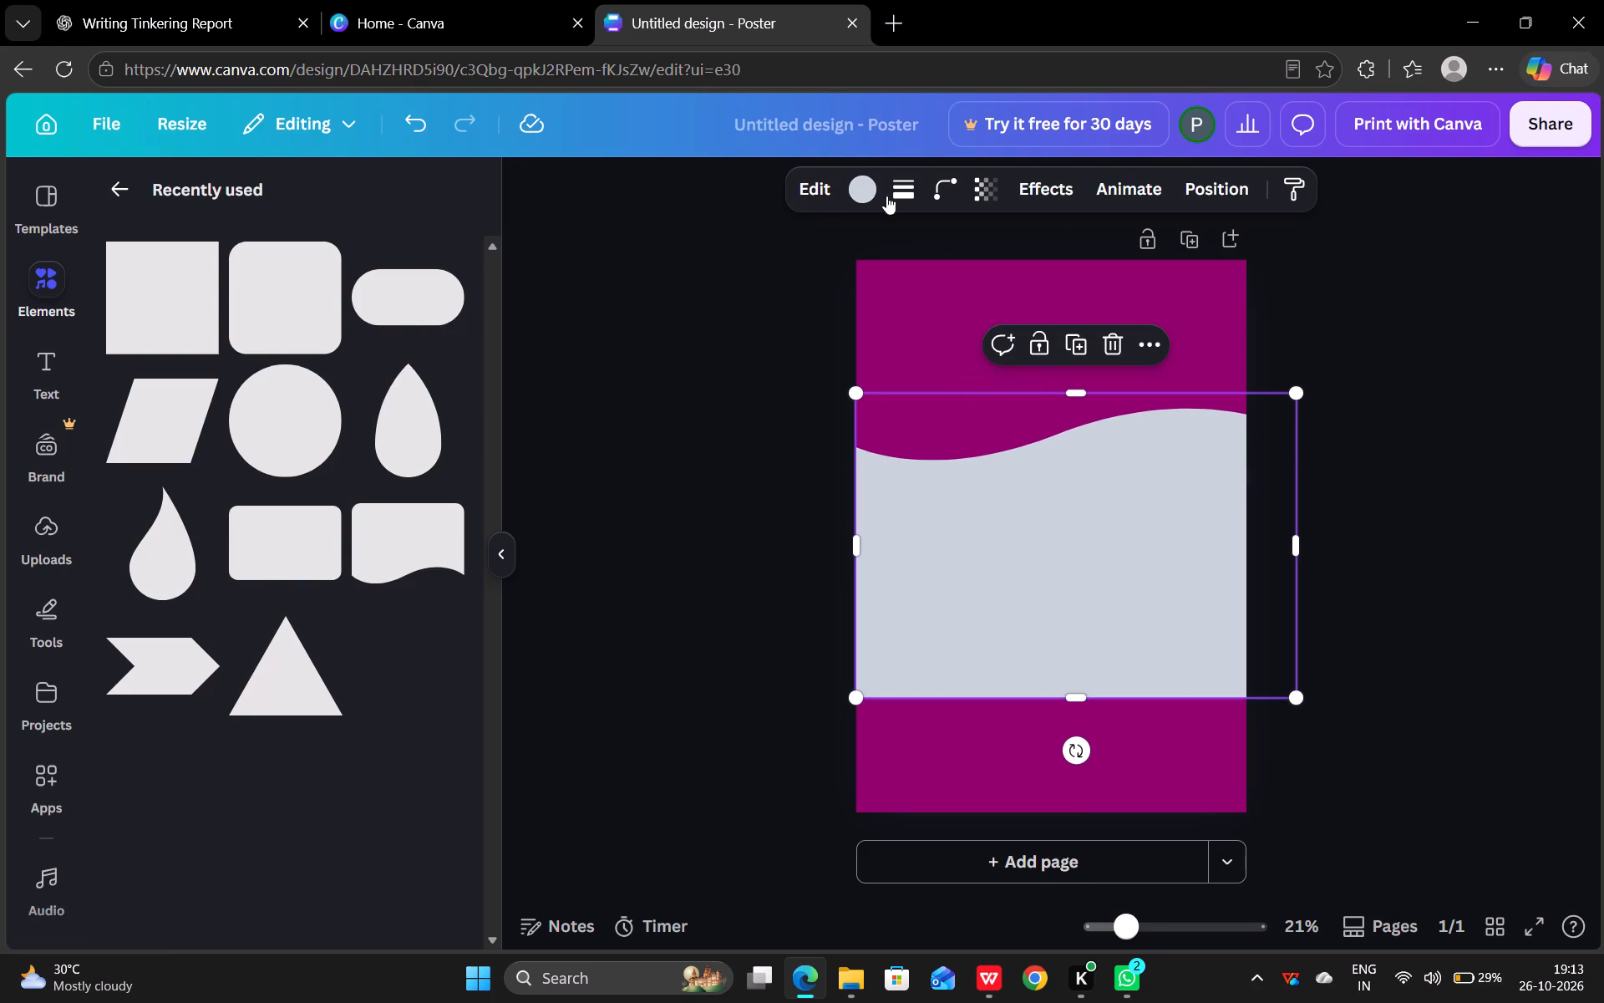
Recolour the middle rectangle with the custom solid light pink #FFA1F8.
click(860, 185)
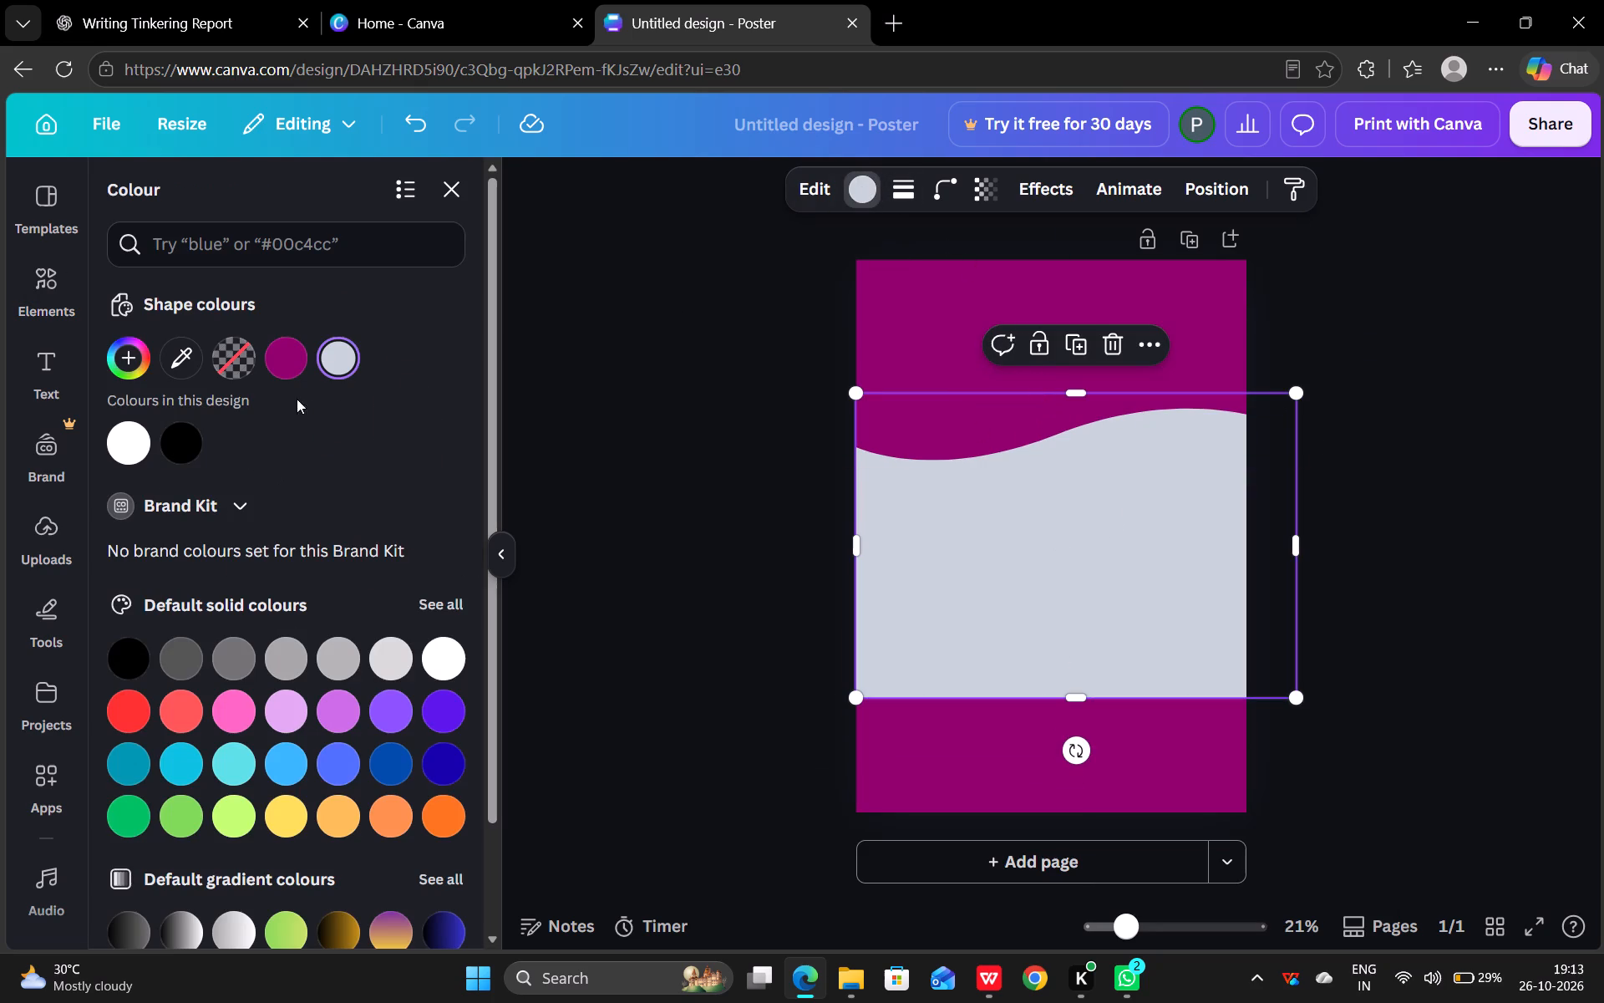
click(140, 360)
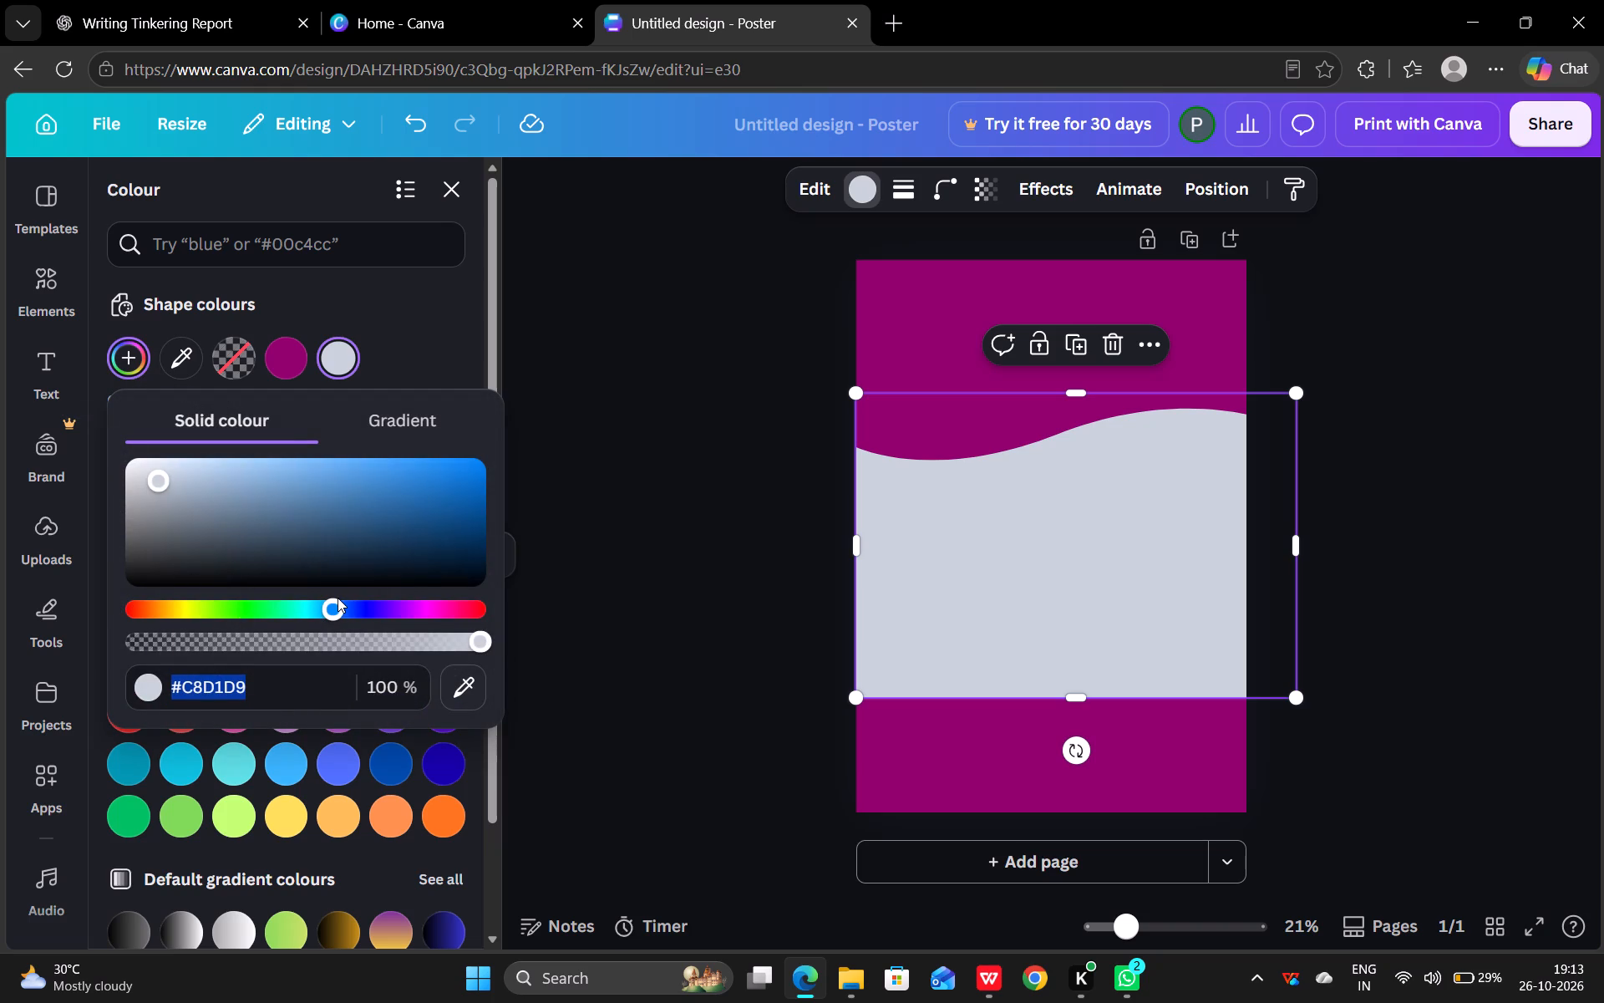
drag(338, 608, 417, 614)
drag(413, 610, 428, 614)
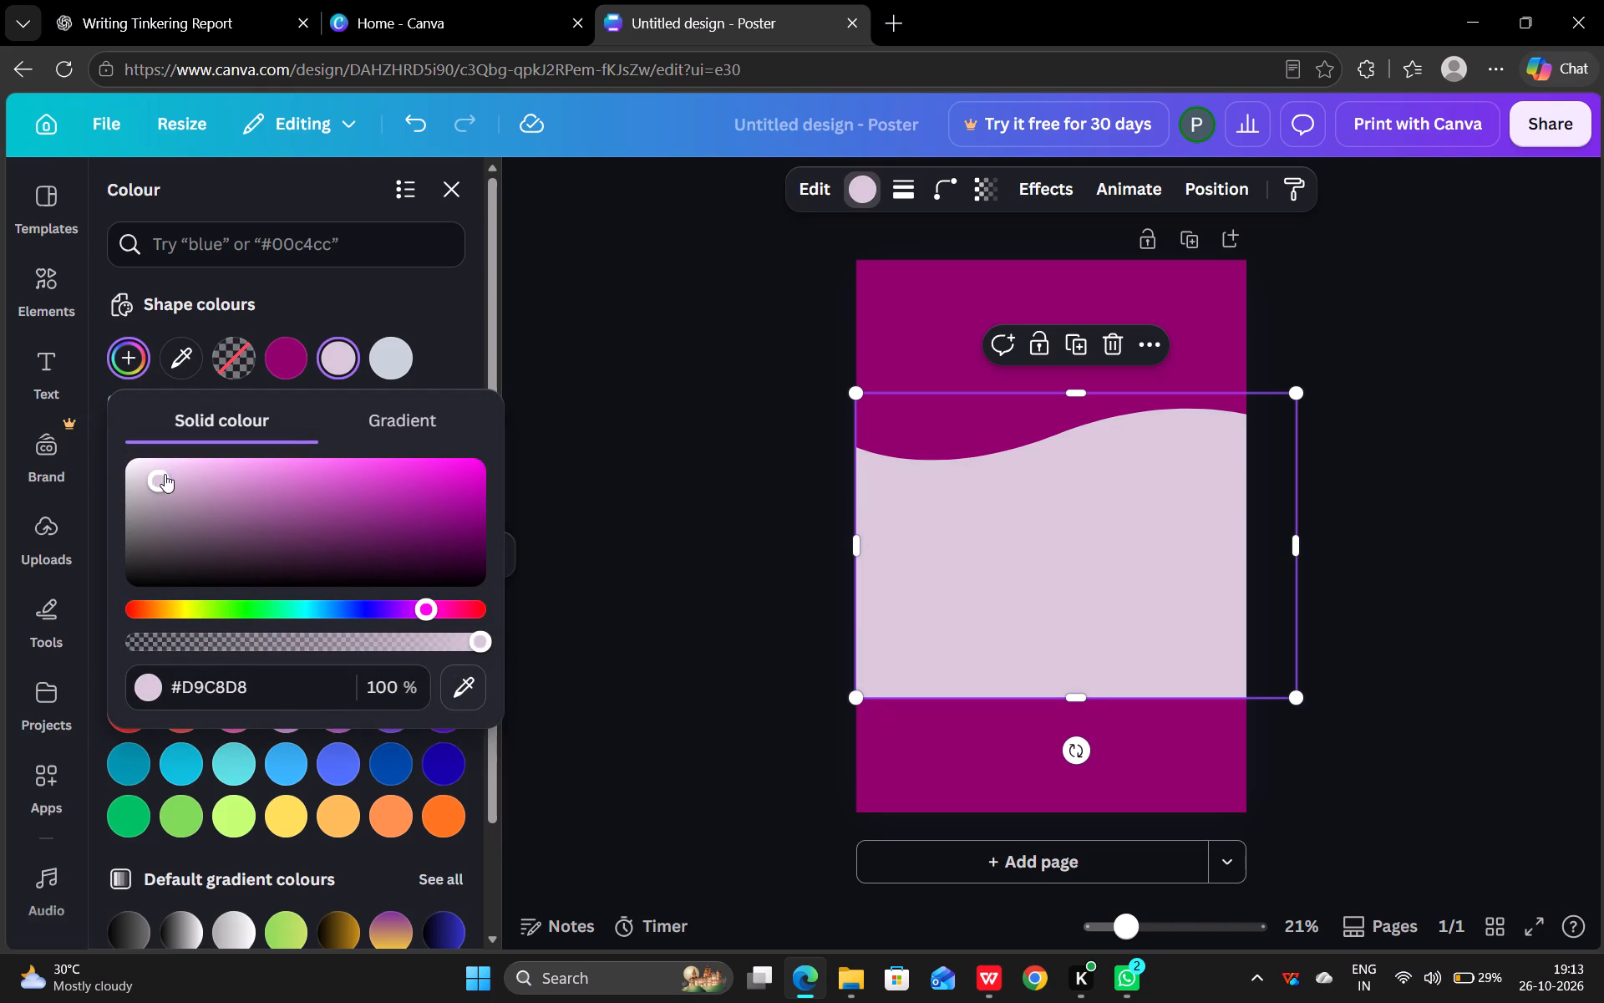
drag(160, 476, 379, 420)
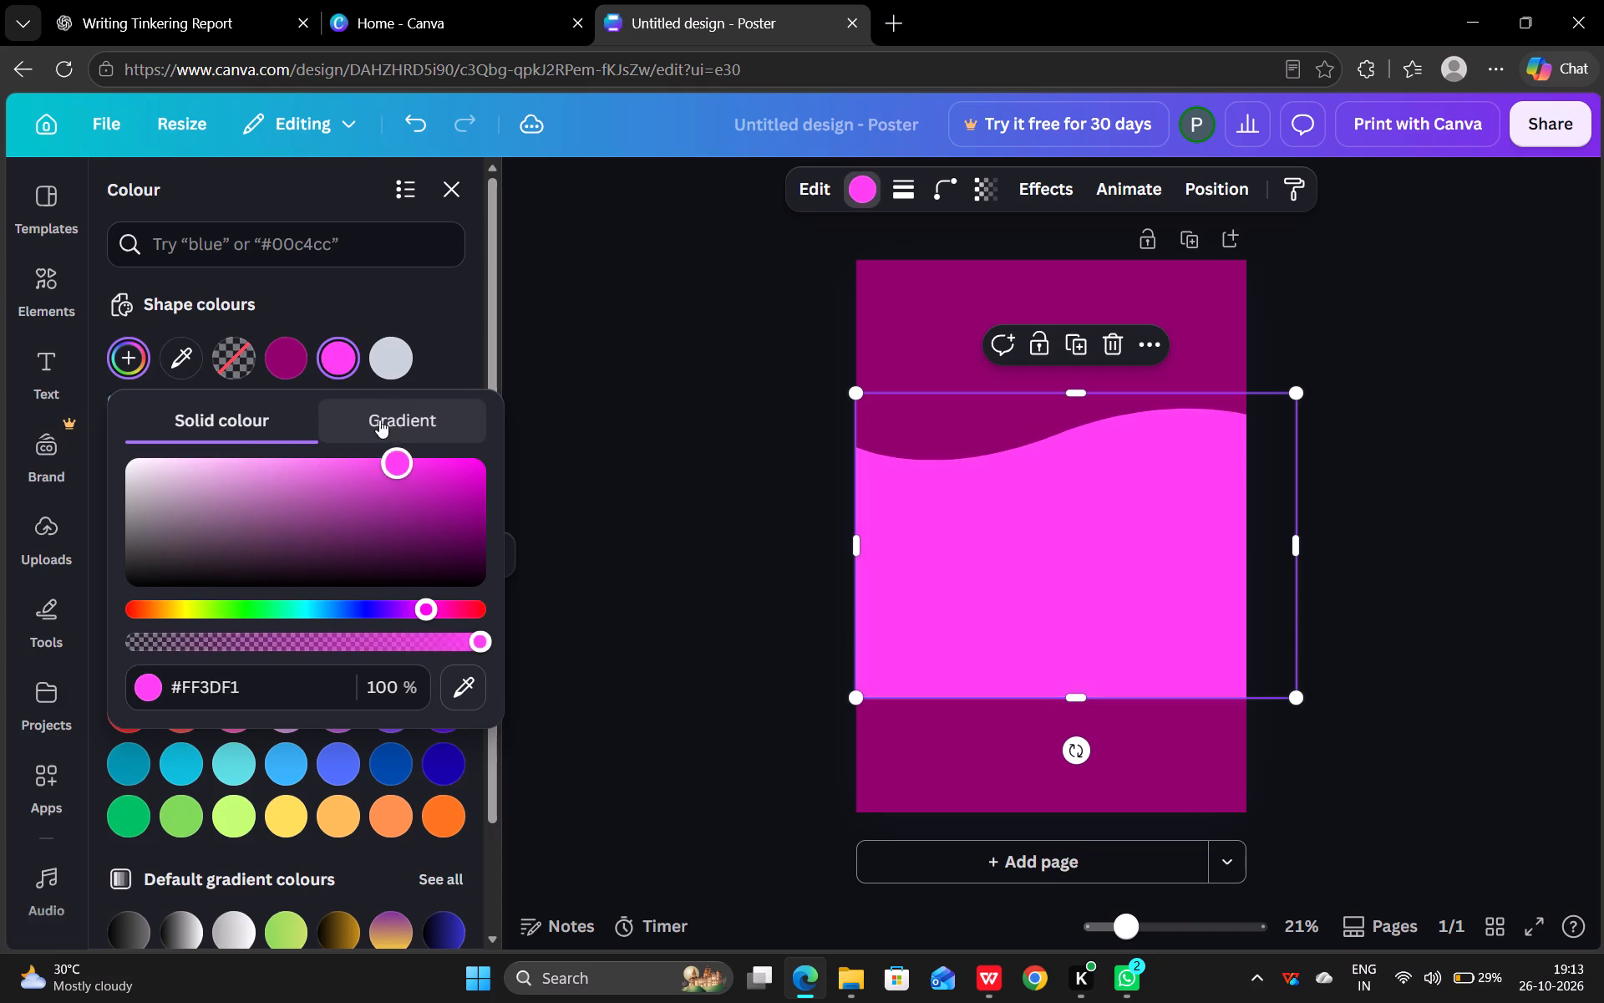
drag(379, 420, 199, 138)
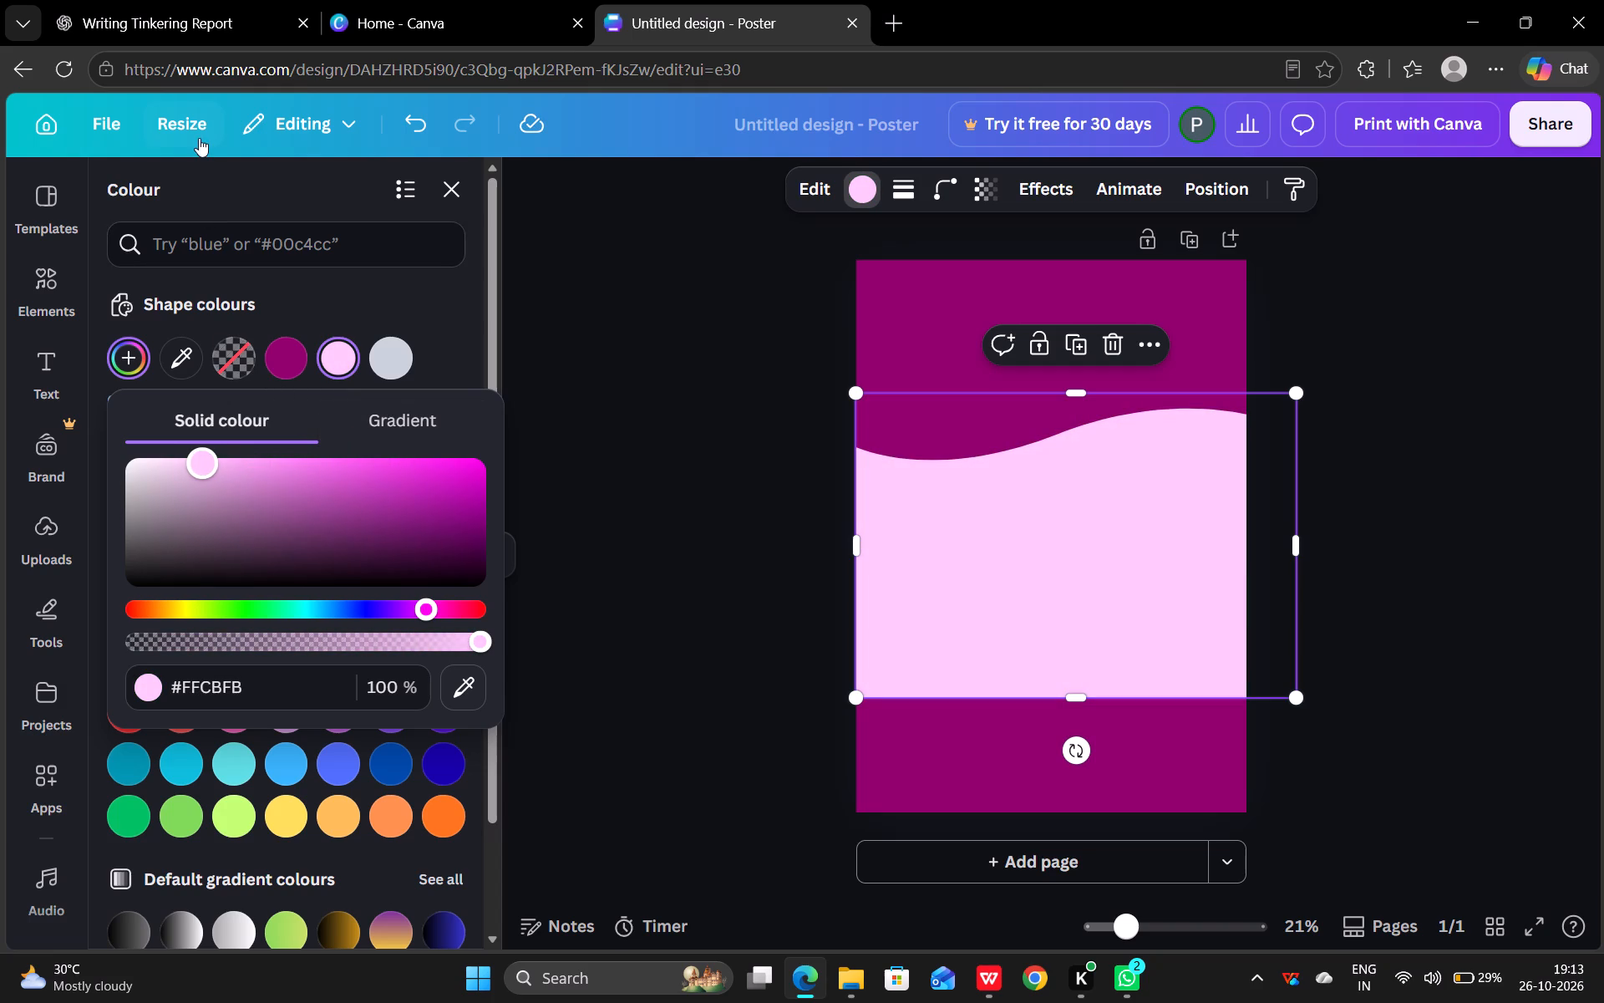
drag(198, 459, 211, 458)
drag(211, 458, 248, 450)
drag(248, 450, 276, 447)
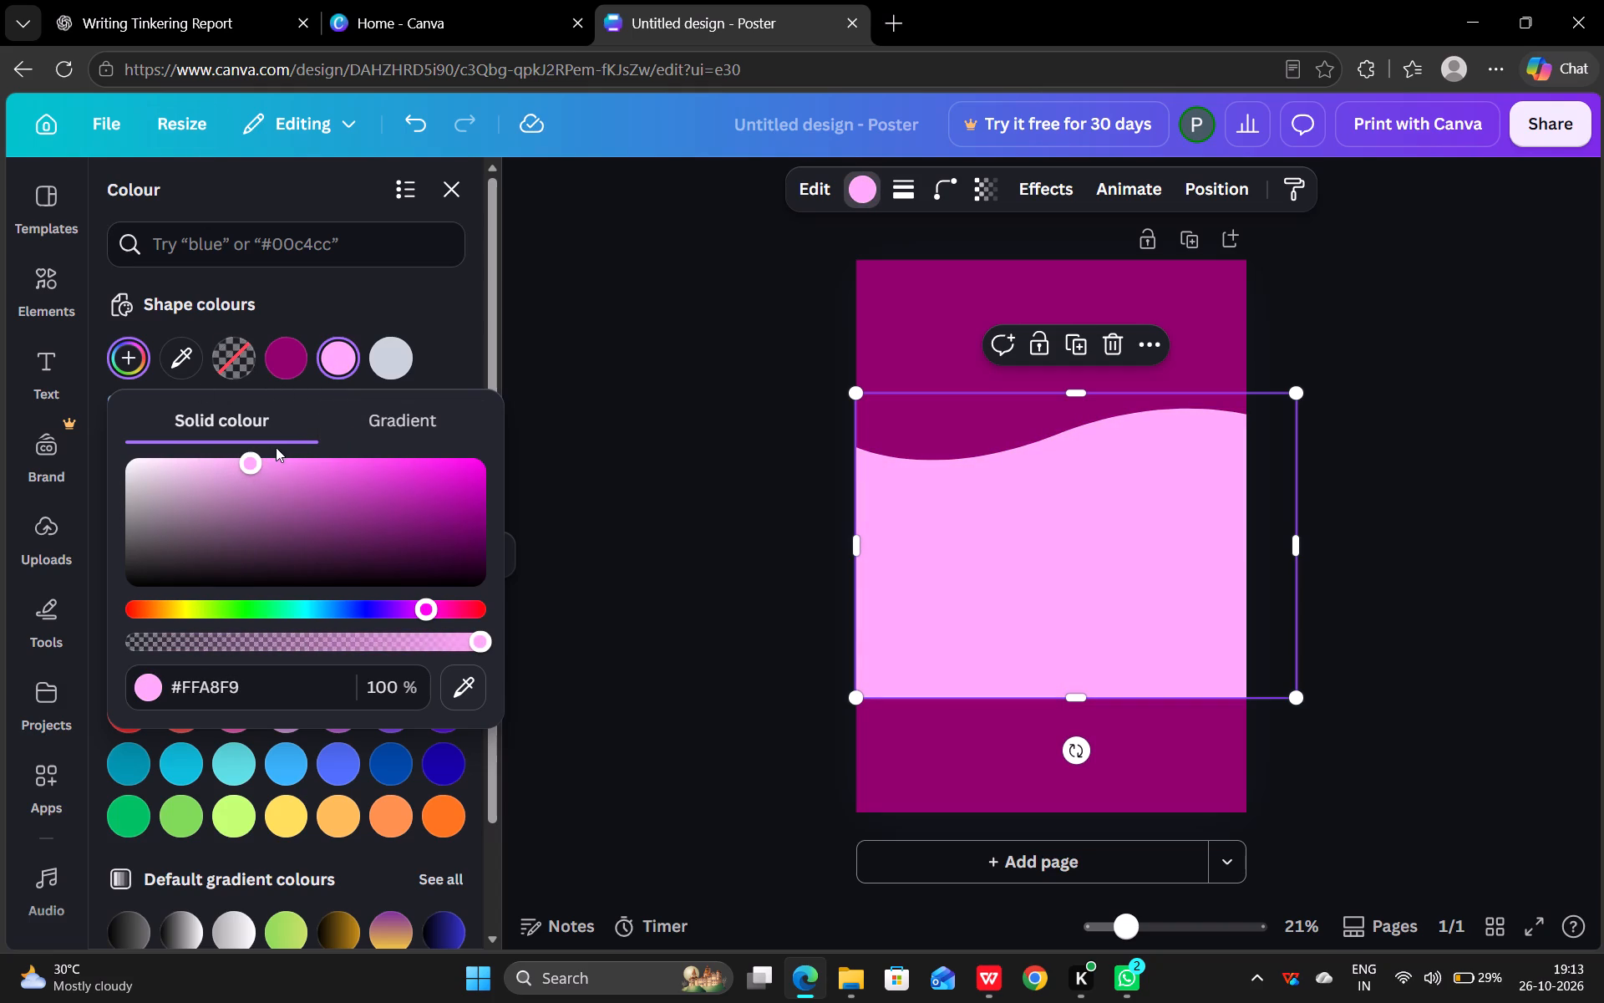
drag(276, 447, 282, 446)
drag(257, 460, 318, 450)
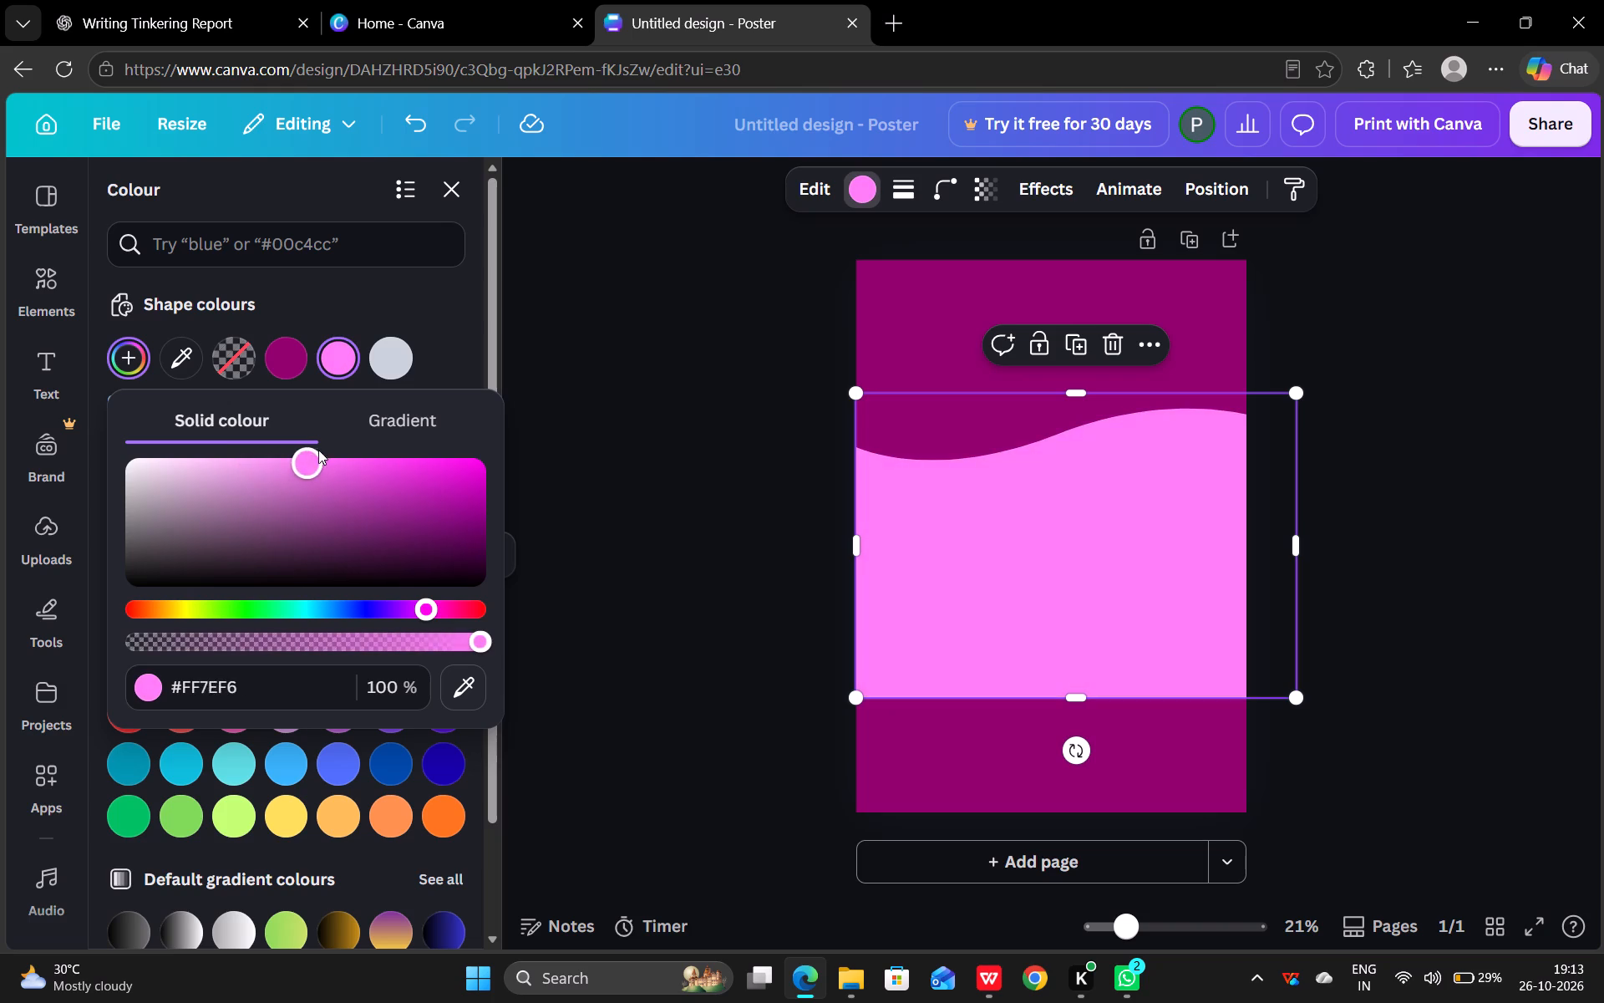
drag(318, 450, 283, 481)
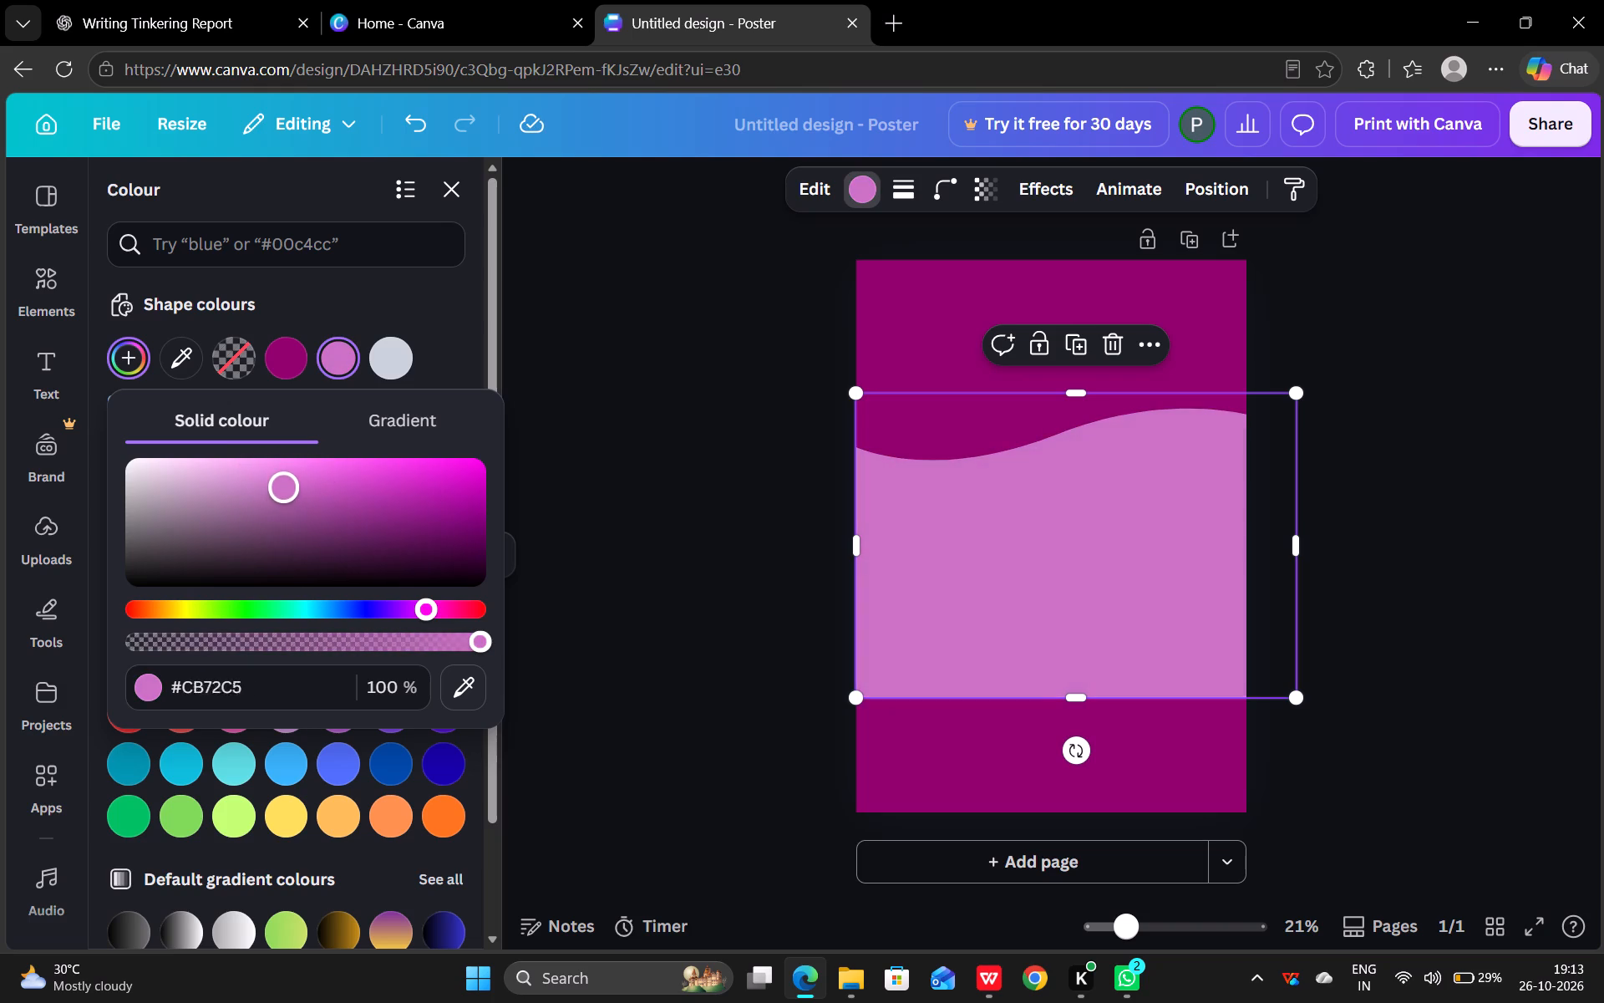
drag(283, 481, 250, 436)
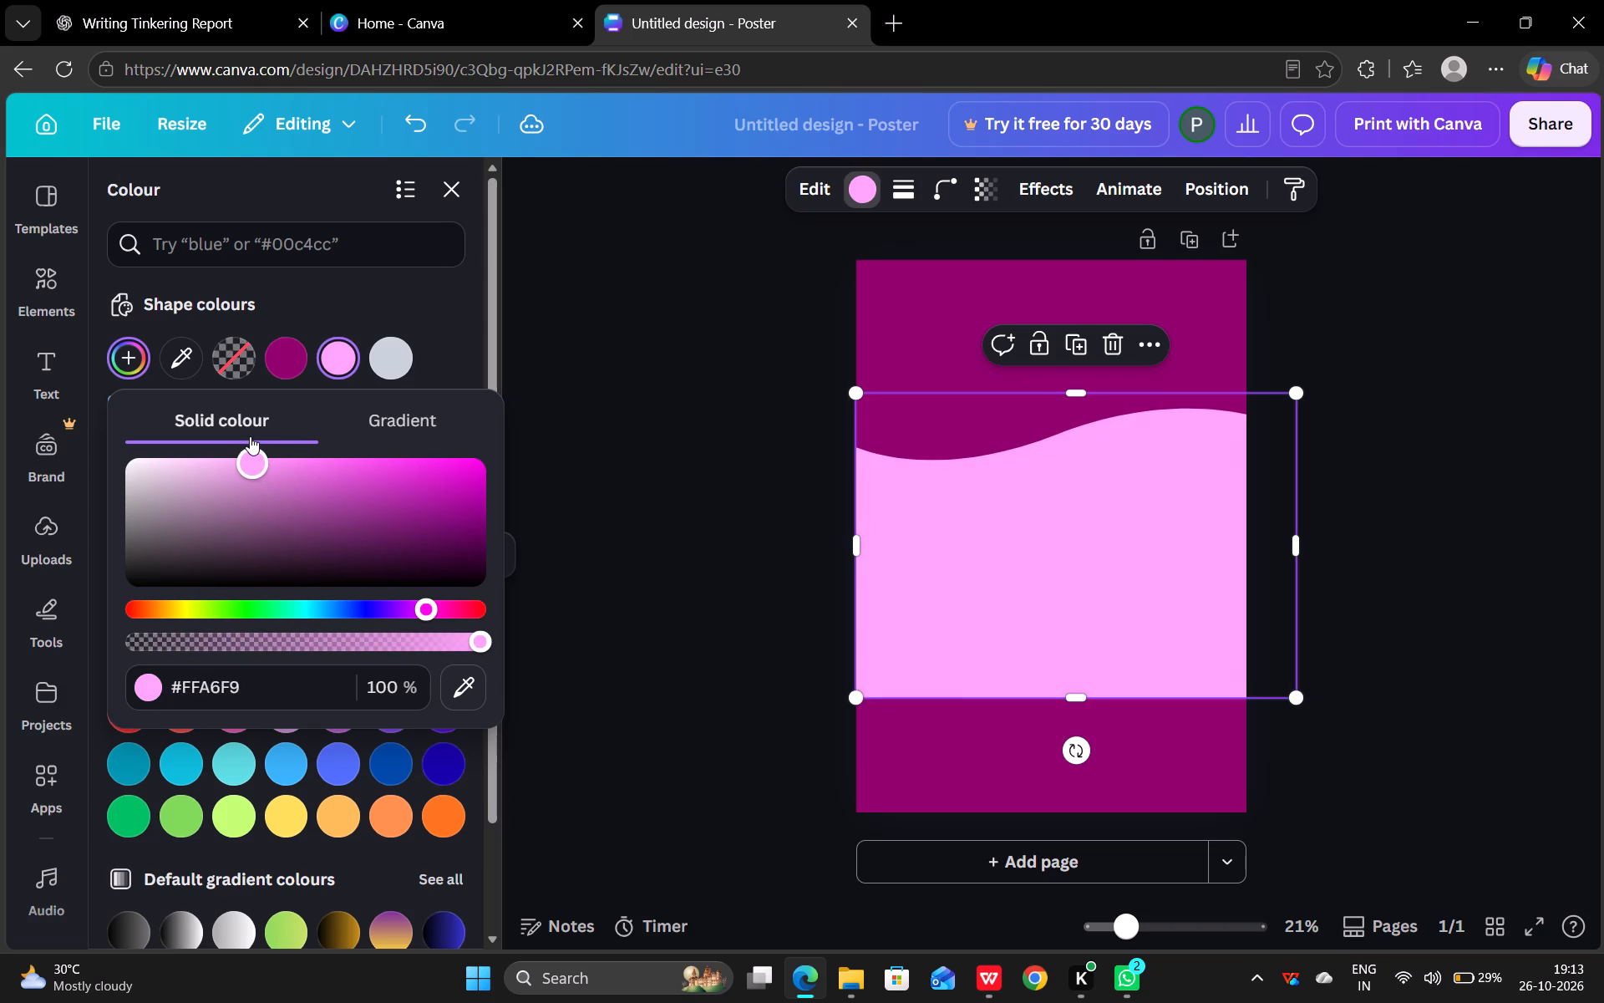
drag(250, 436, 258, 432)
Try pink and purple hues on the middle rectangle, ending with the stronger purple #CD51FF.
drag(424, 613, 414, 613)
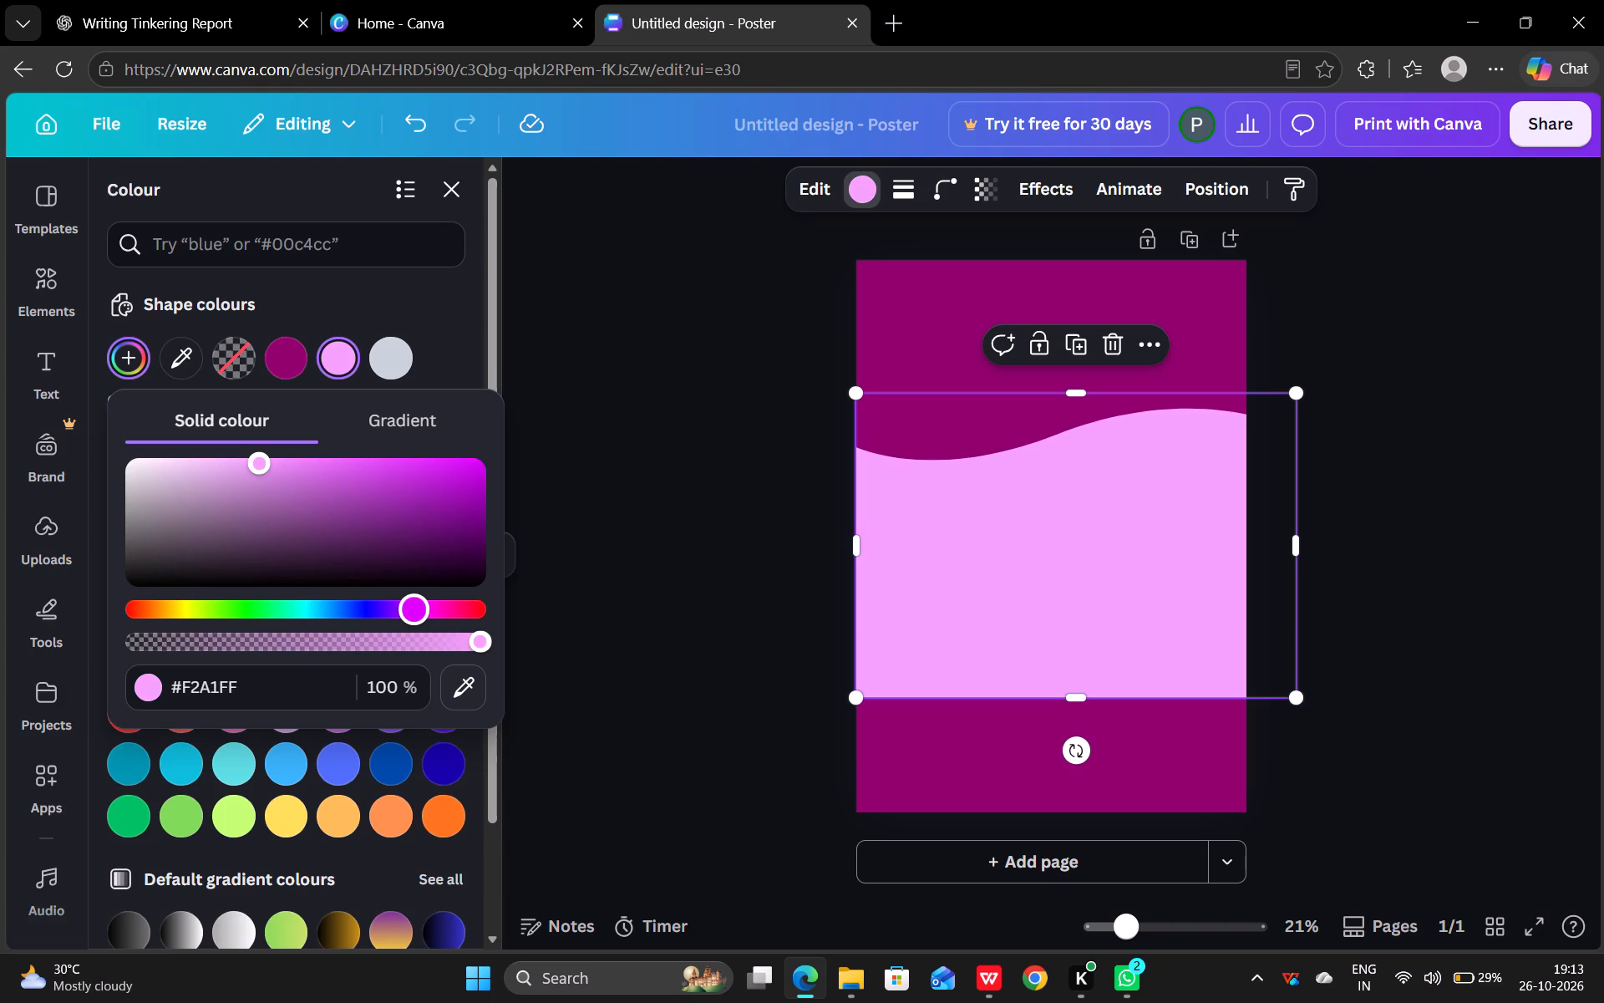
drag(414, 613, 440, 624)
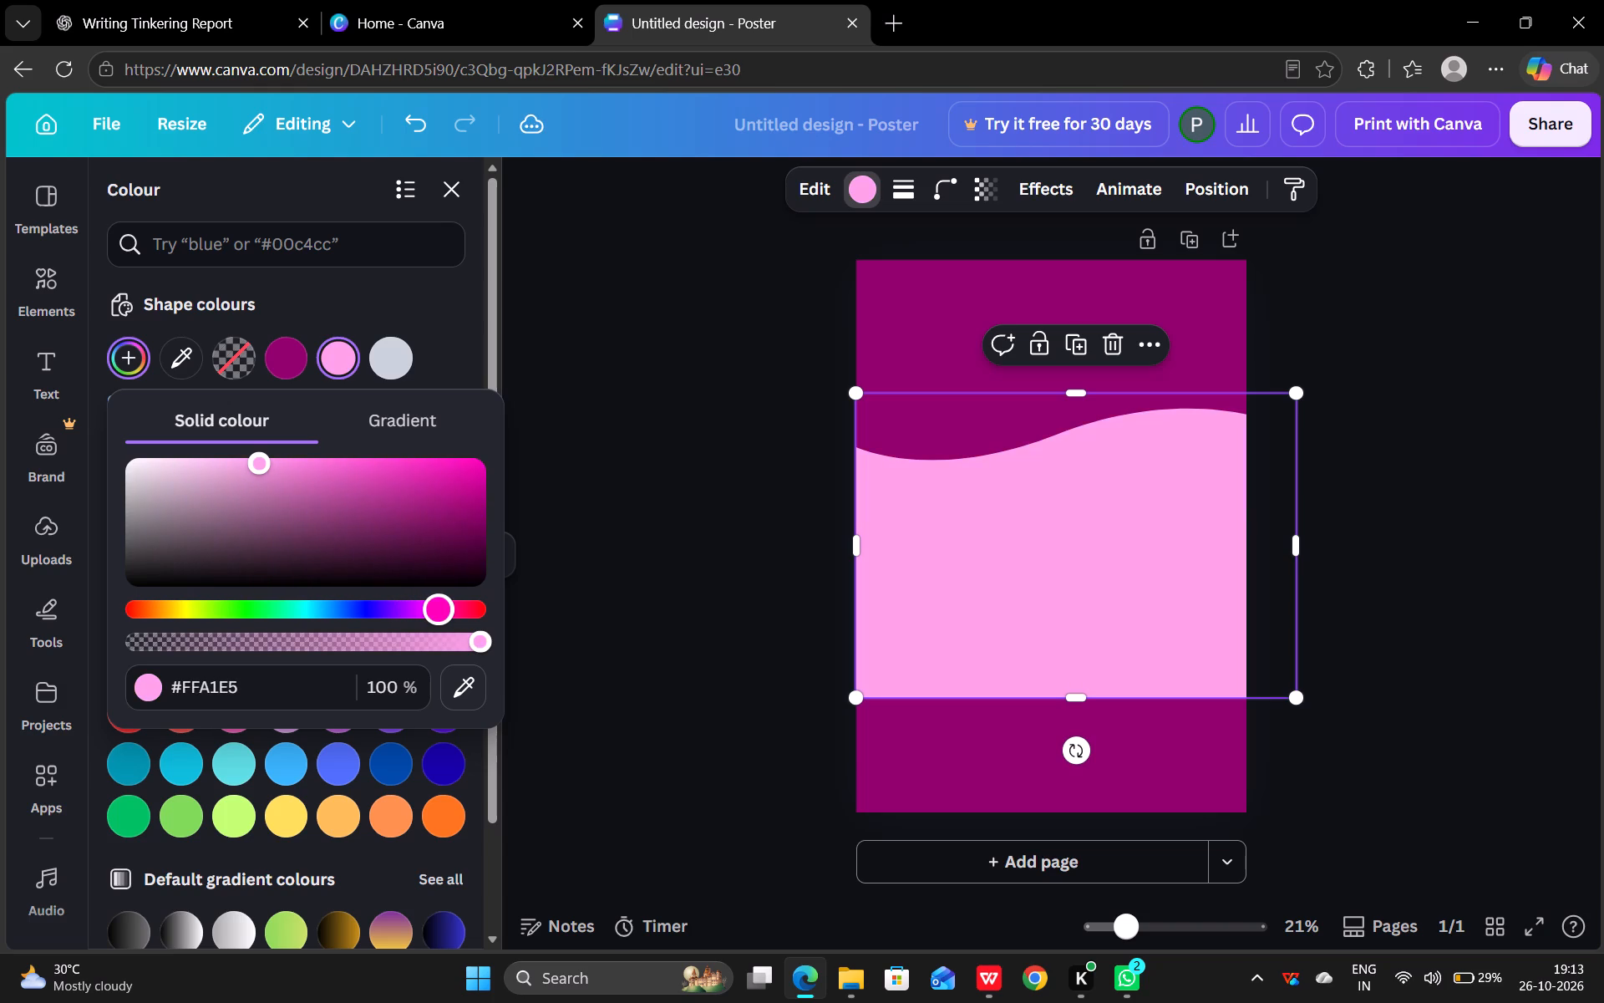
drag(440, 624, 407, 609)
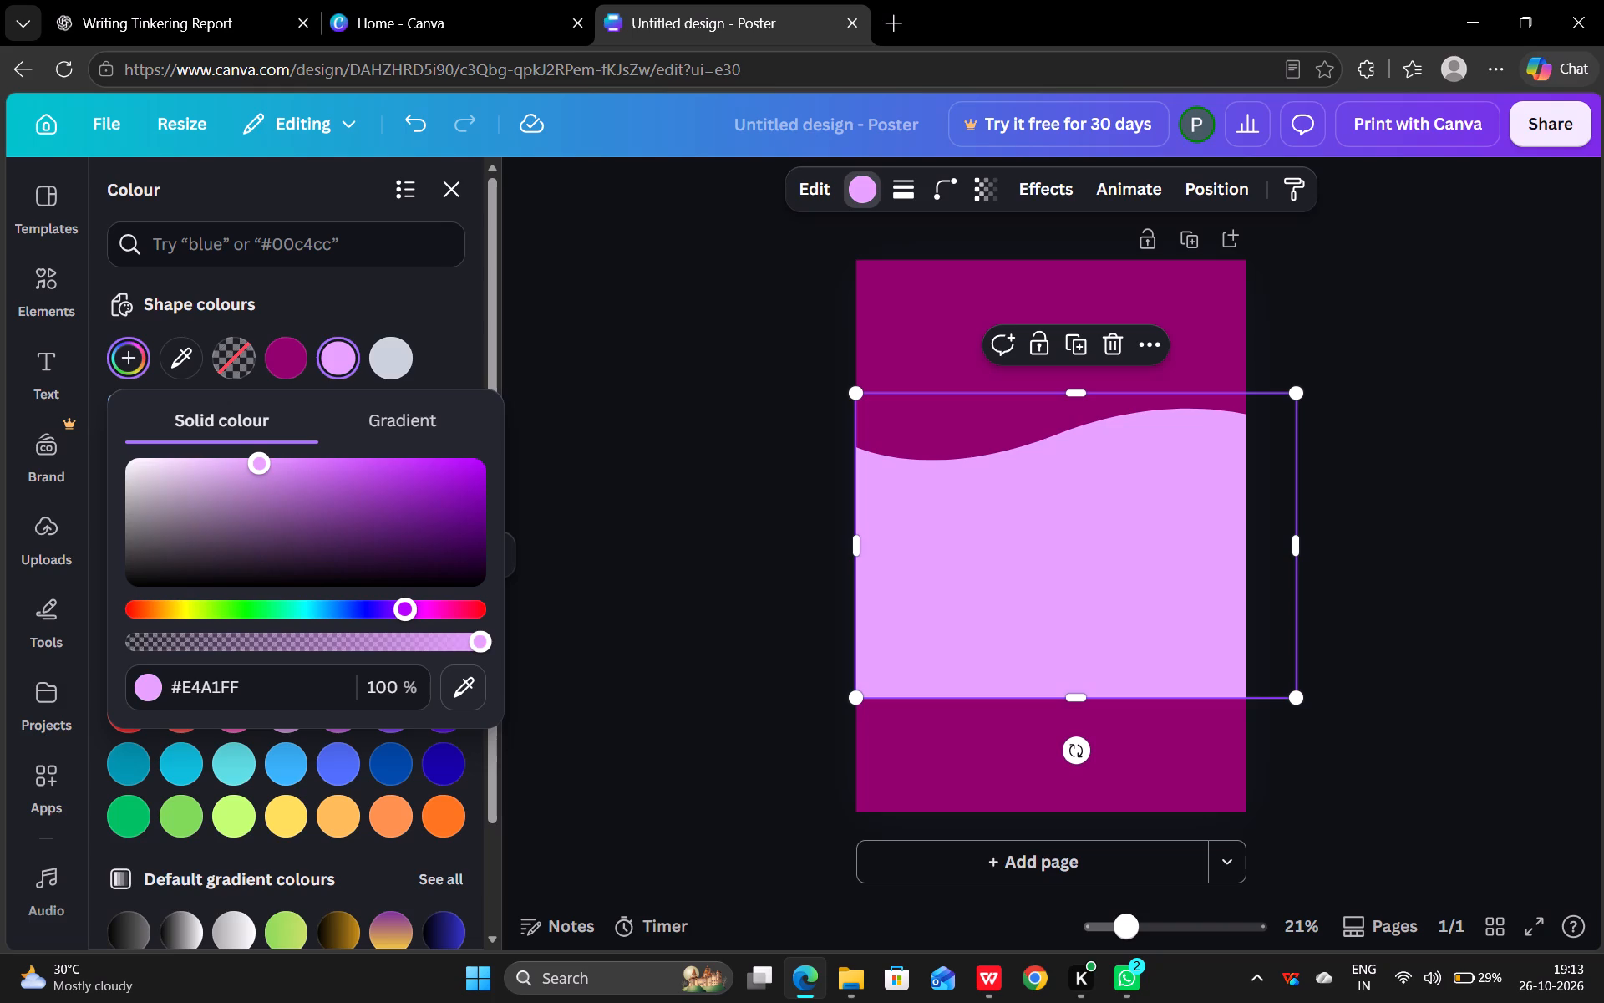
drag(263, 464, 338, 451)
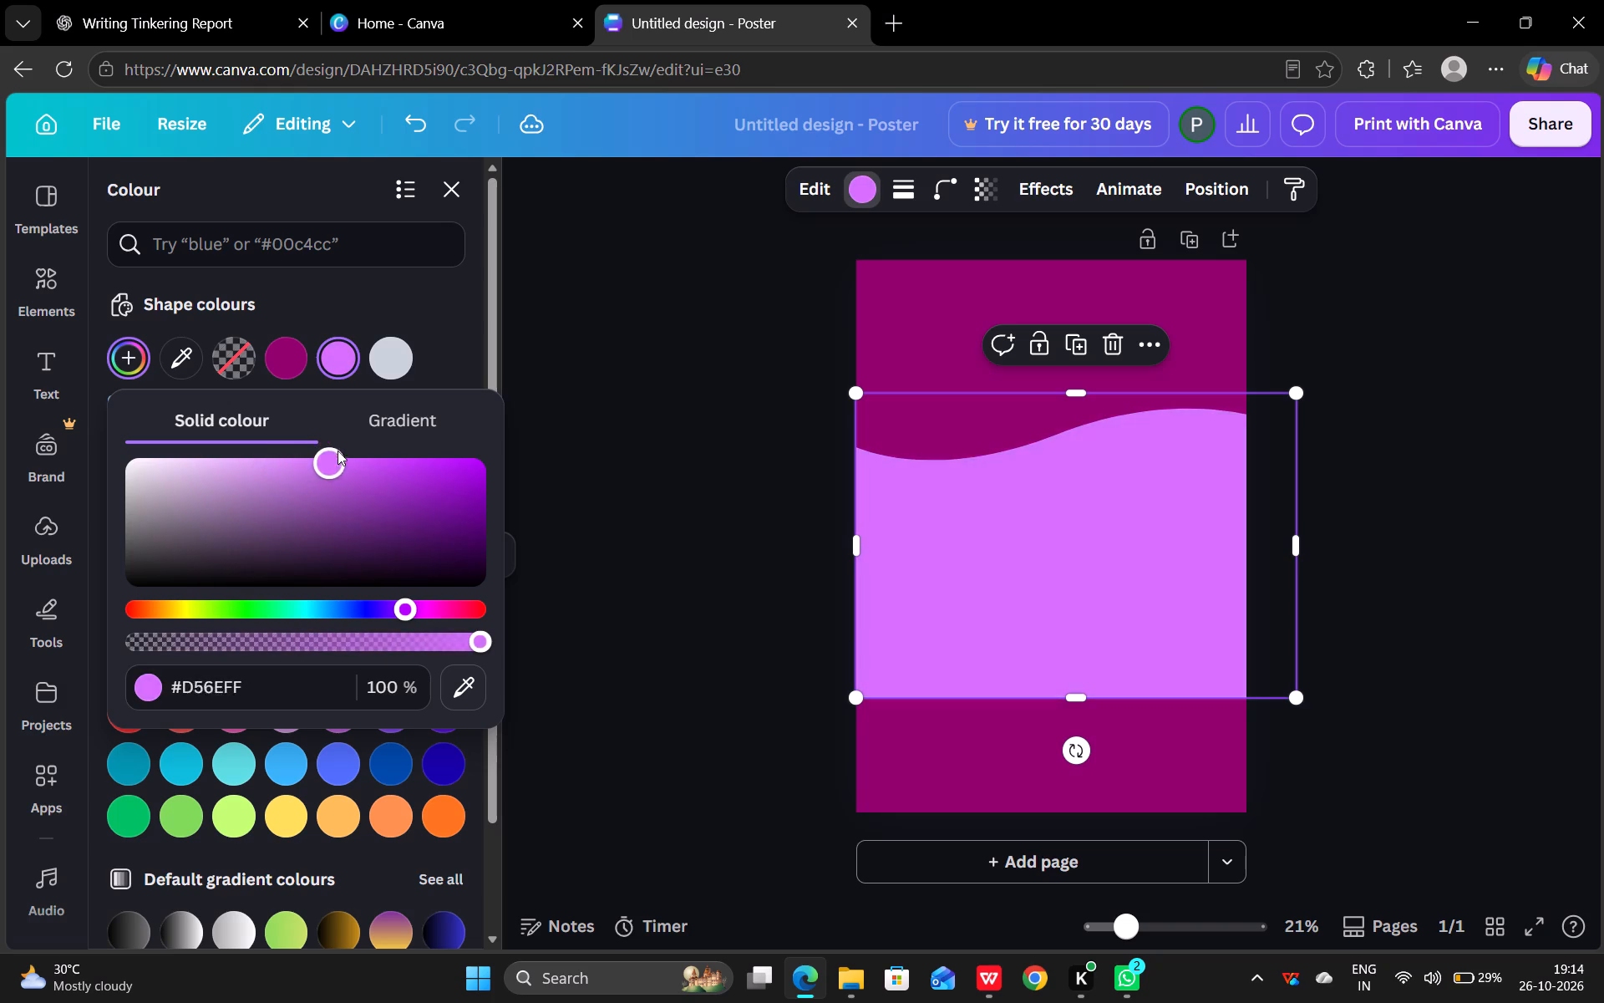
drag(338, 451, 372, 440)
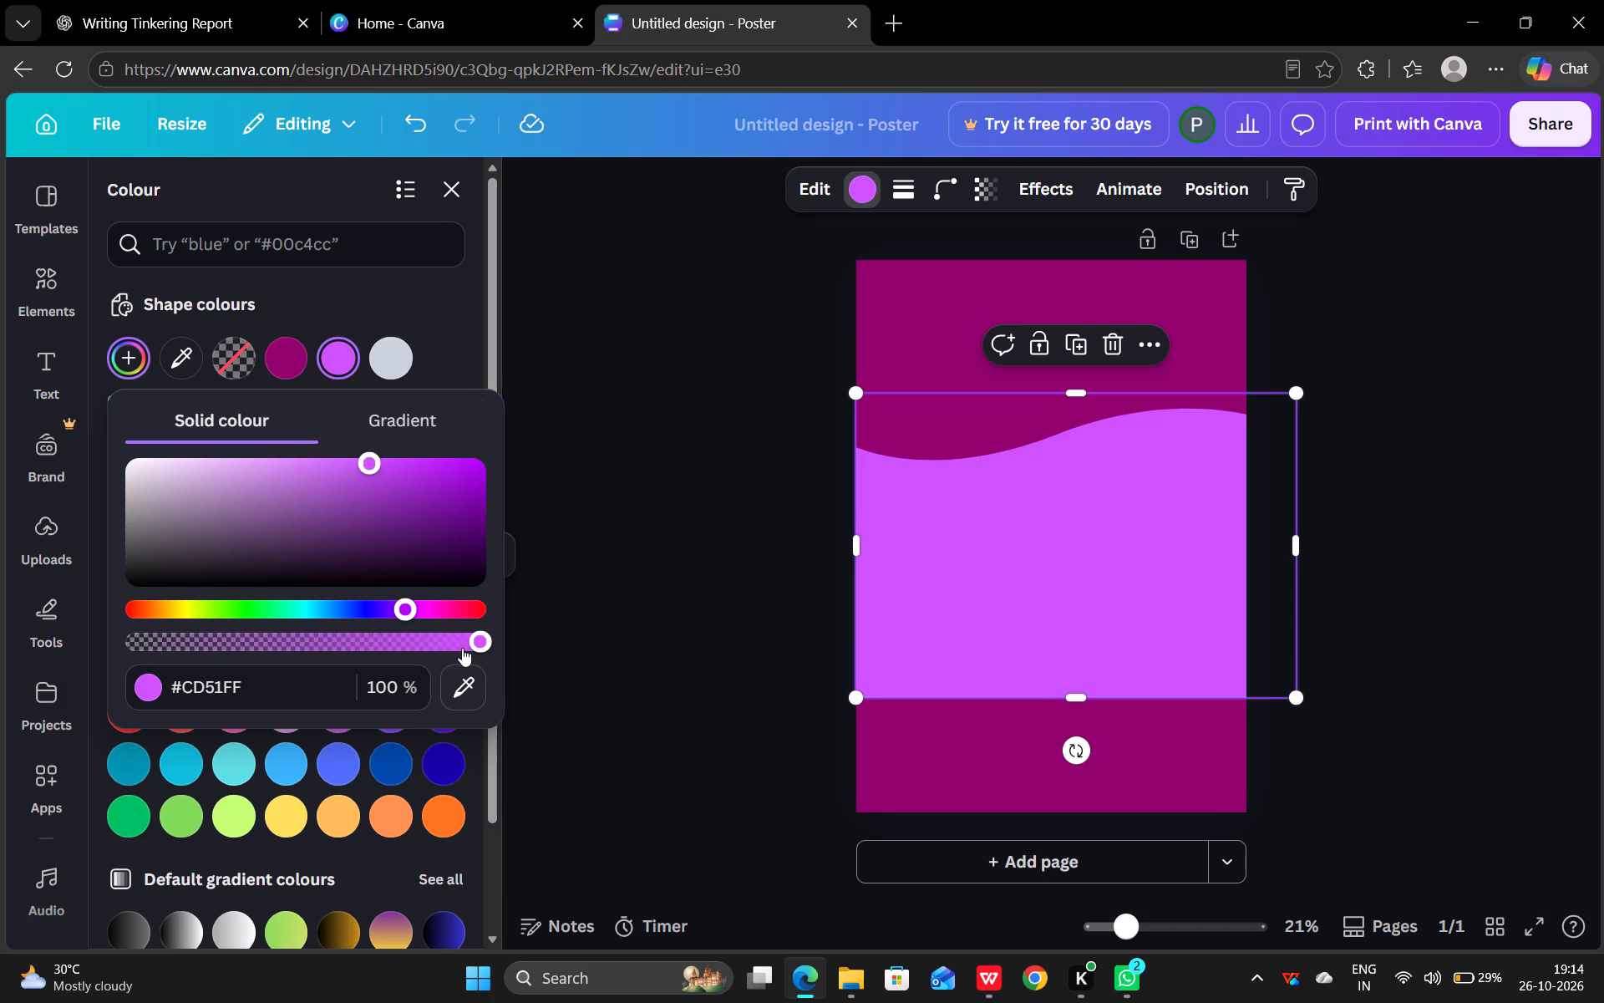
Reduce the middle rectangle's colour opacity to 53% and set its colour to the pink #EF67EA.
drag(474, 637, 317, 620)
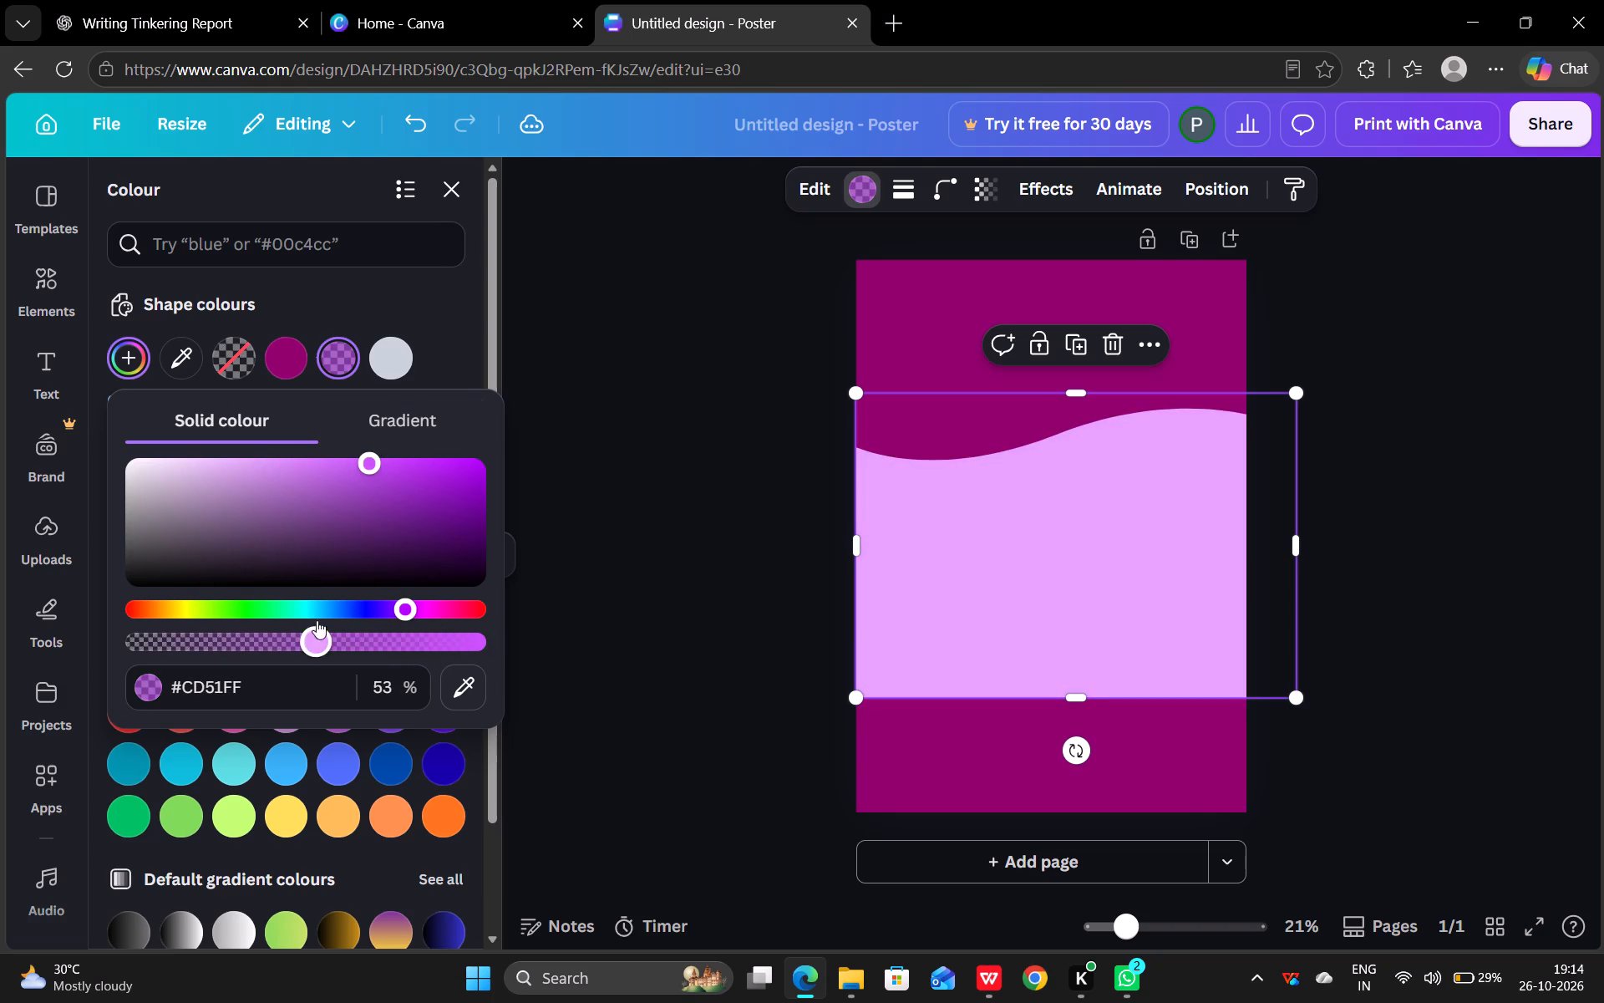
drag(413, 608, 425, 611)
drag(371, 450, 372, 450)
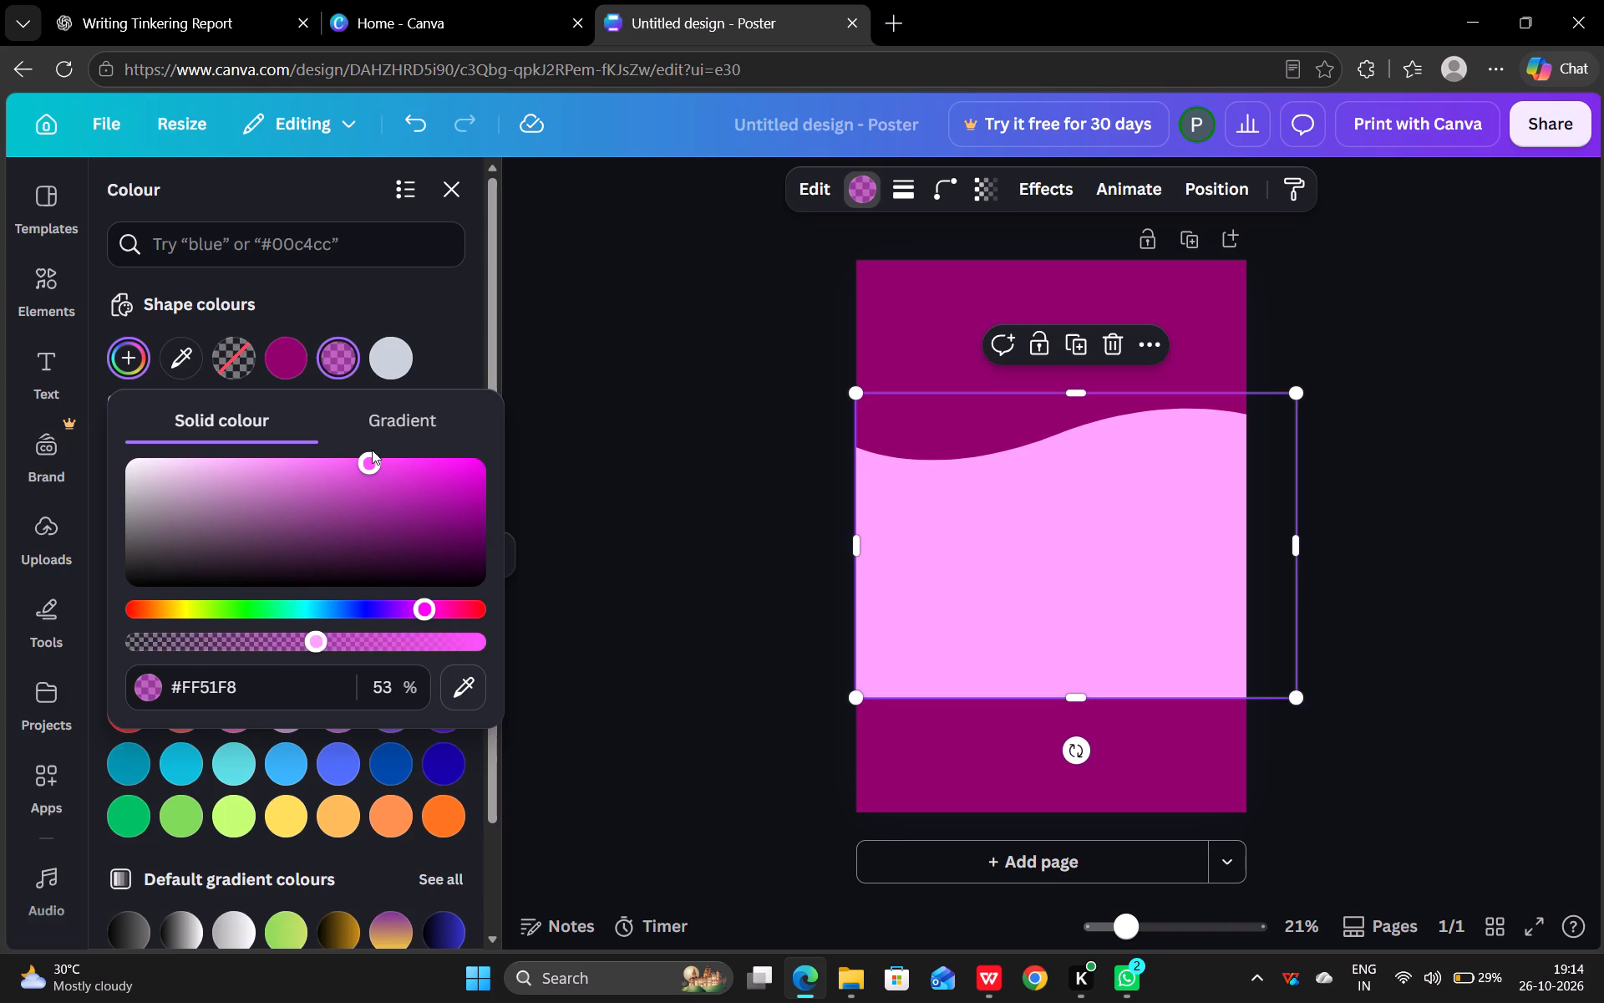
drag(372, 450, 398, 450)
drag(372, 463, 449, 455)
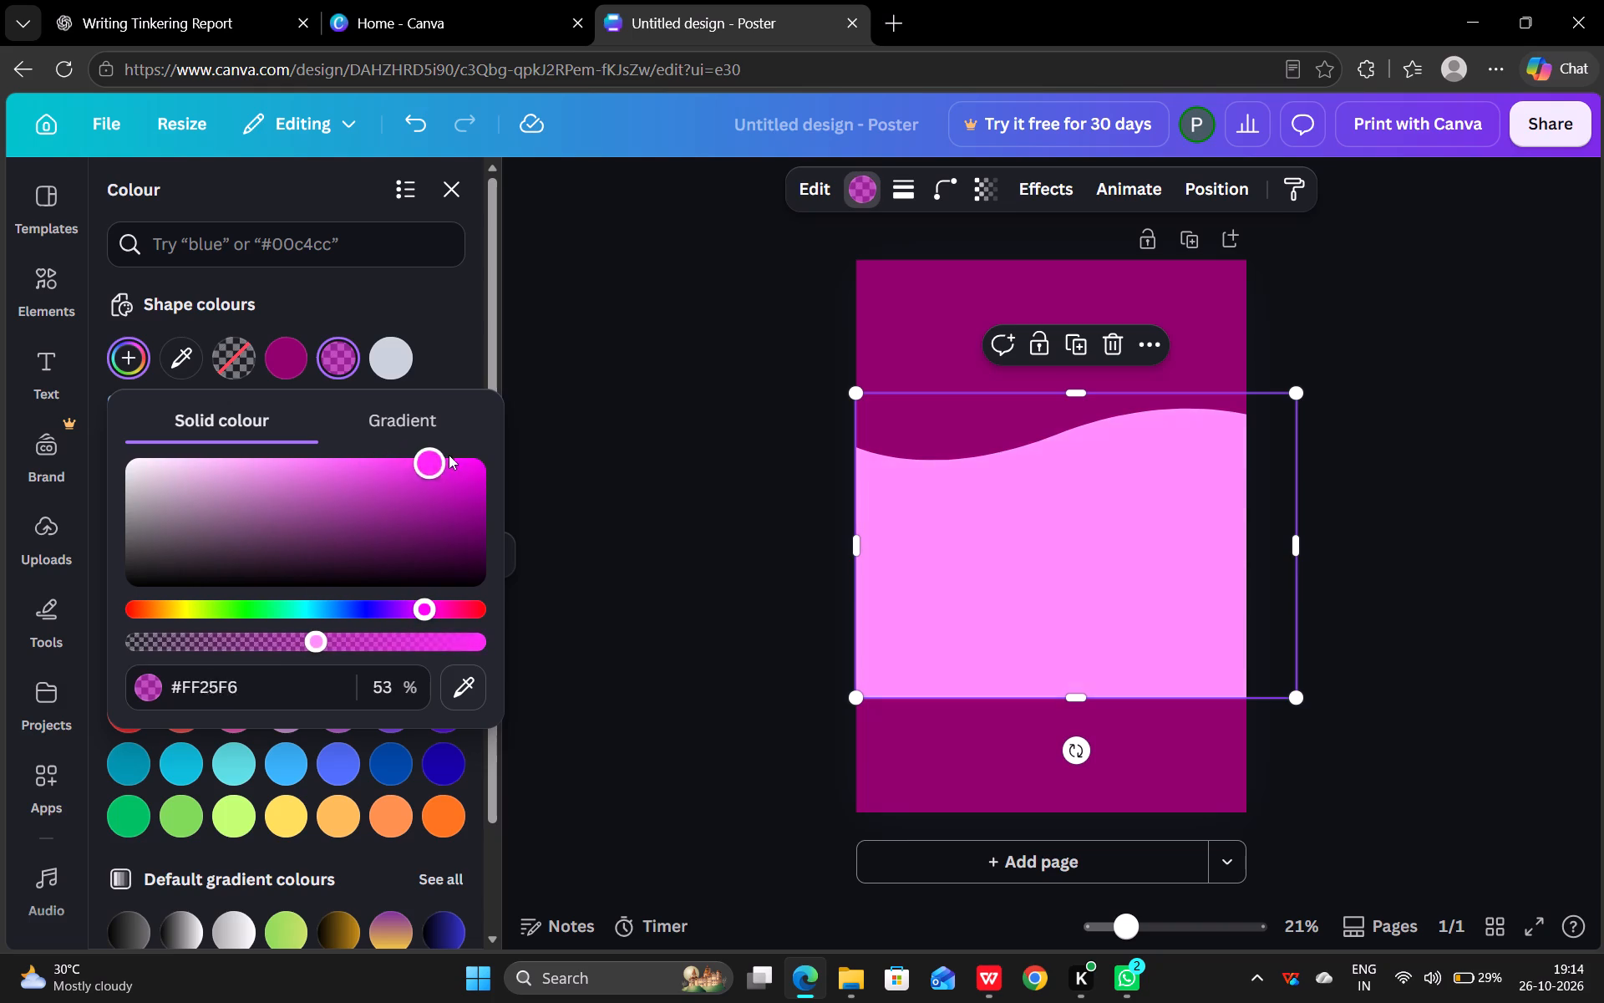
drag(449, 455, 425, 499)
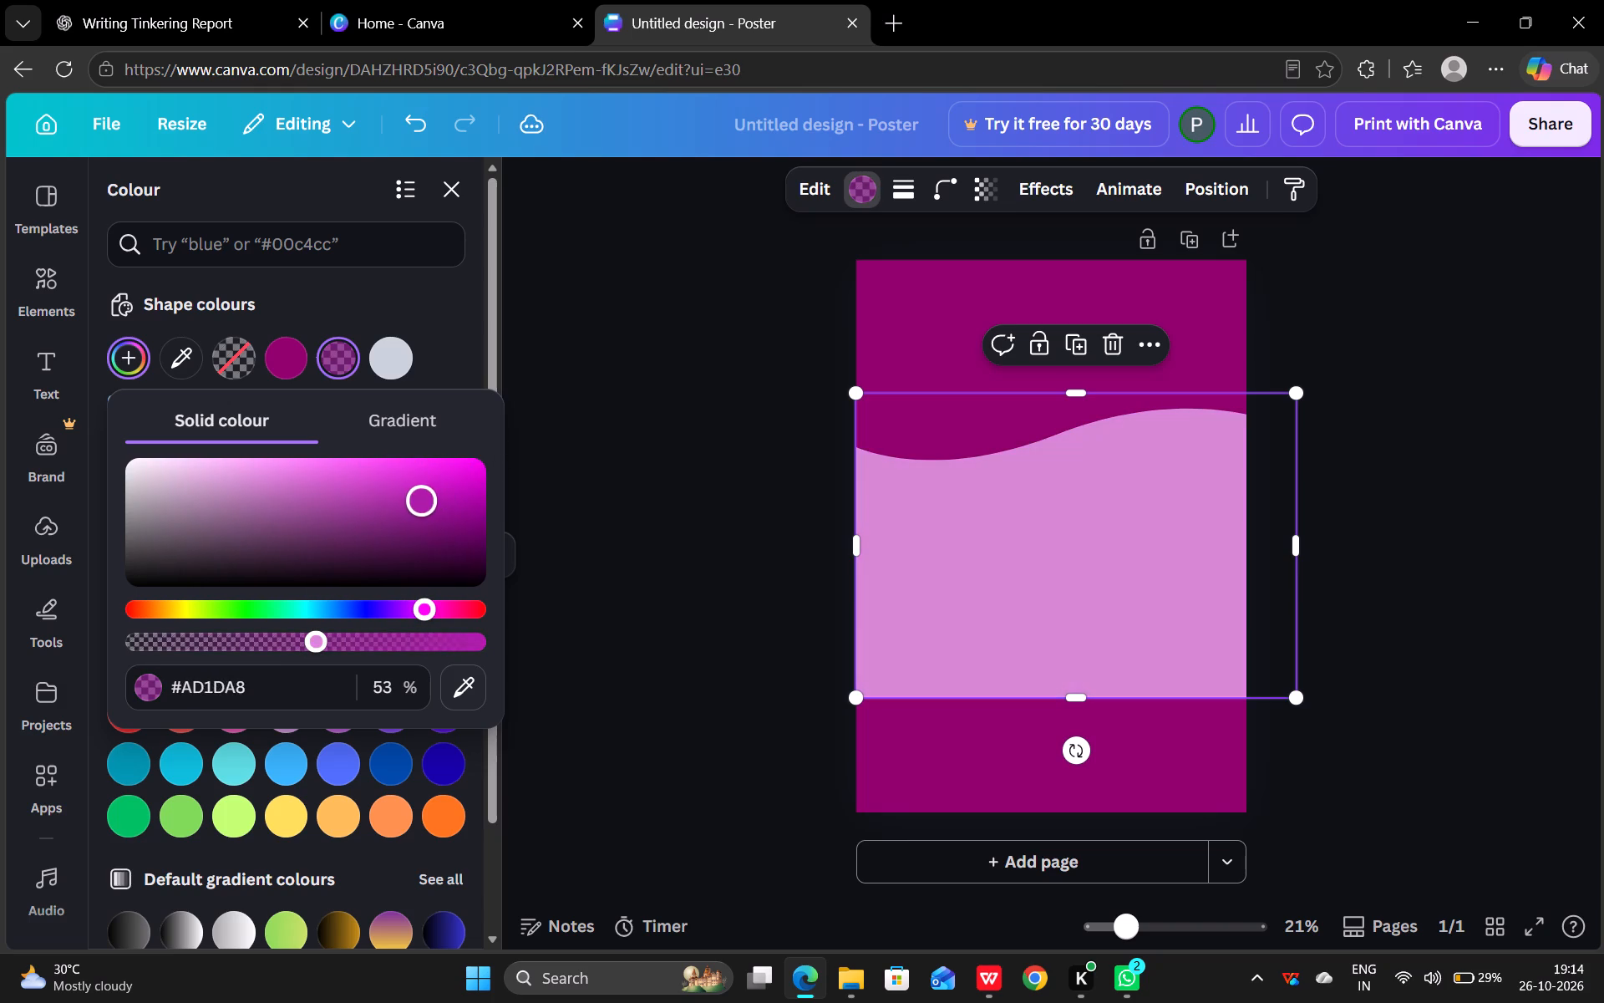
drag(425, 499, 388, 495)
drag(389, 502, 332, 466)
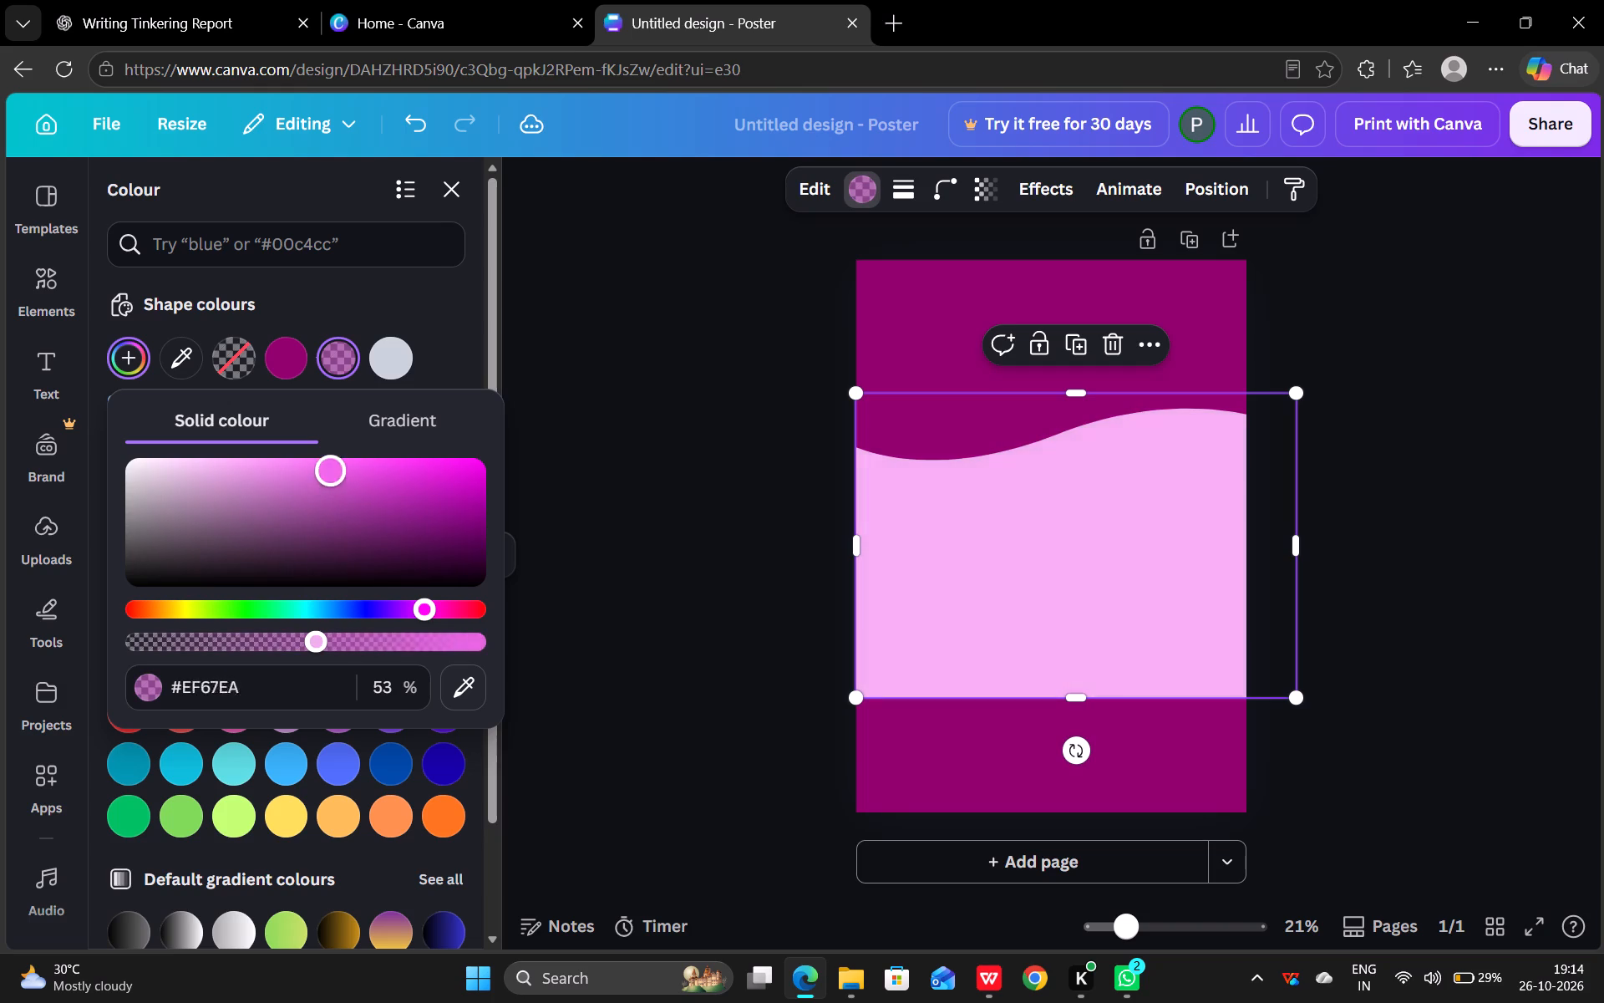
Refine the middle rectangle's fill to the softer muted pink #D670D2, keeping its 53% colour opacity.
drag(332, 466, 353, 507)
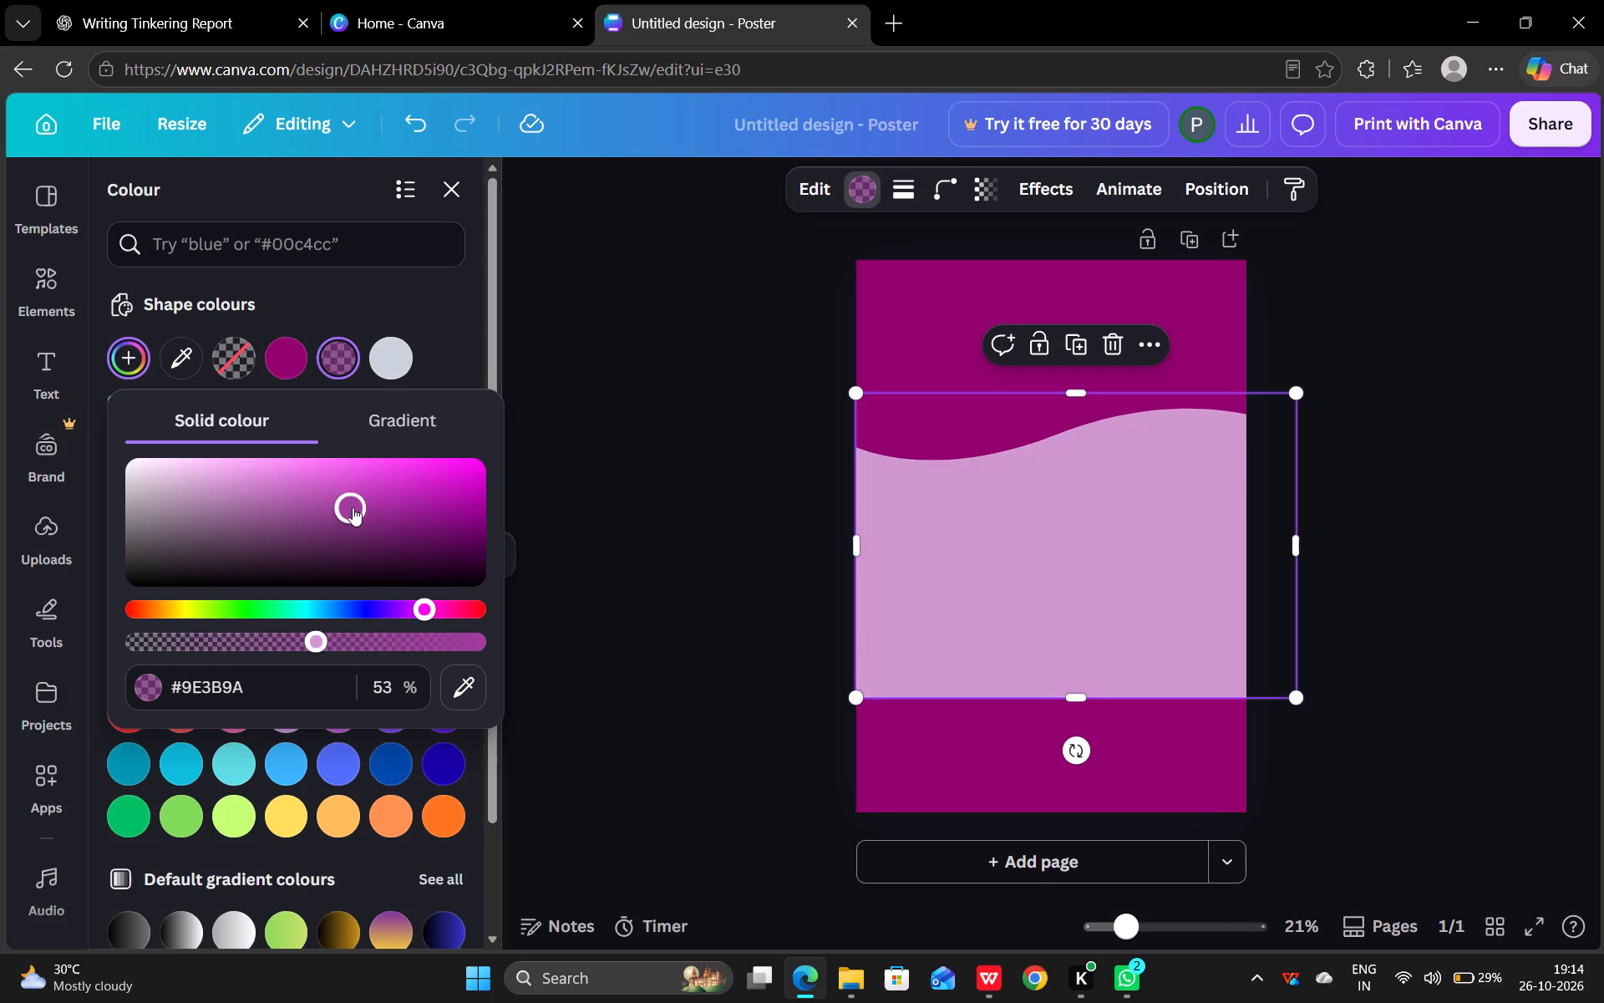
drag(352, 501, 290, 477)
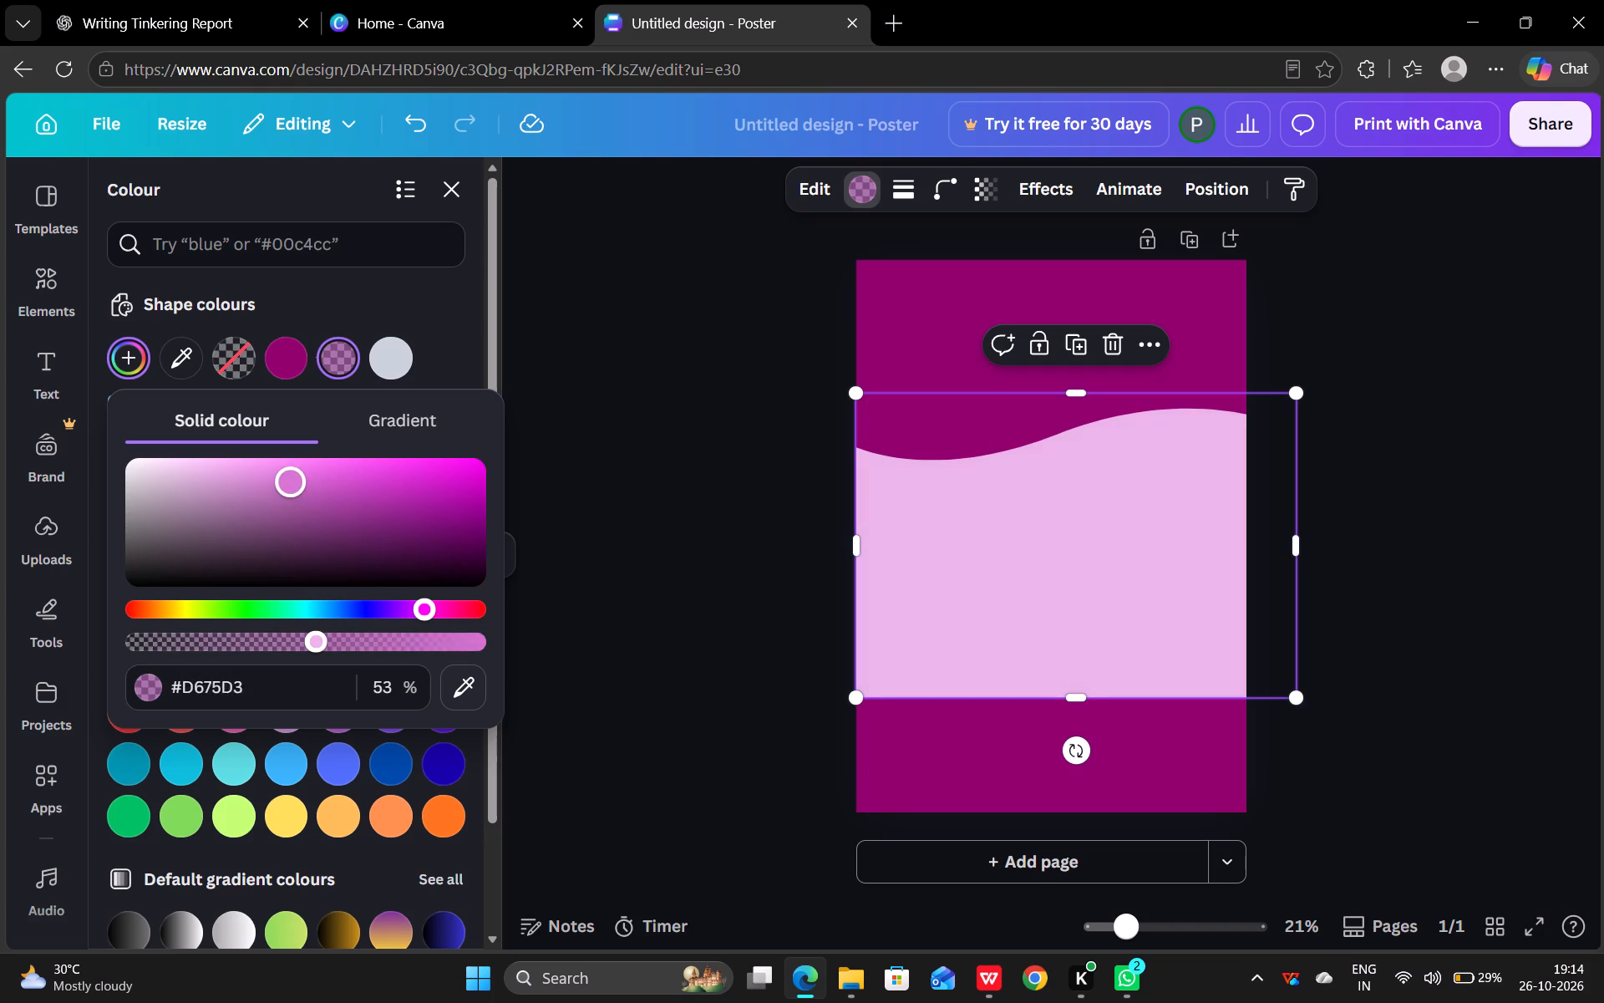
drag(290, 477, 298, 483)
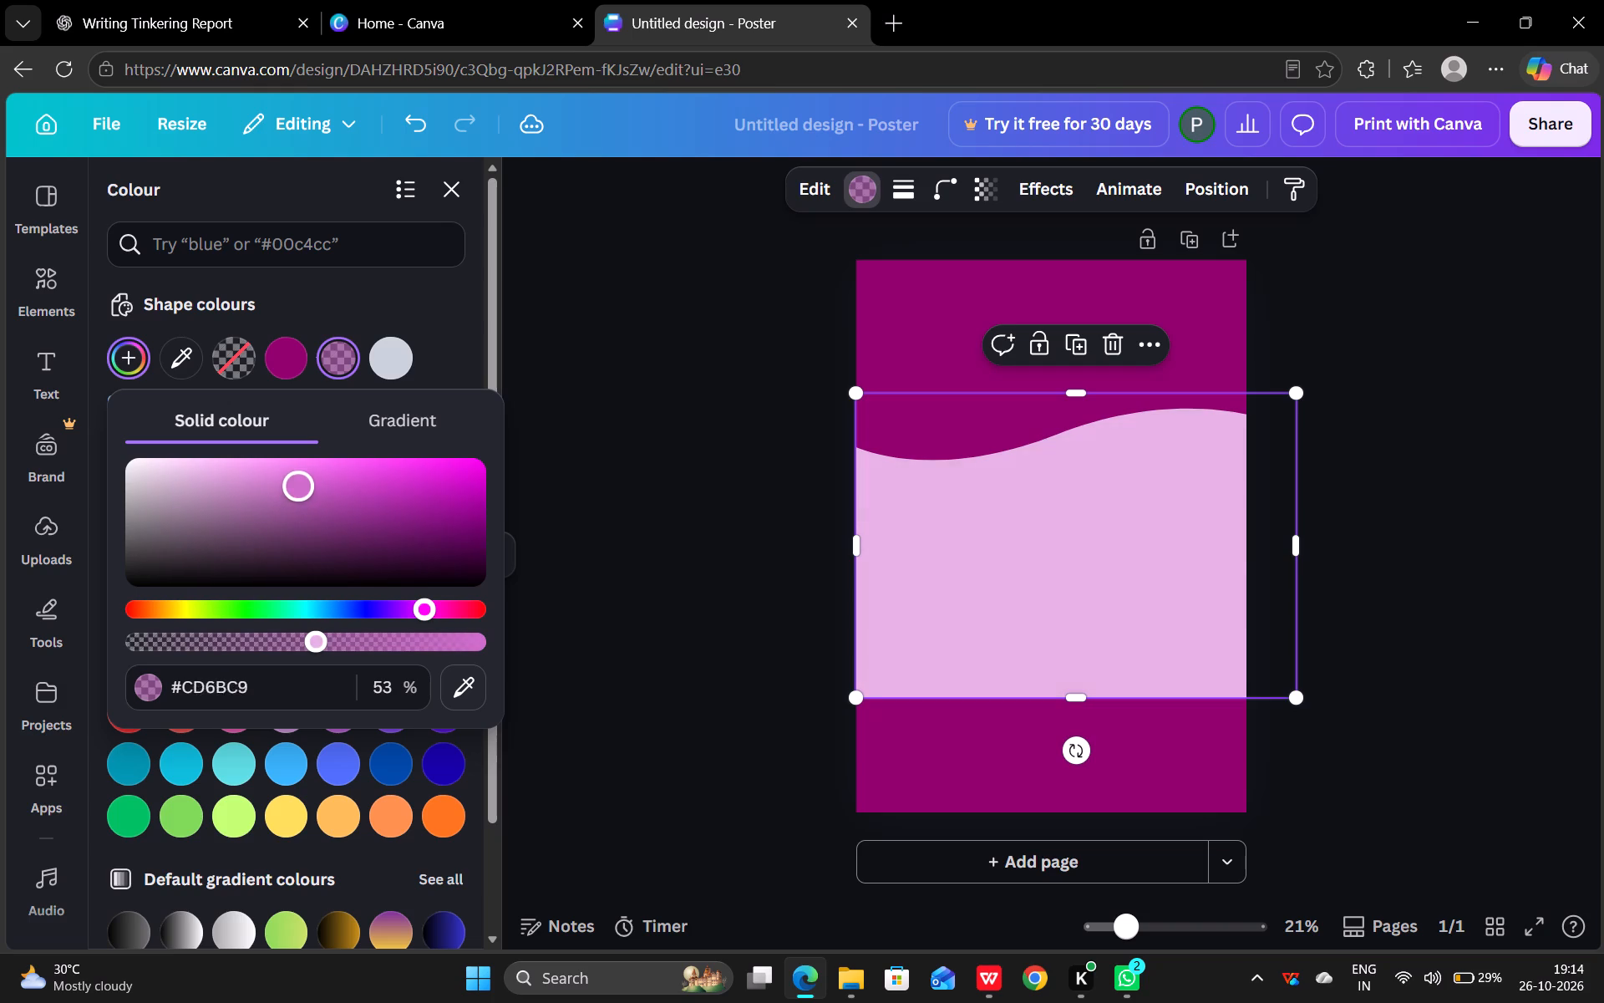
drag(298, 483, 298, 478)
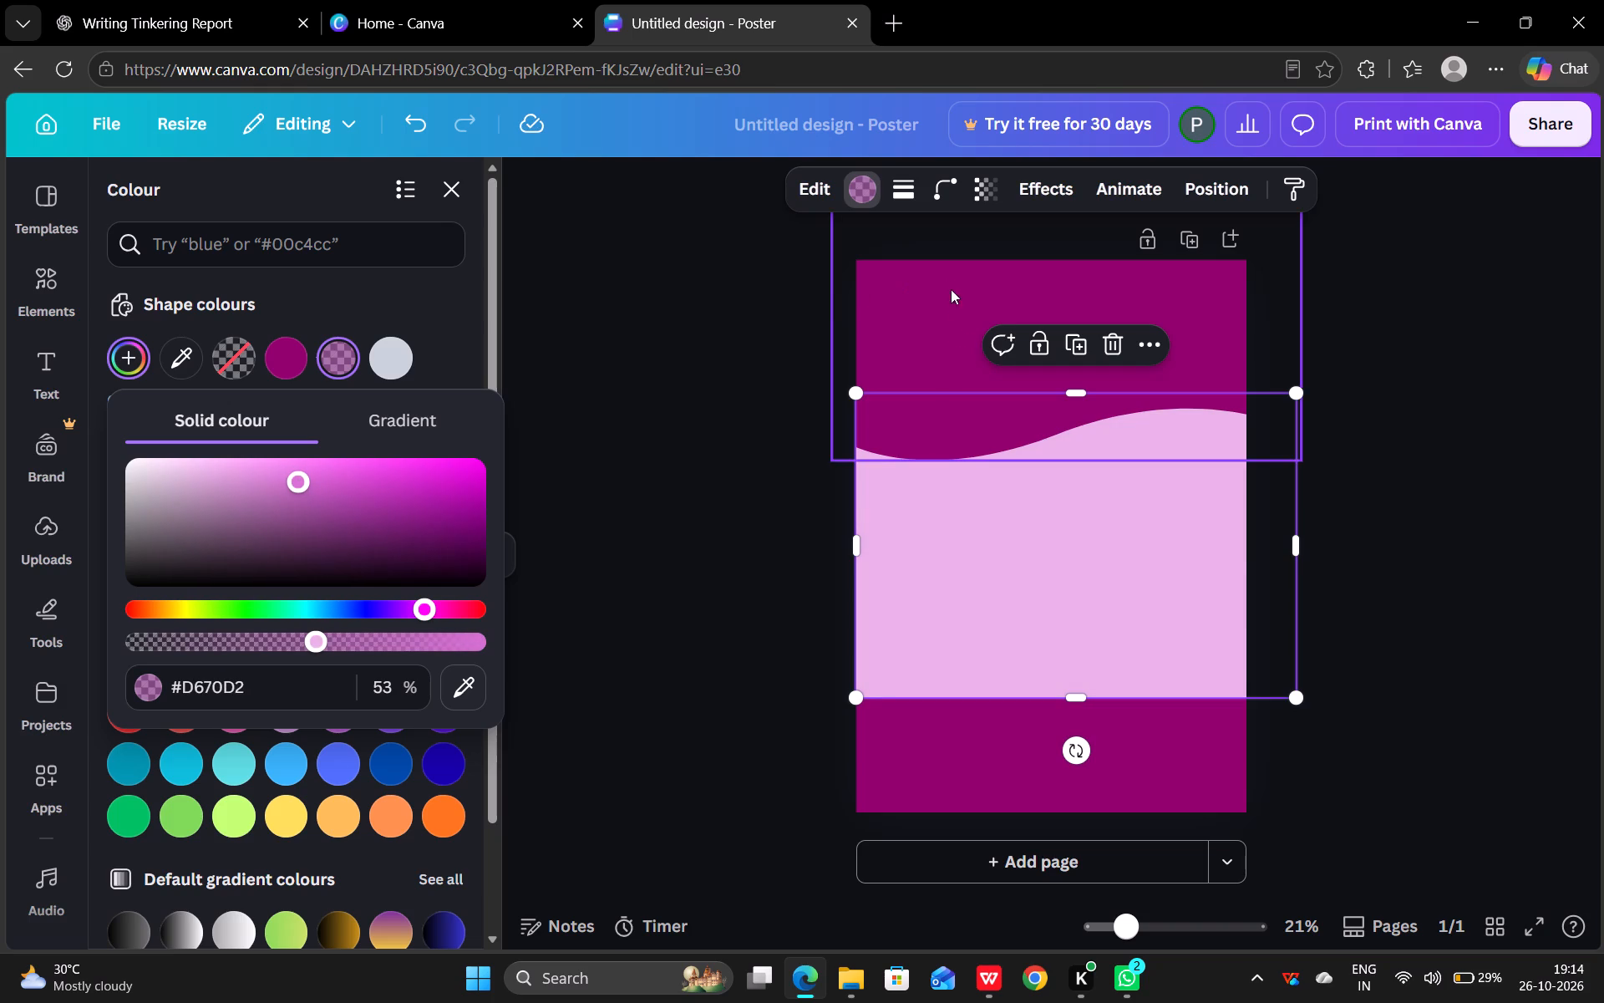
Darken the wavy header's solid colour to the deep magenta #700255.
click(955, 328)
click(860, 193)
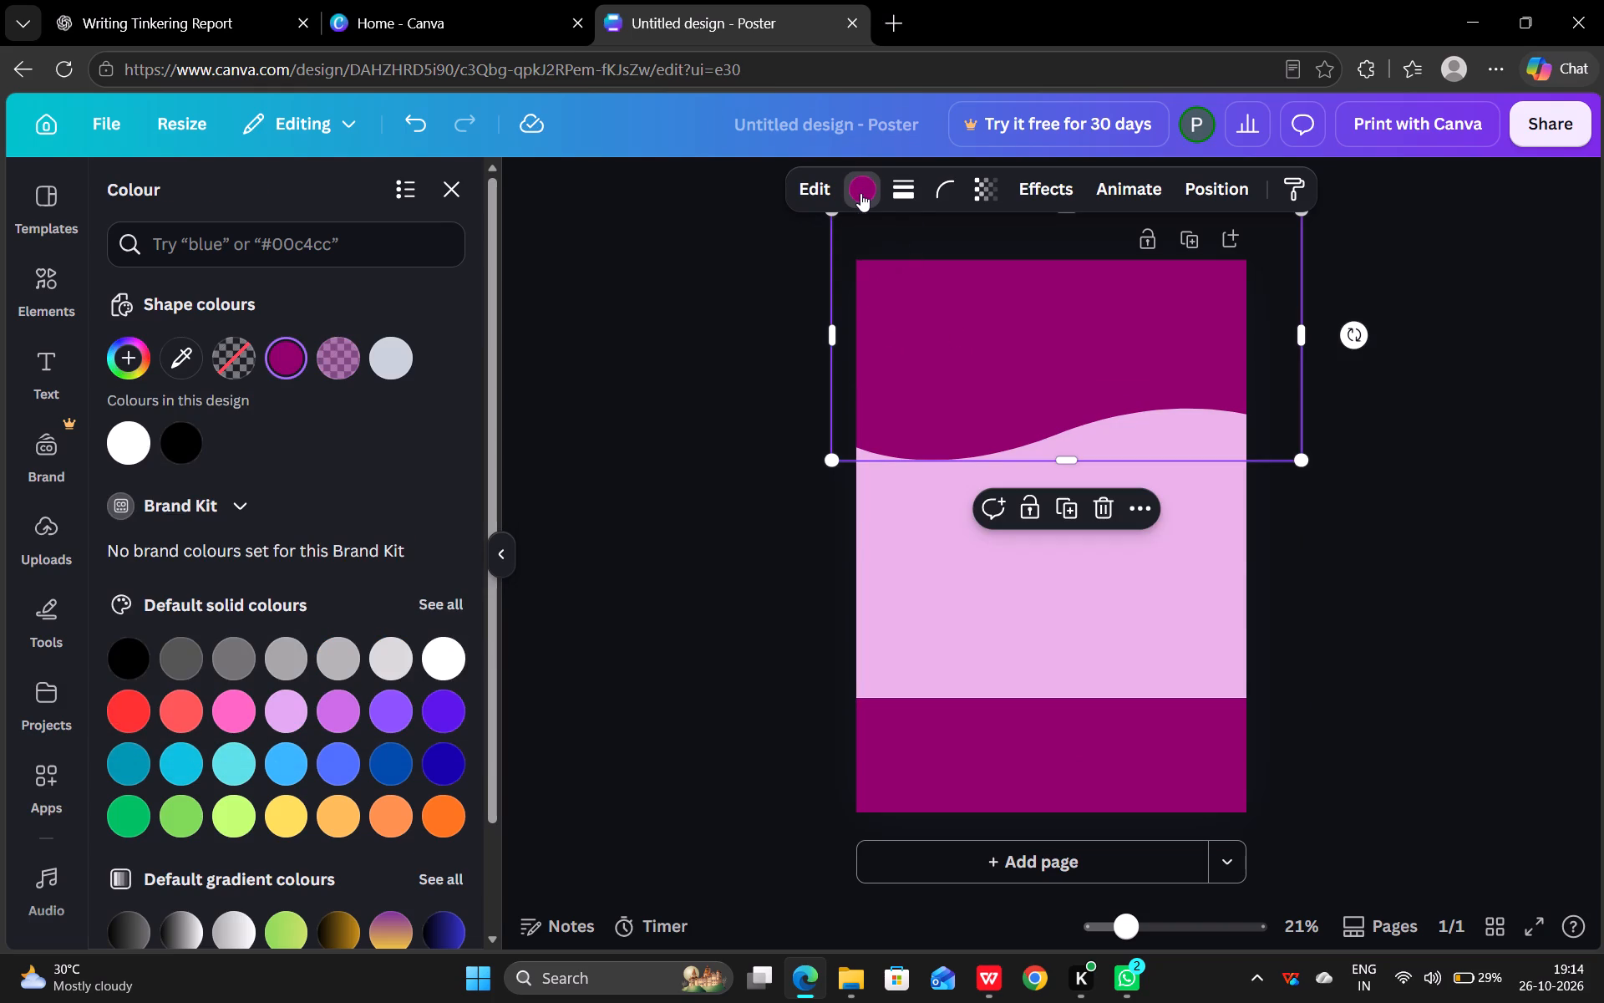
click(852, 186)
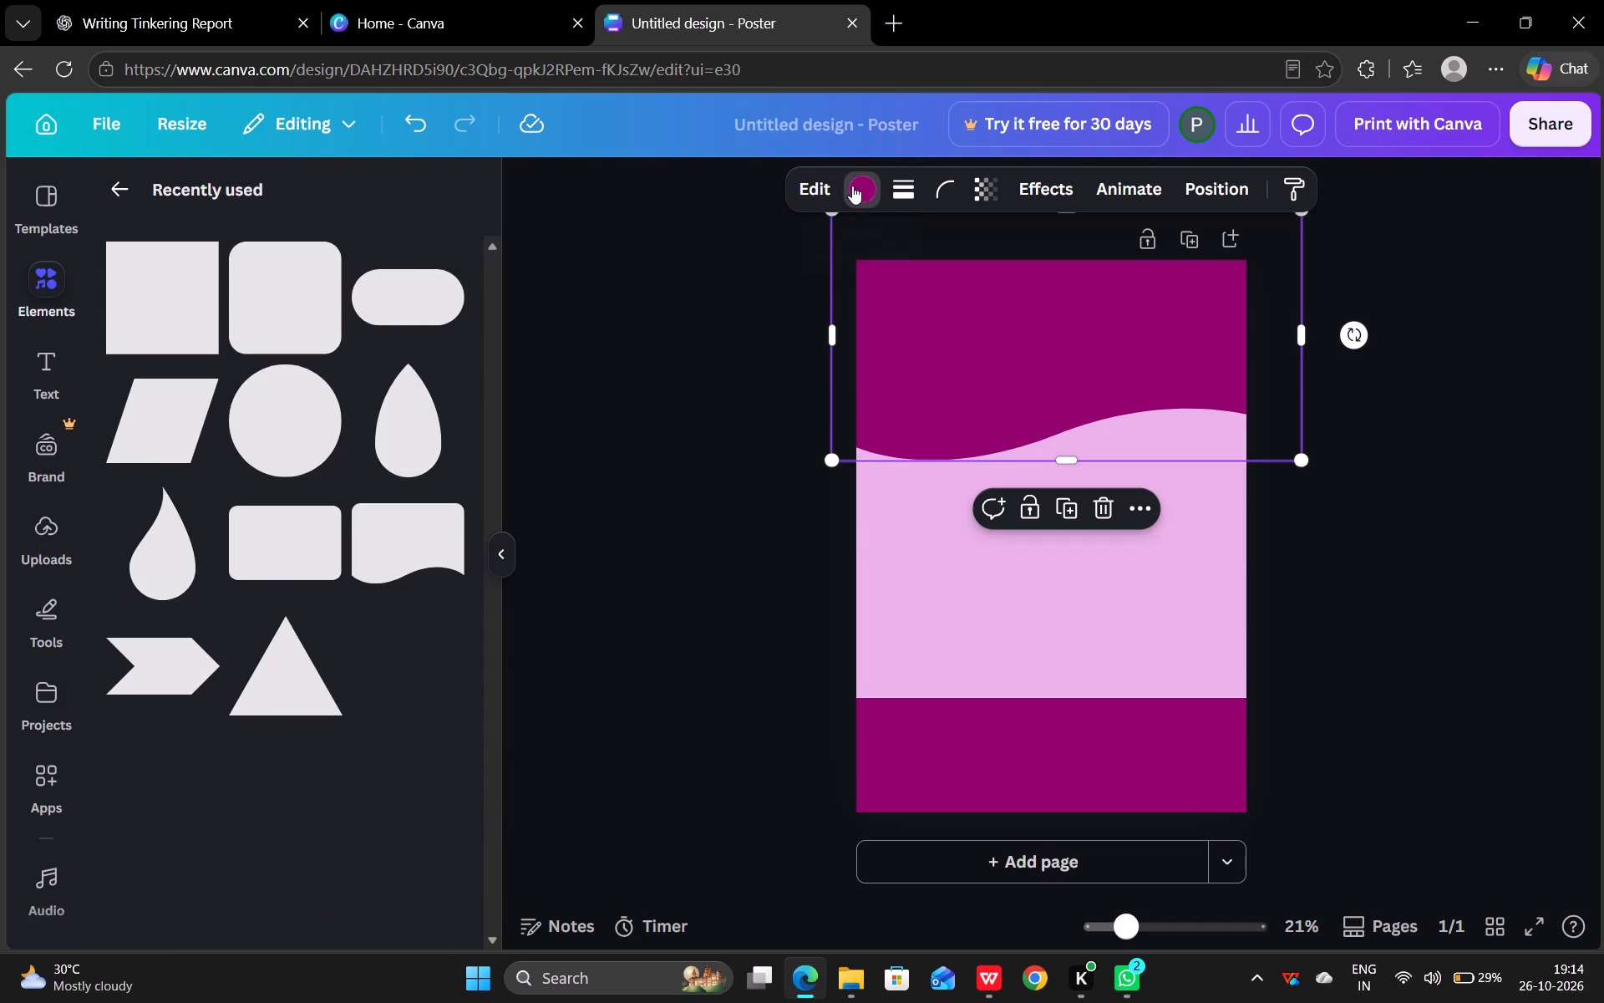
click(114, 376)
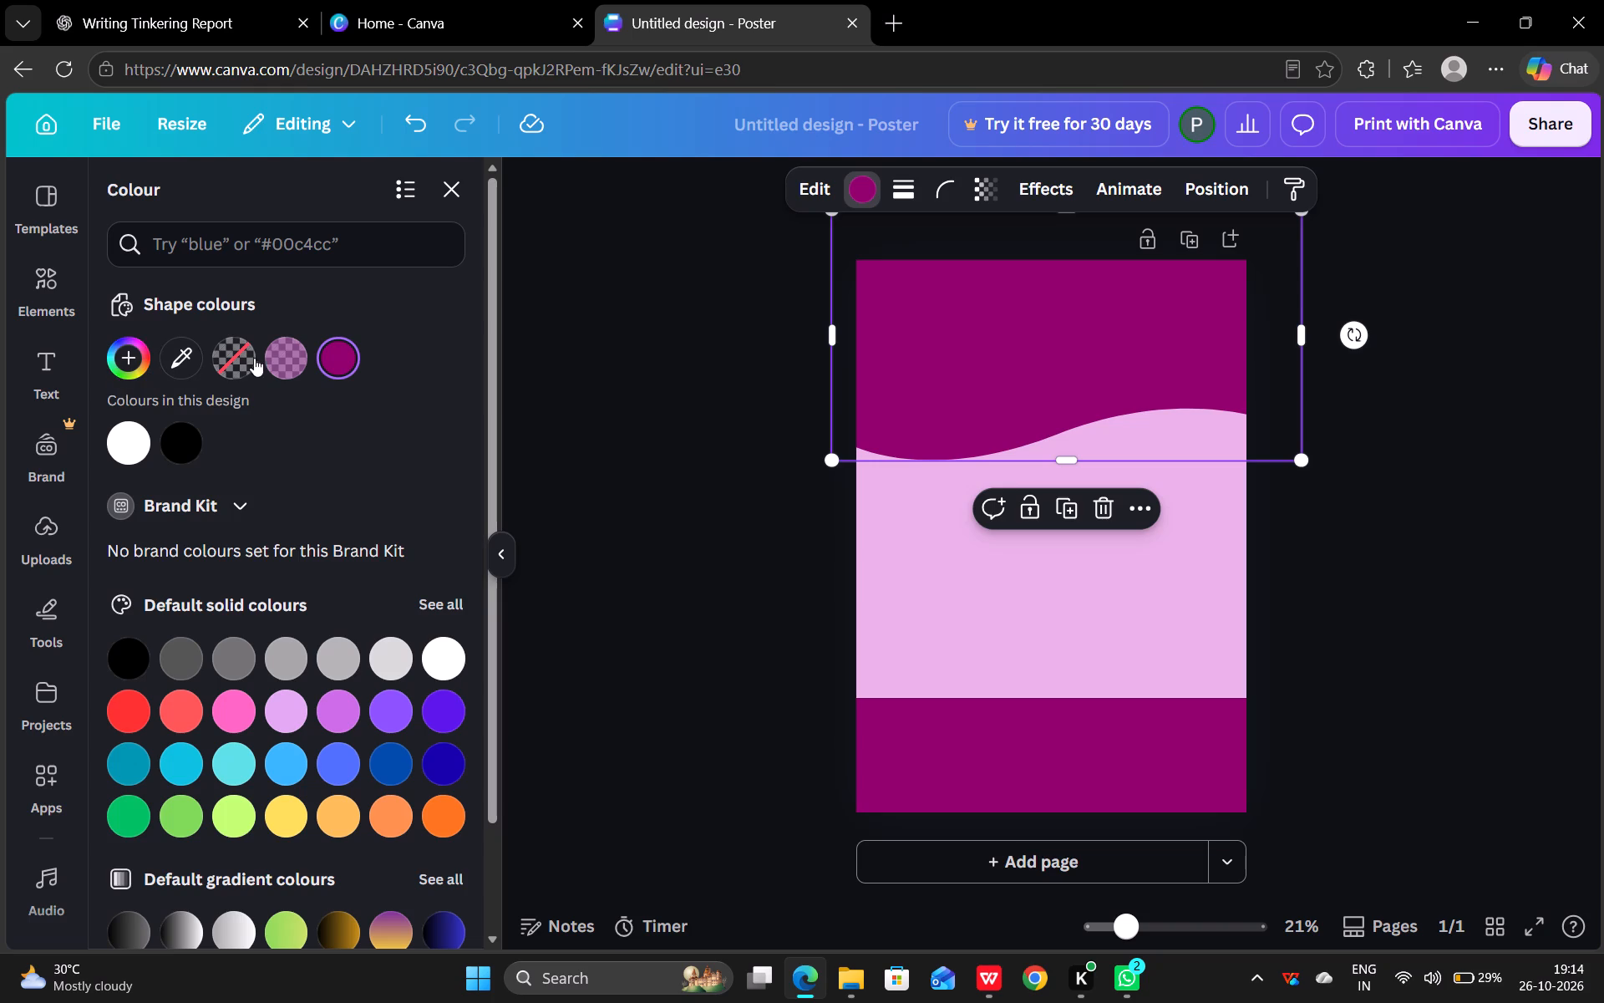
click(136, 348)
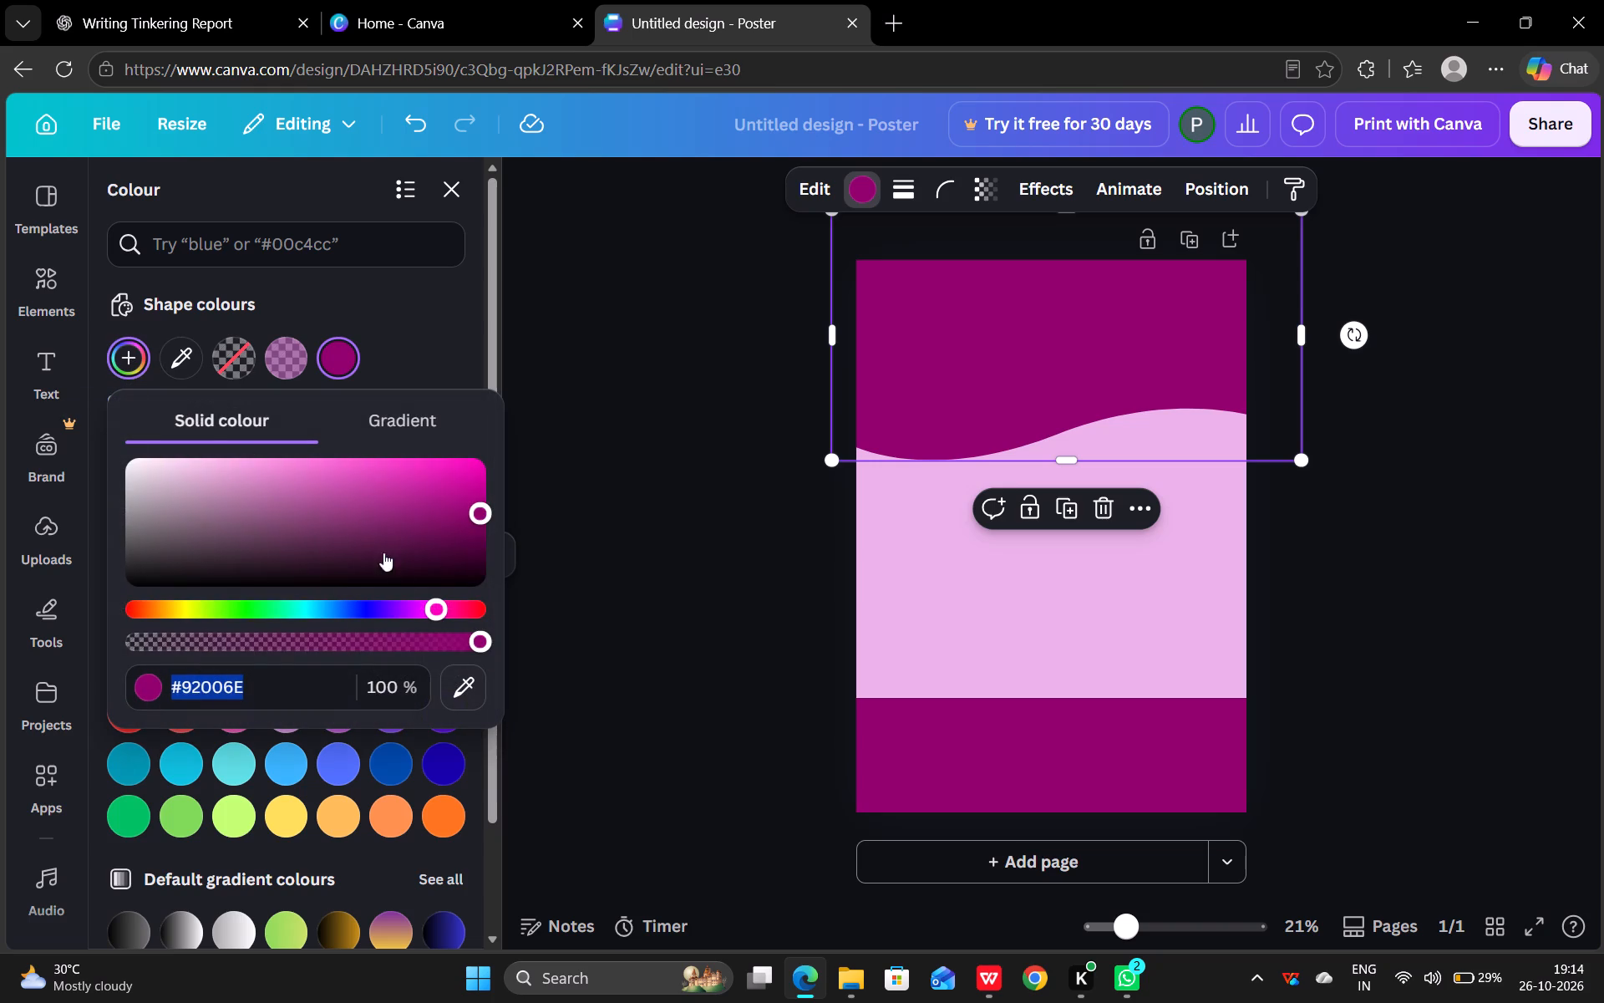
drag(481, 639, 459, 643)
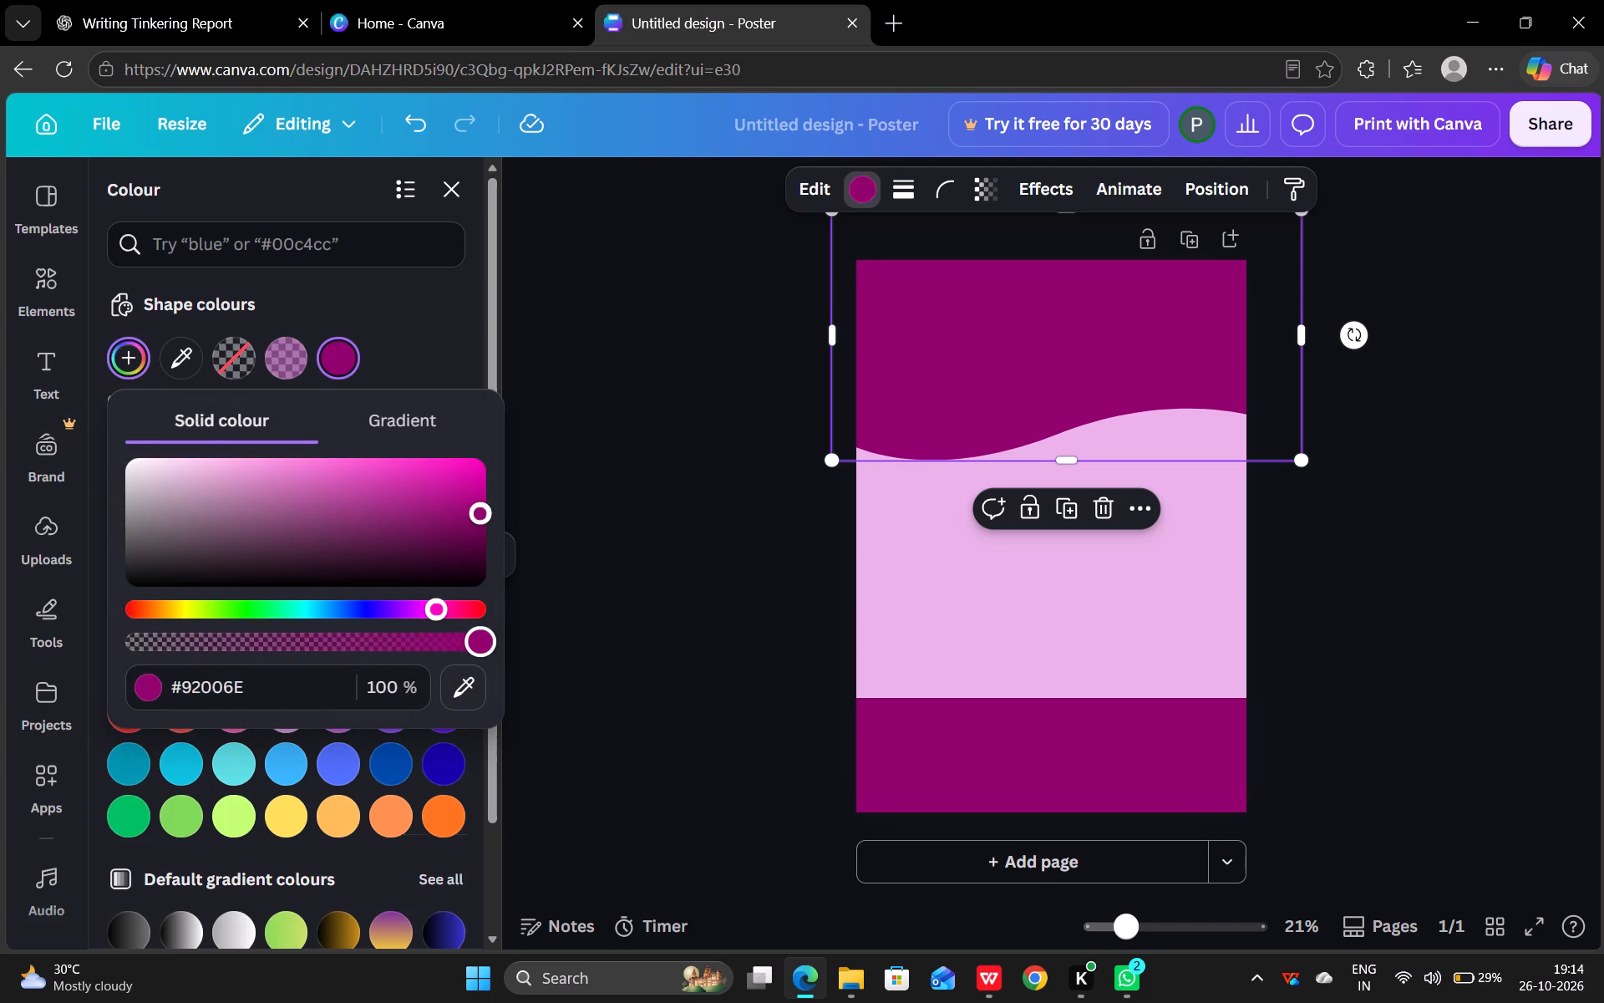
drag(459, 643, 638, 670)
drag(478, 516, 478, 523)
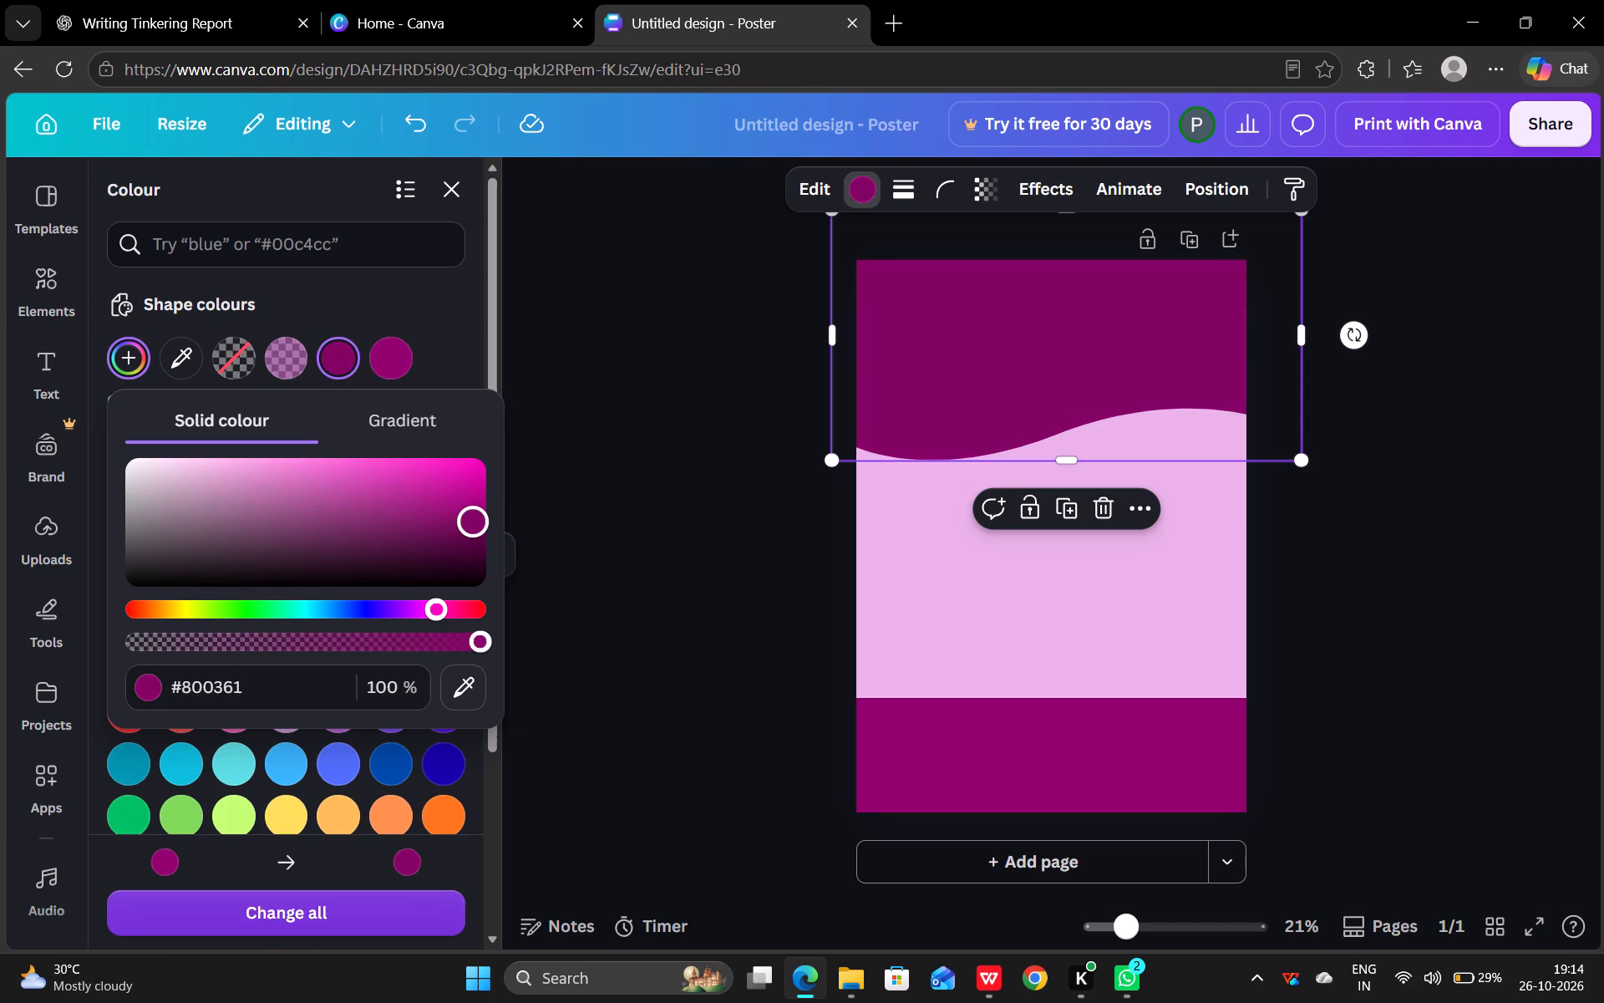
drag(478, 523, 480, 530)
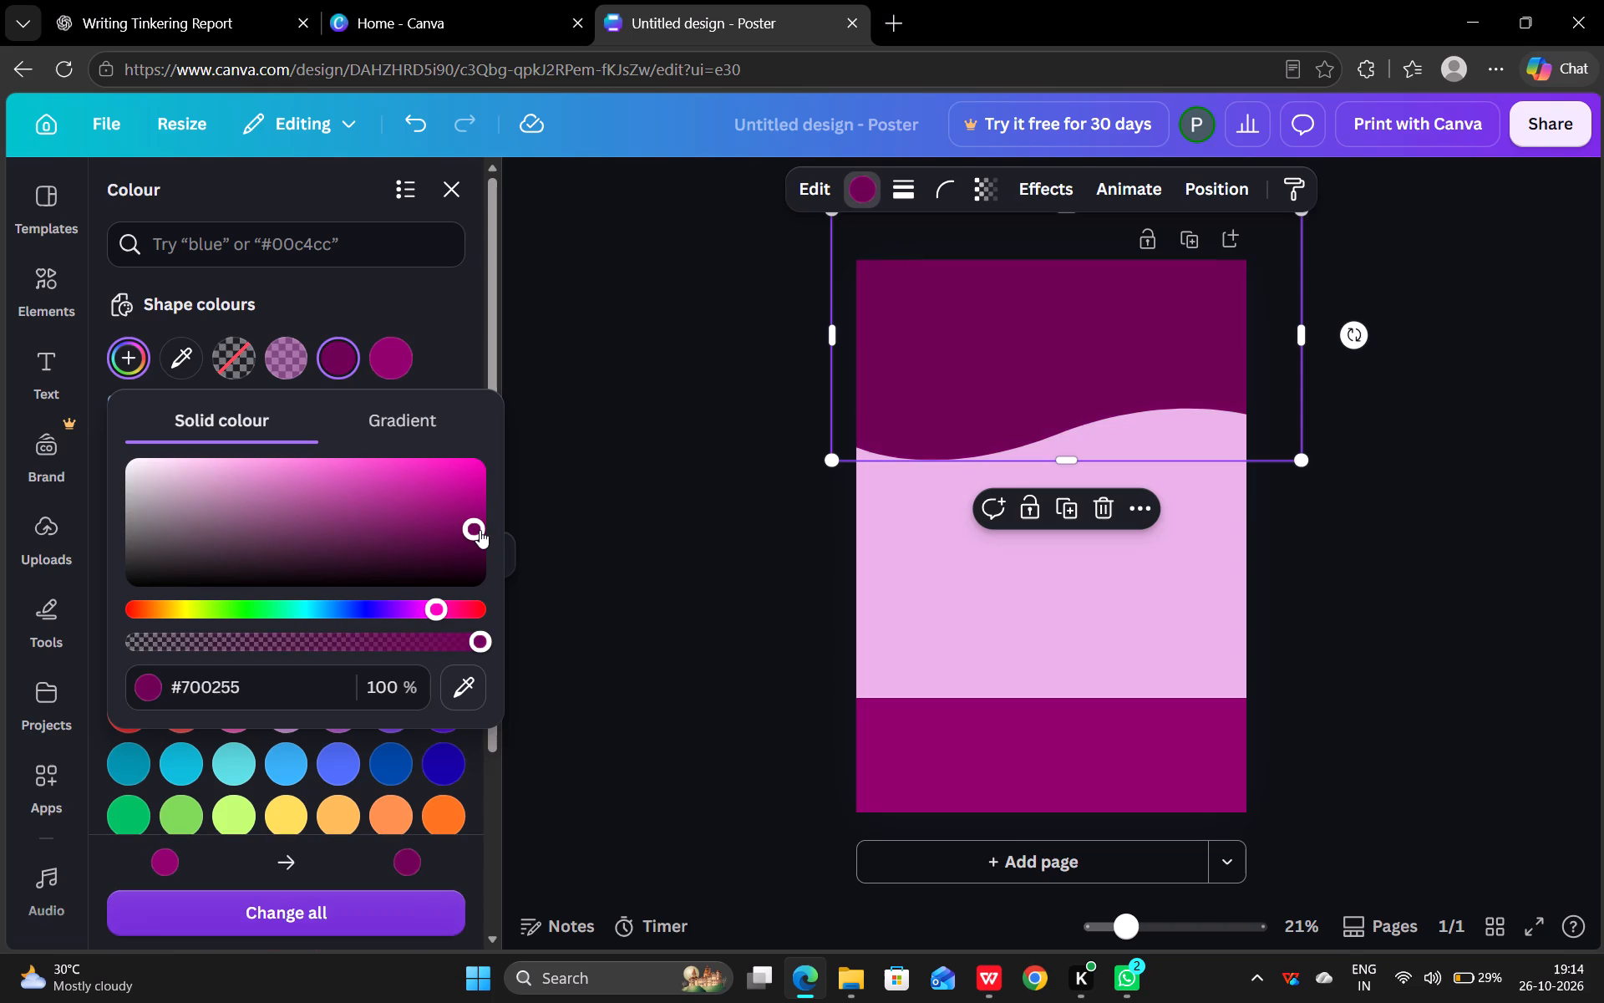
Recolour the footer band with the header's deep magenta #700255.
click(943, 744)
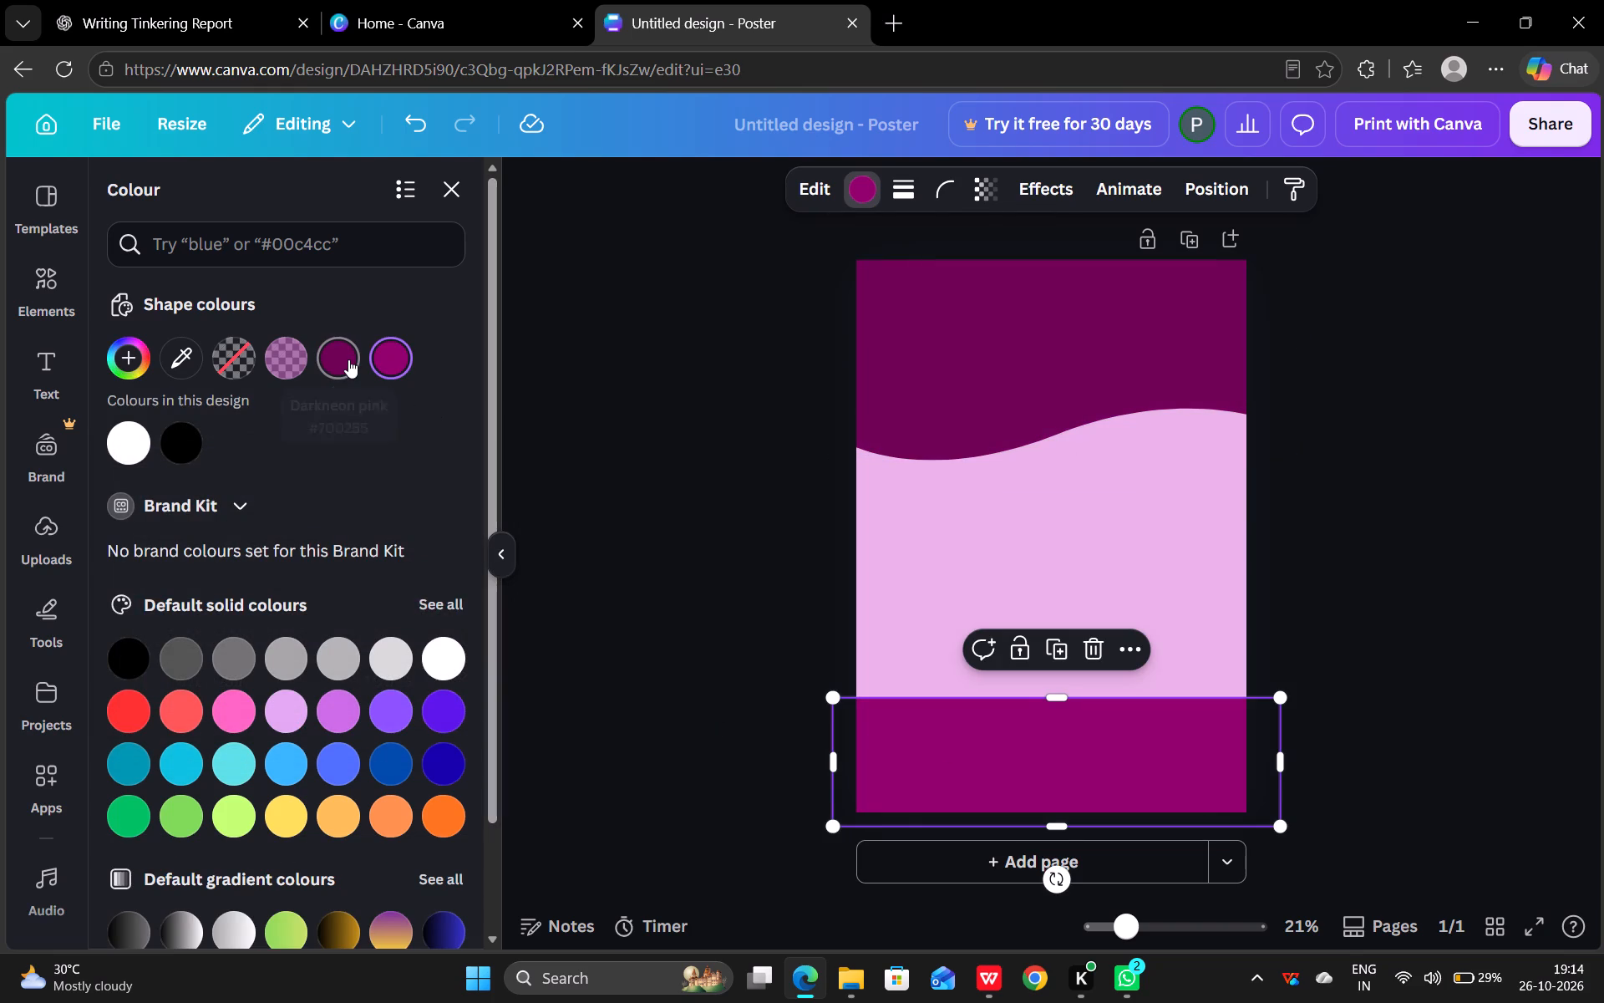
click(348, 359)
click(756, 574)
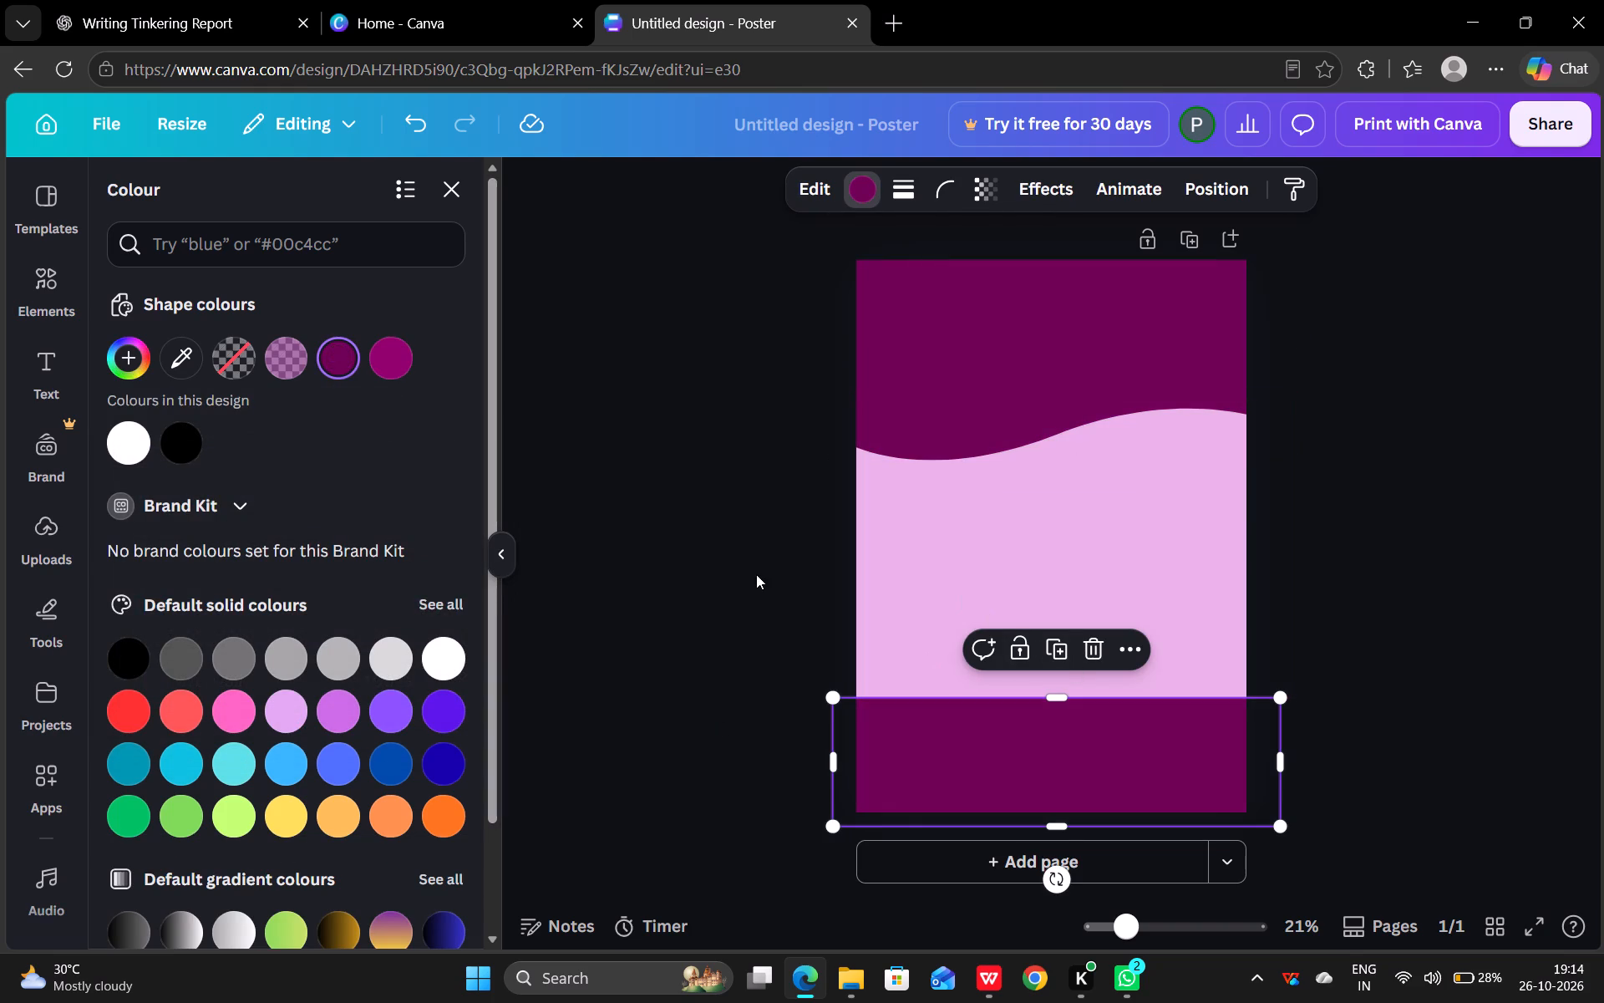
Shift the wavy header slightly up and to the left on the poster.
drag(975, 381, 963, 356)
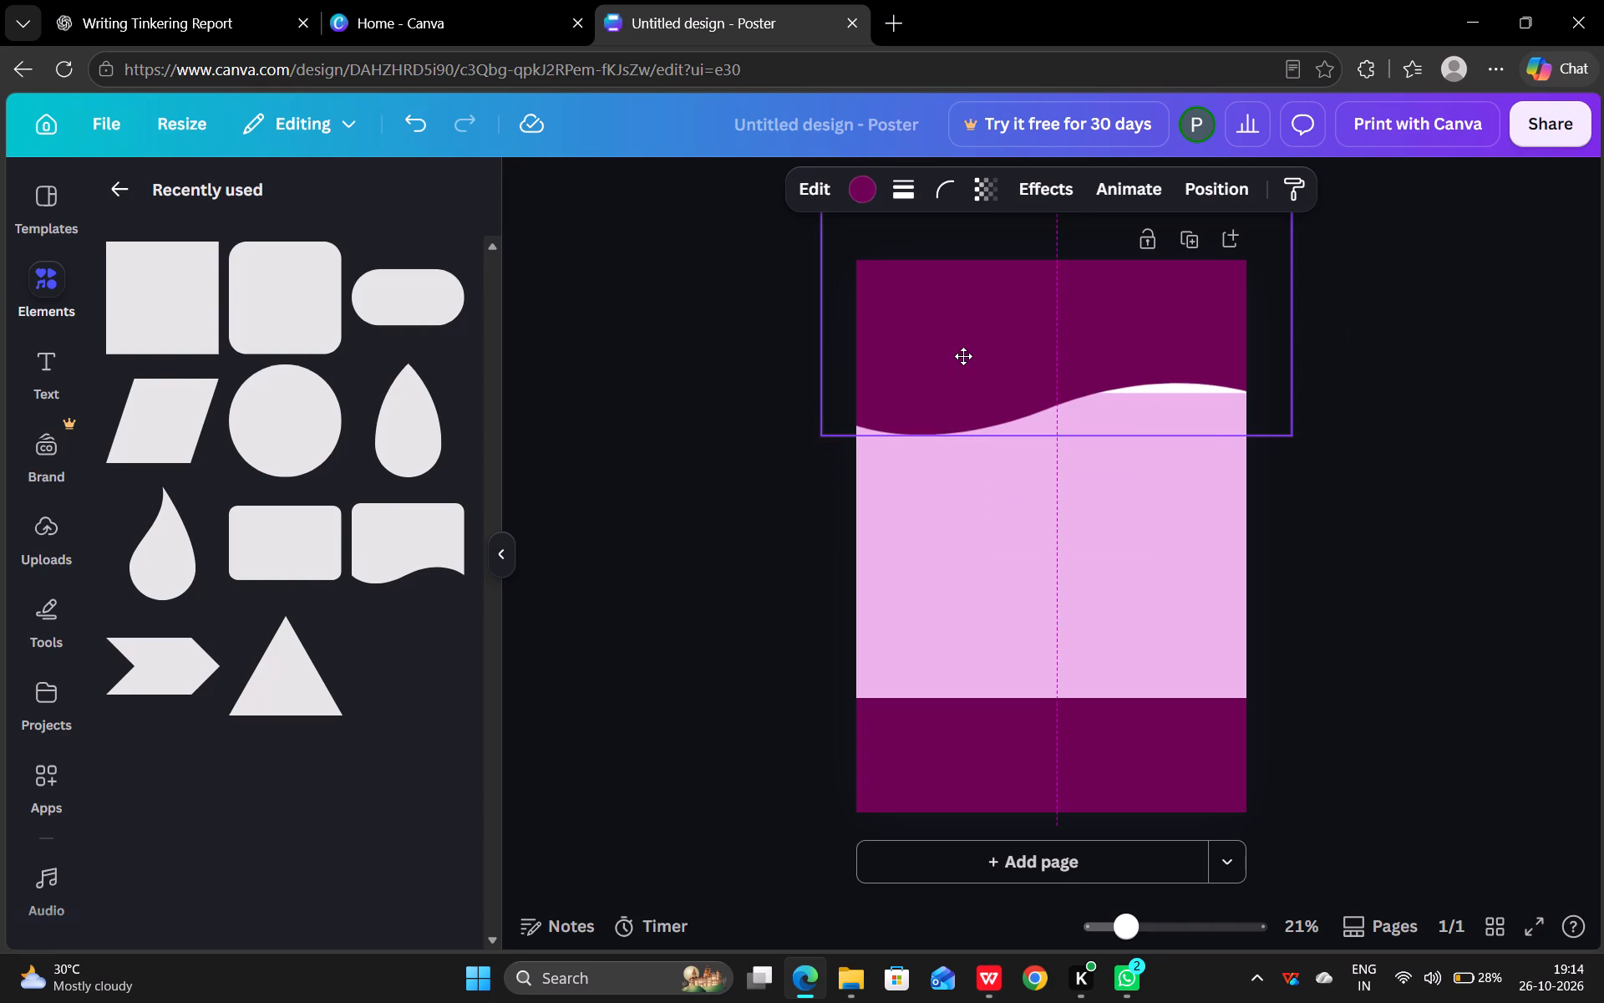
drag(963, 356, 955, 370)
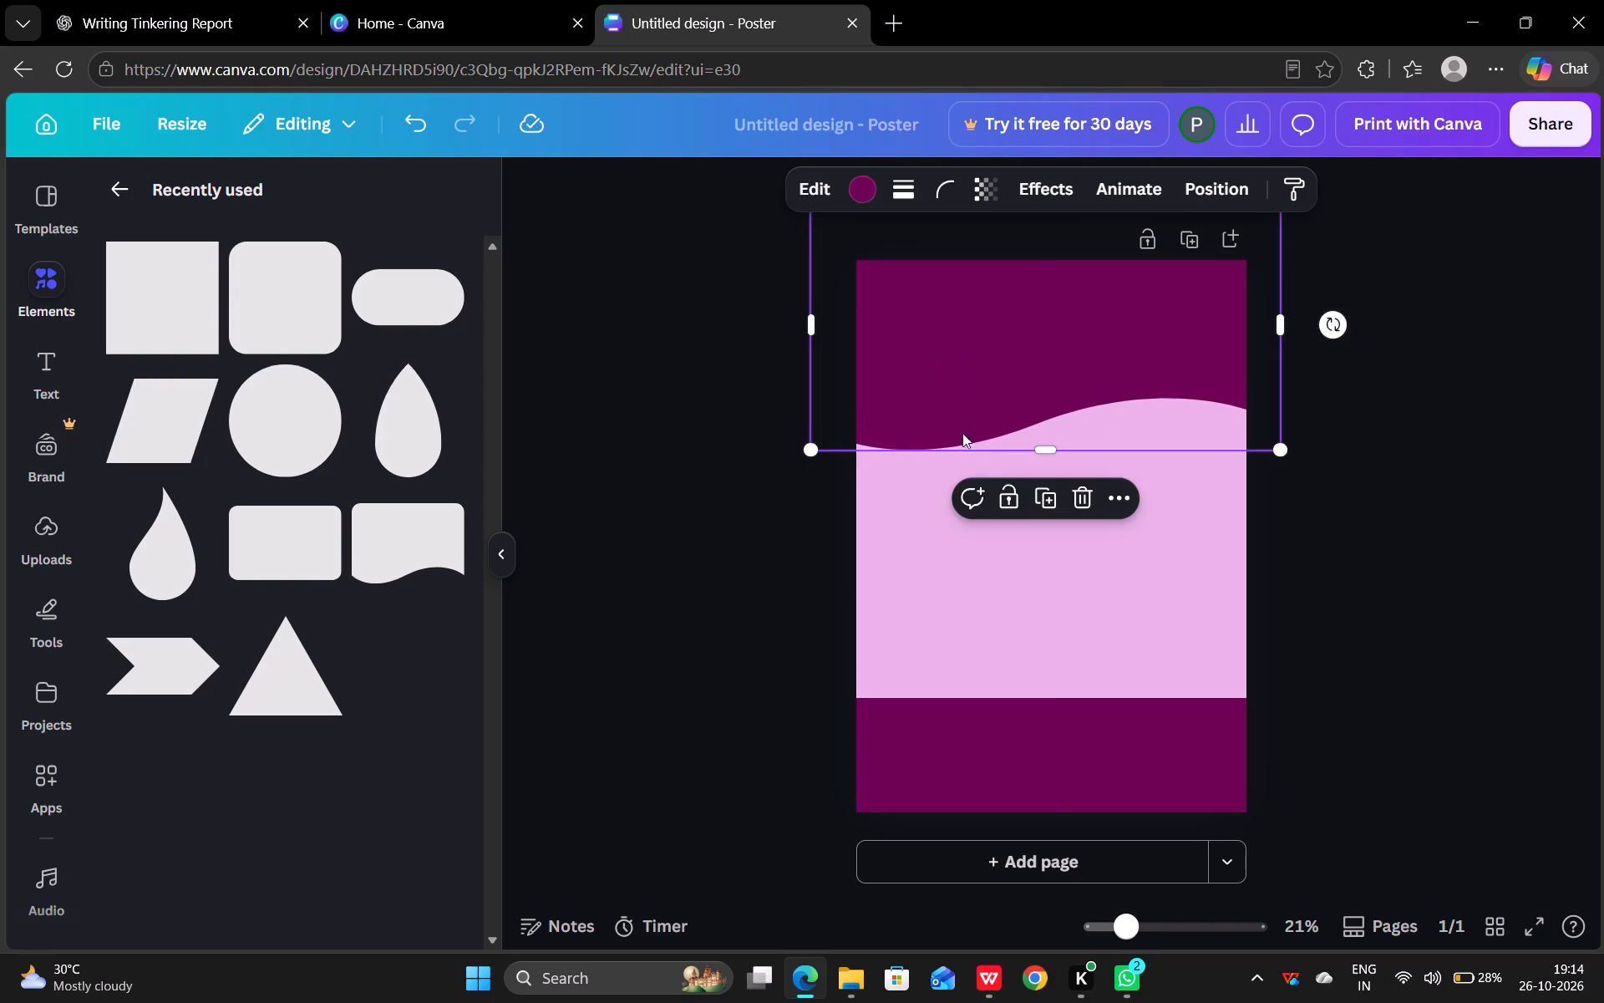
Move the pink middle rectangle further up behind the header and stretch its lower edge down behind the footer.
drag(1093, 602, 1088, 543)
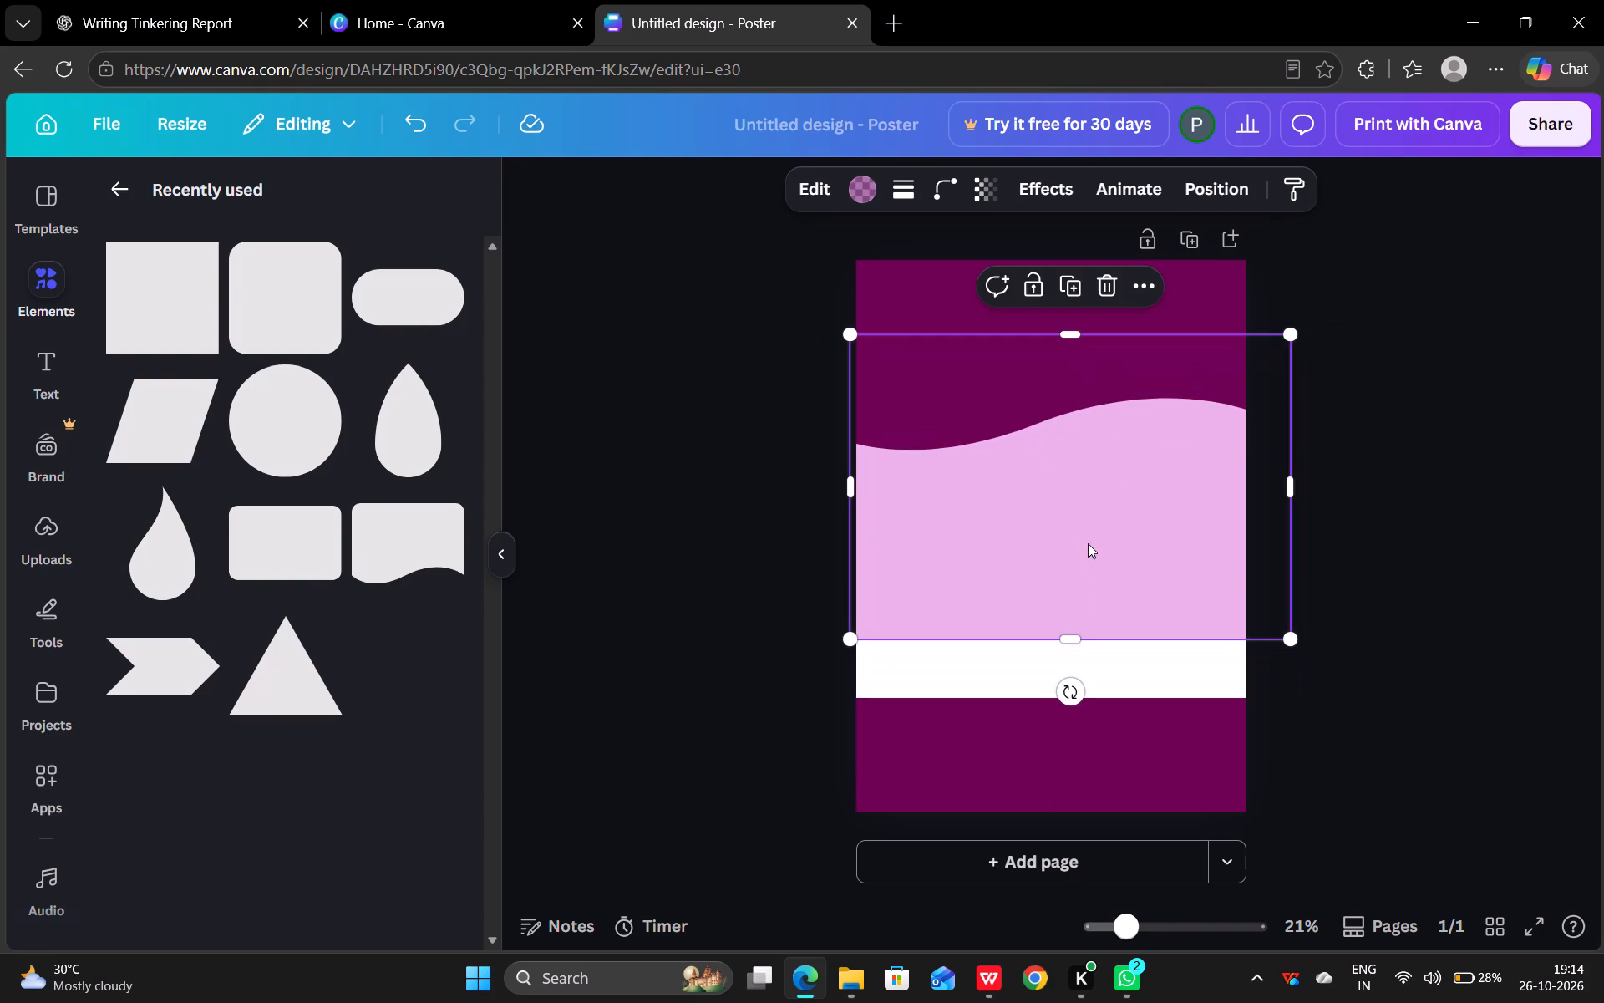
drag(1067, 639, 1067, 772)
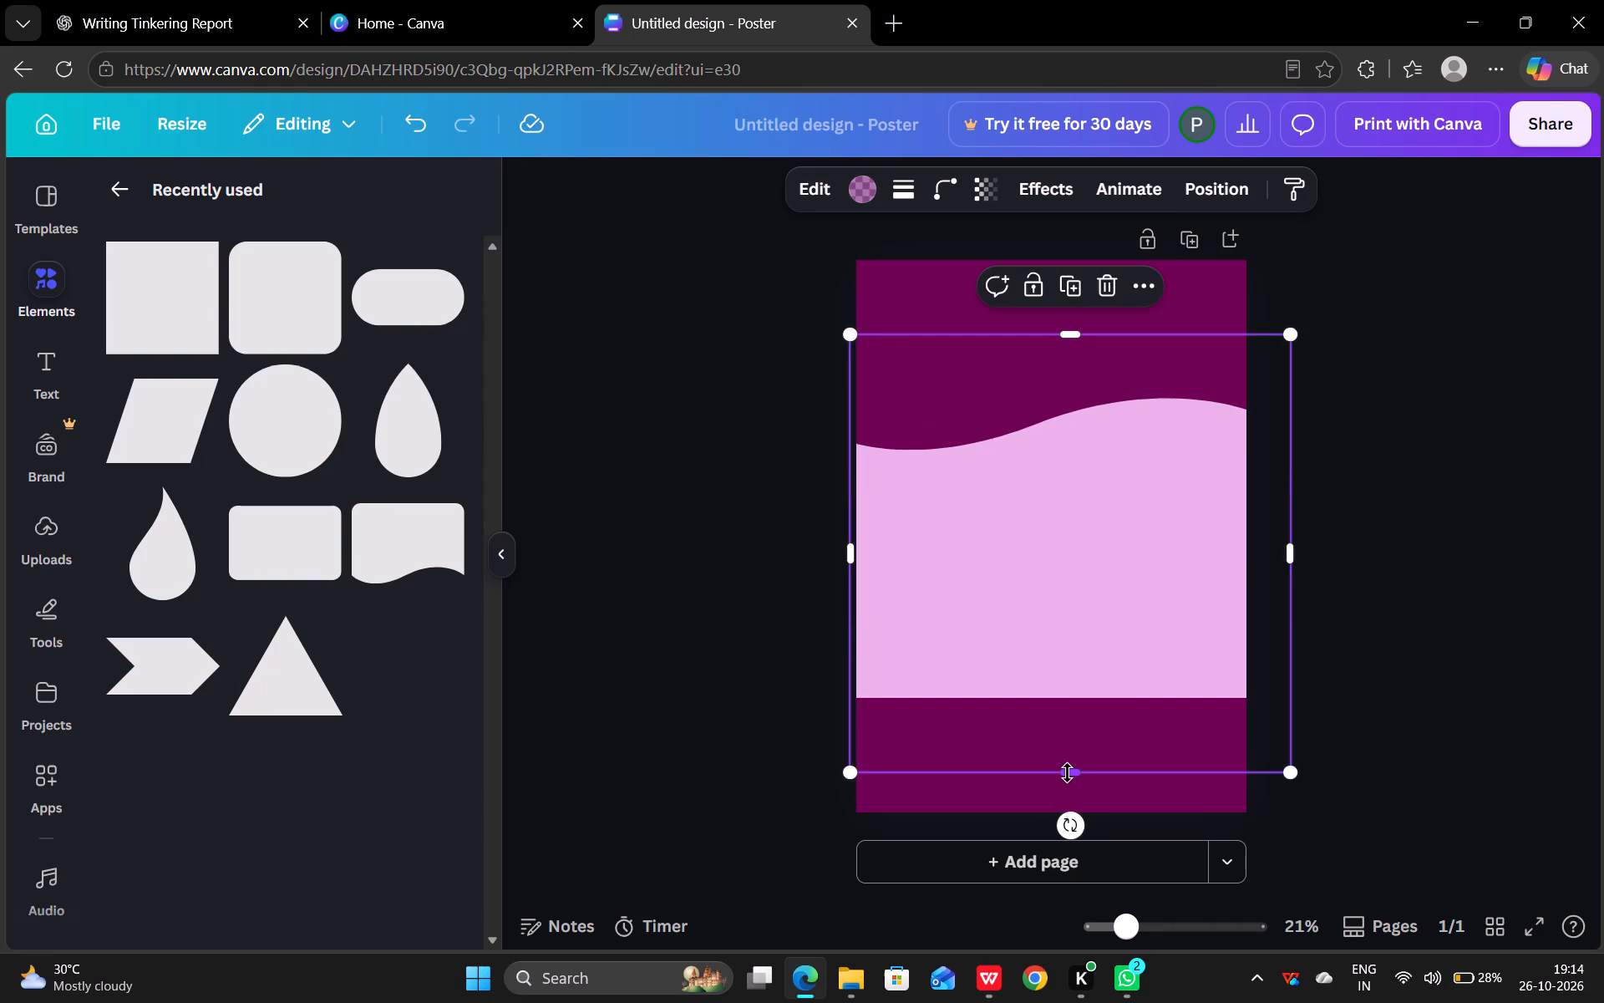
click(1395, 488)
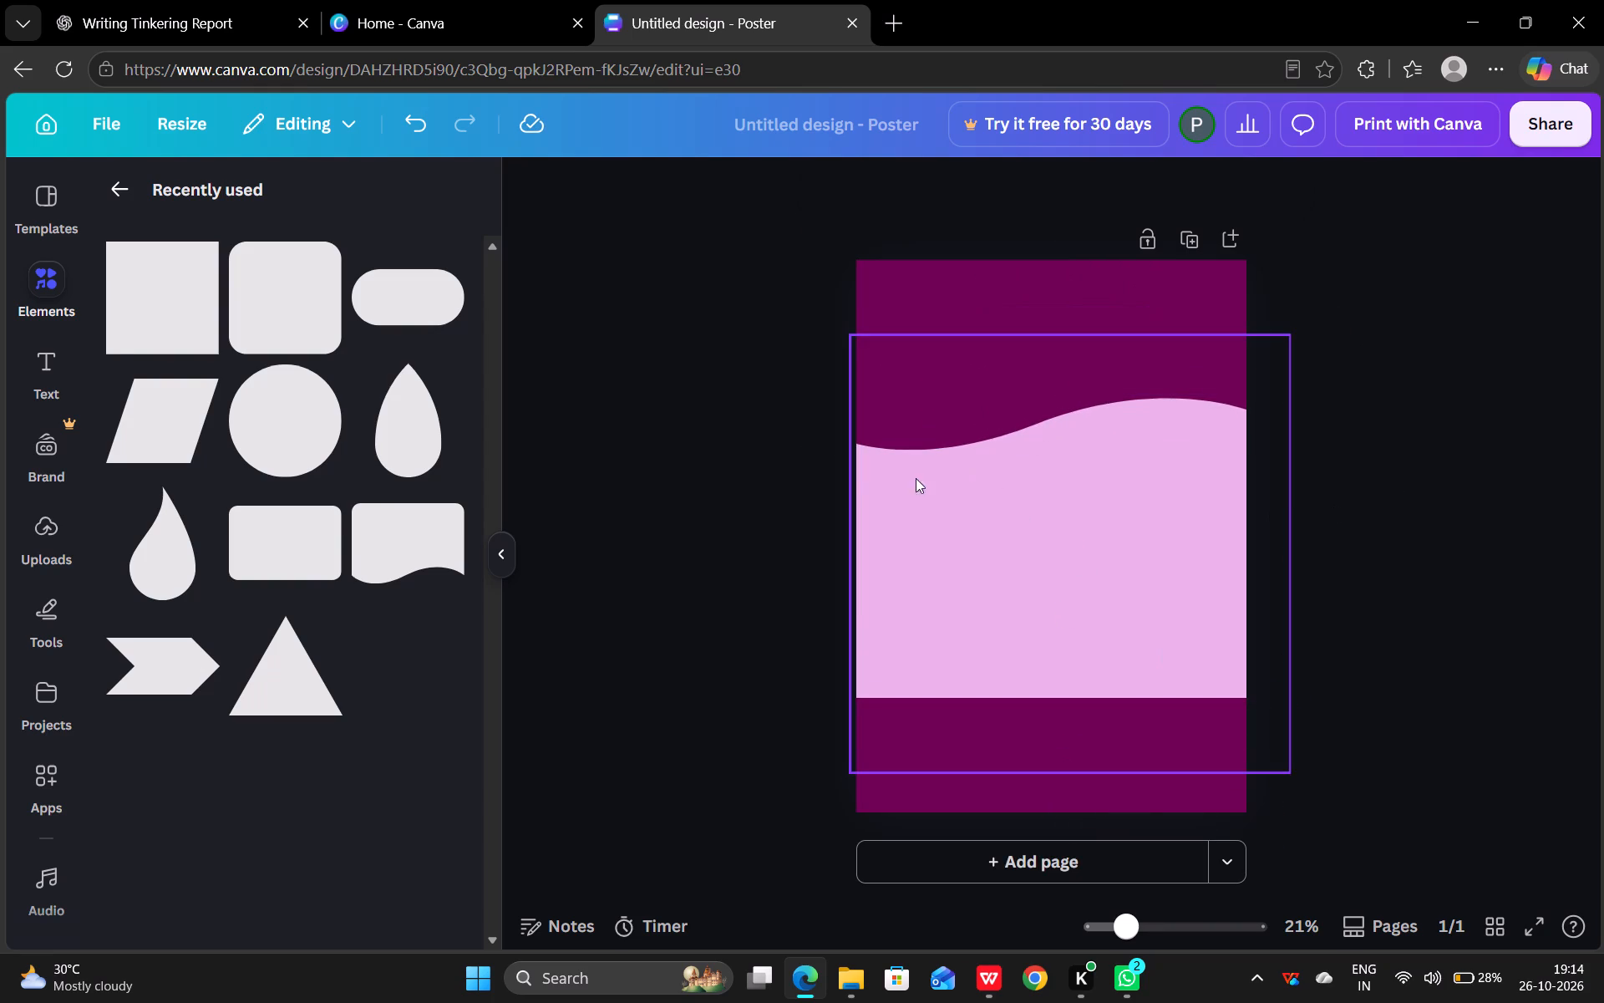
Add a circular frame from the basic-shape frames, shrink it to fit inside the header, and place it right of centre near the poster's top.
click(129, 170)
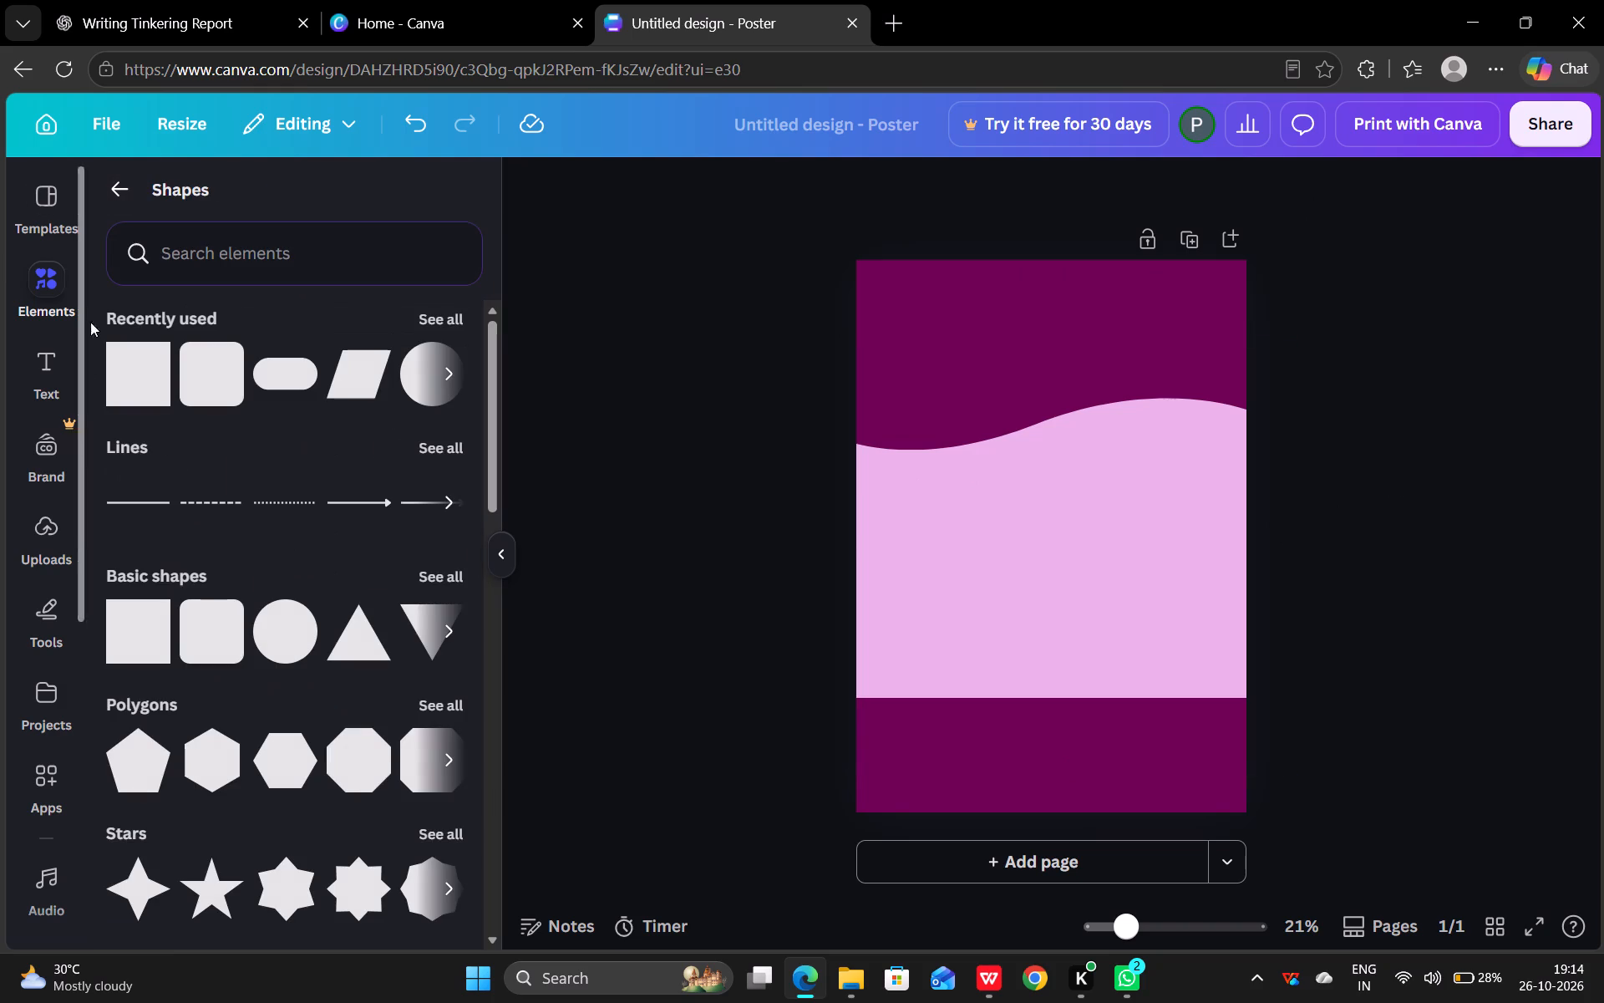
click(126, 197)
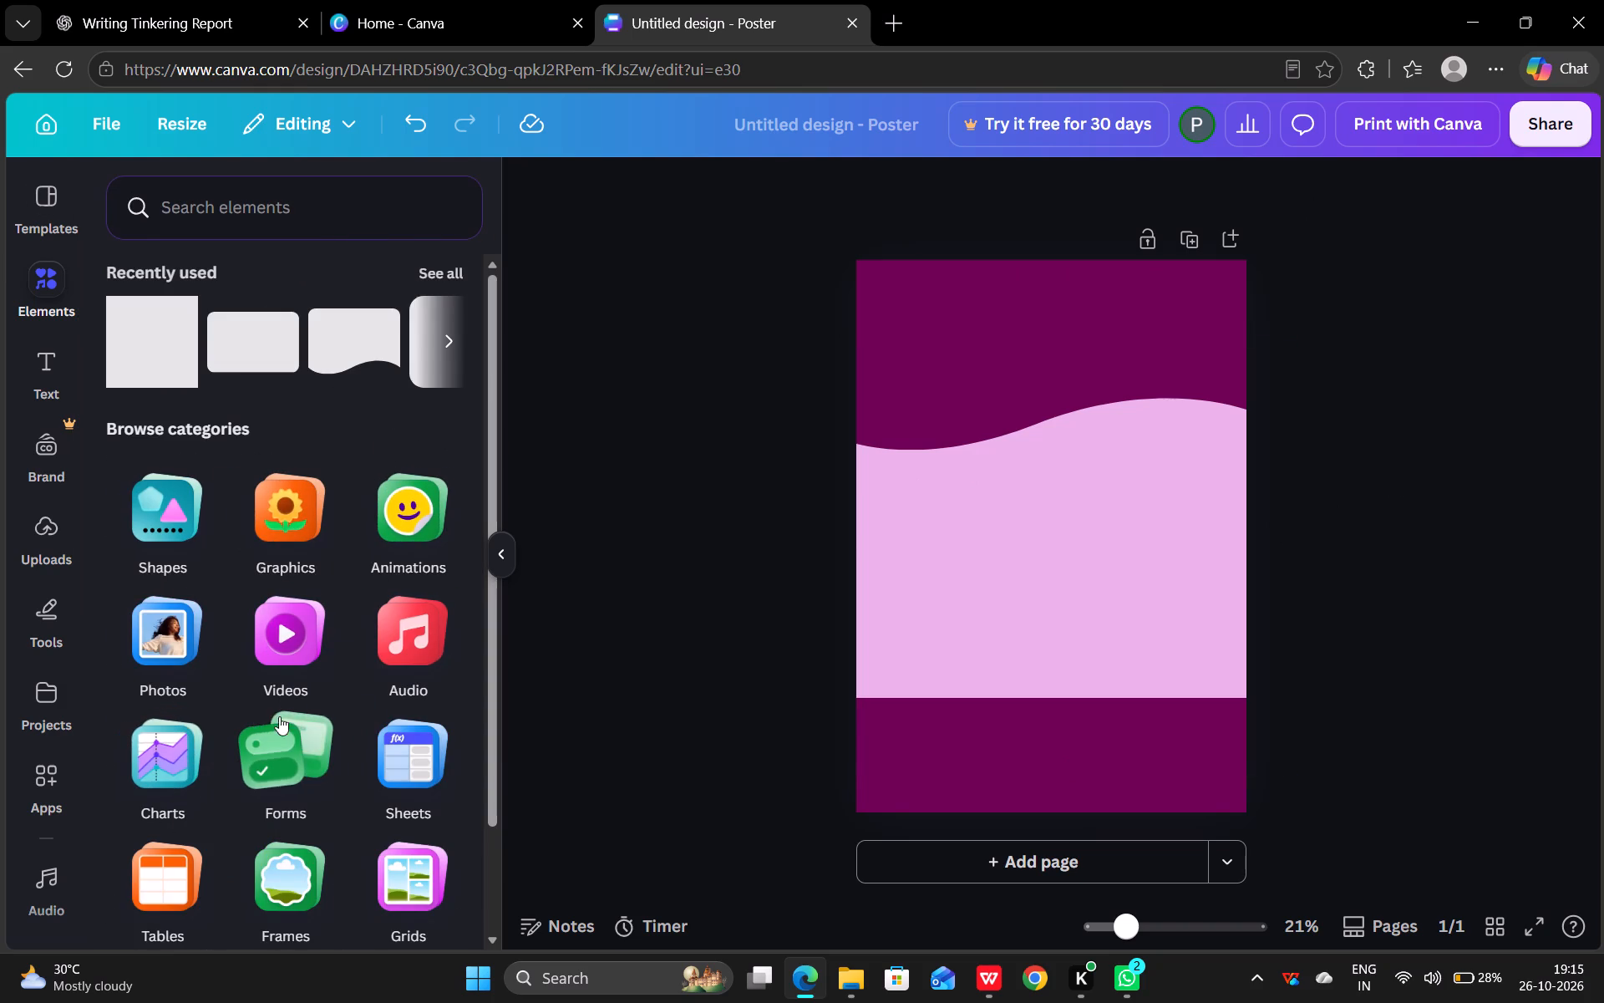
click(292, 852)
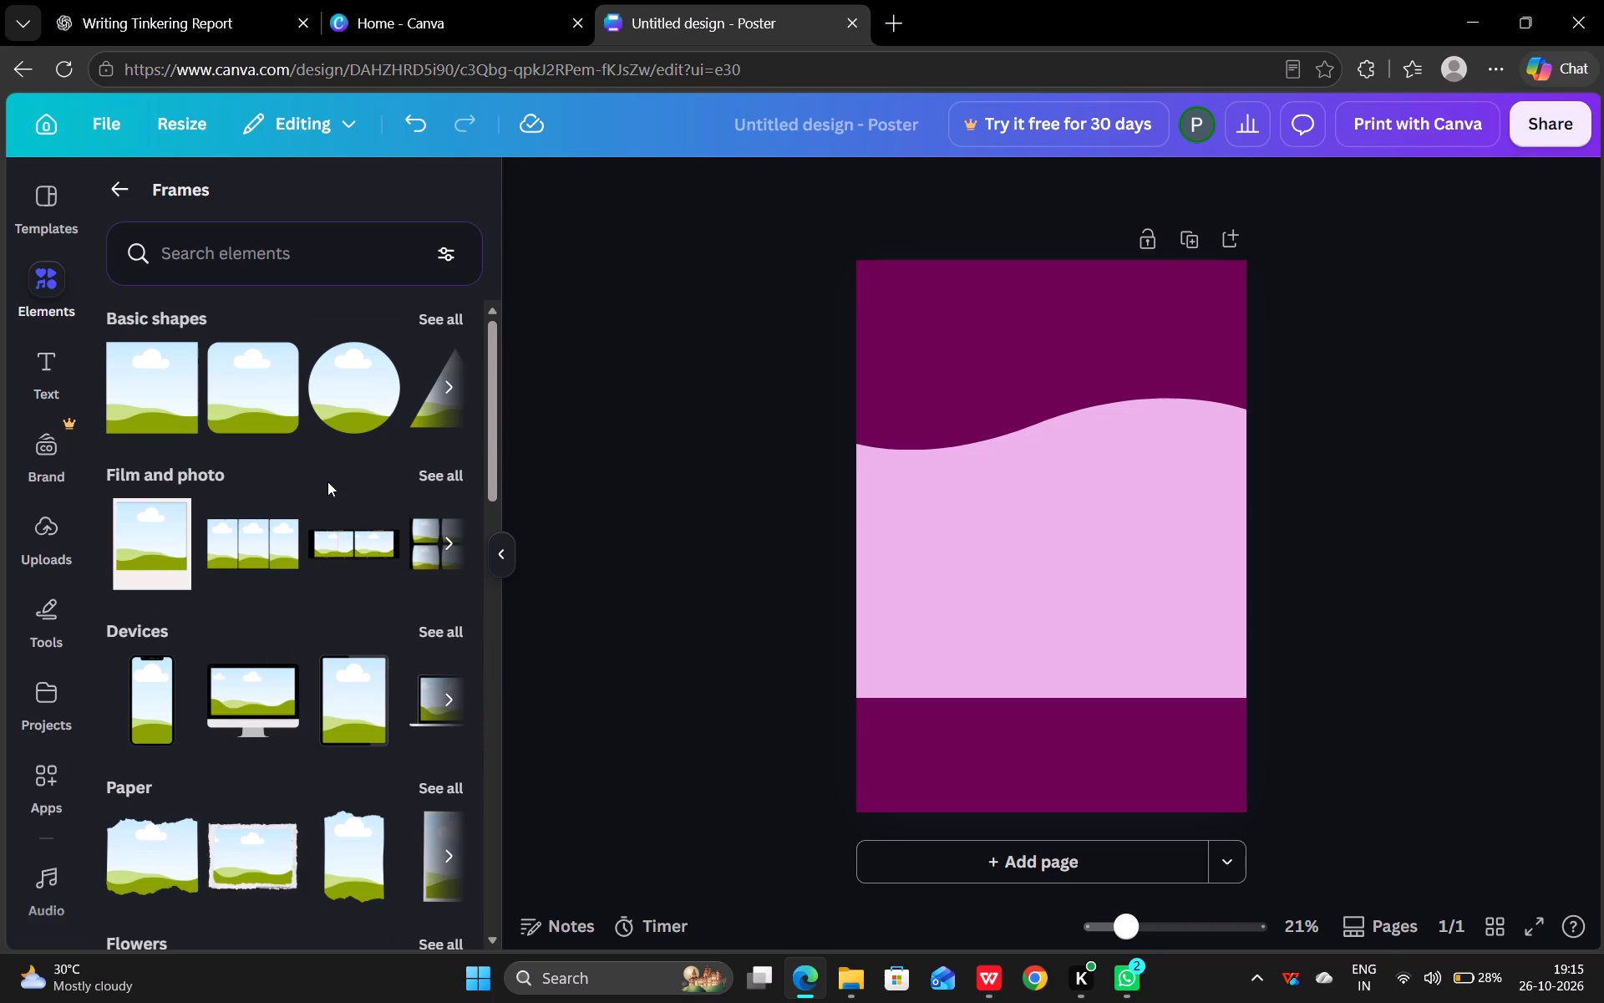
drag(357, 369, 1063, 297)
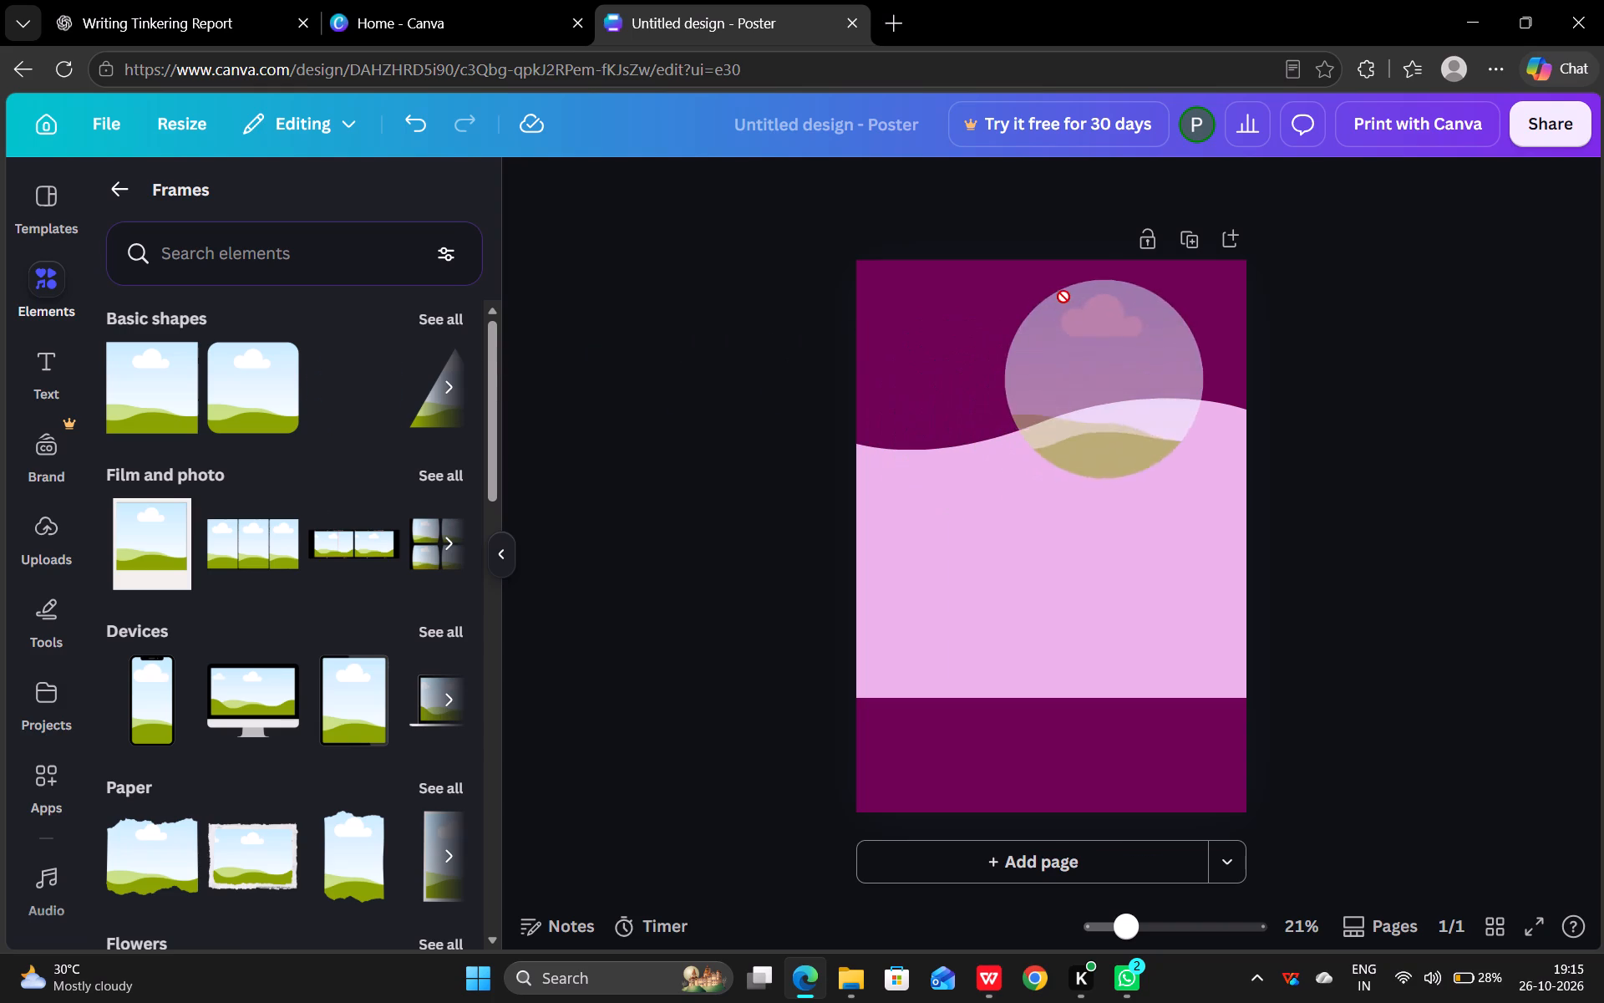
drag(1063, 297, 1031, 290)
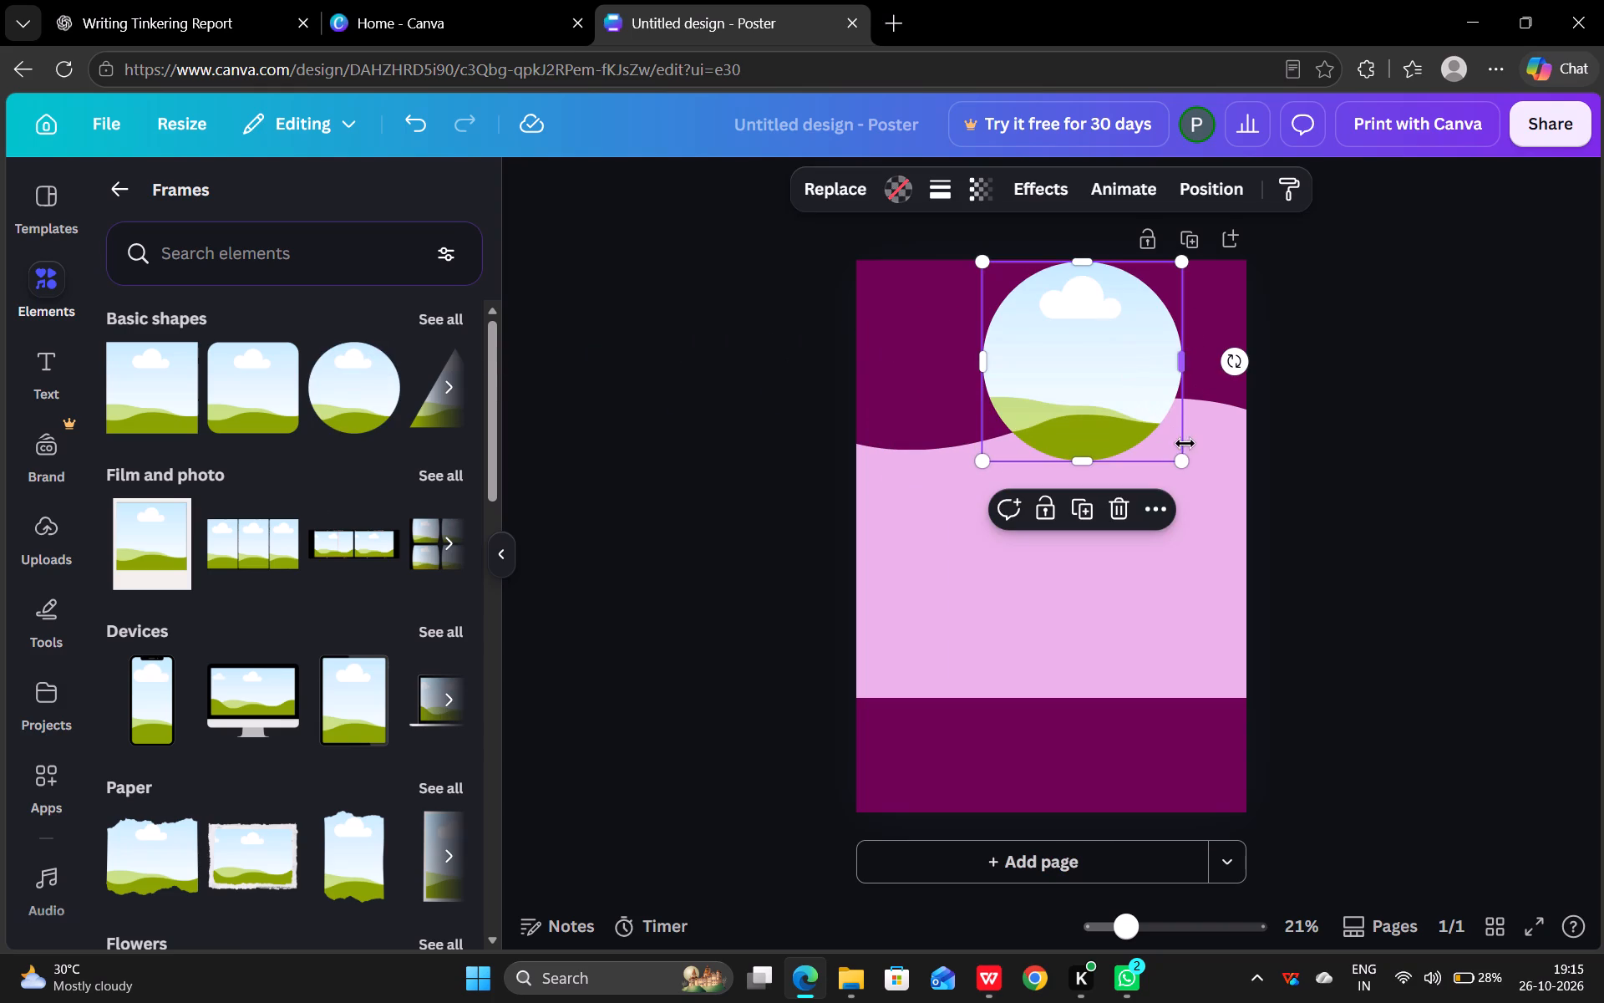
drag(1185, 461, 1114, 400)
drag(1048, 341, 1099, 341)
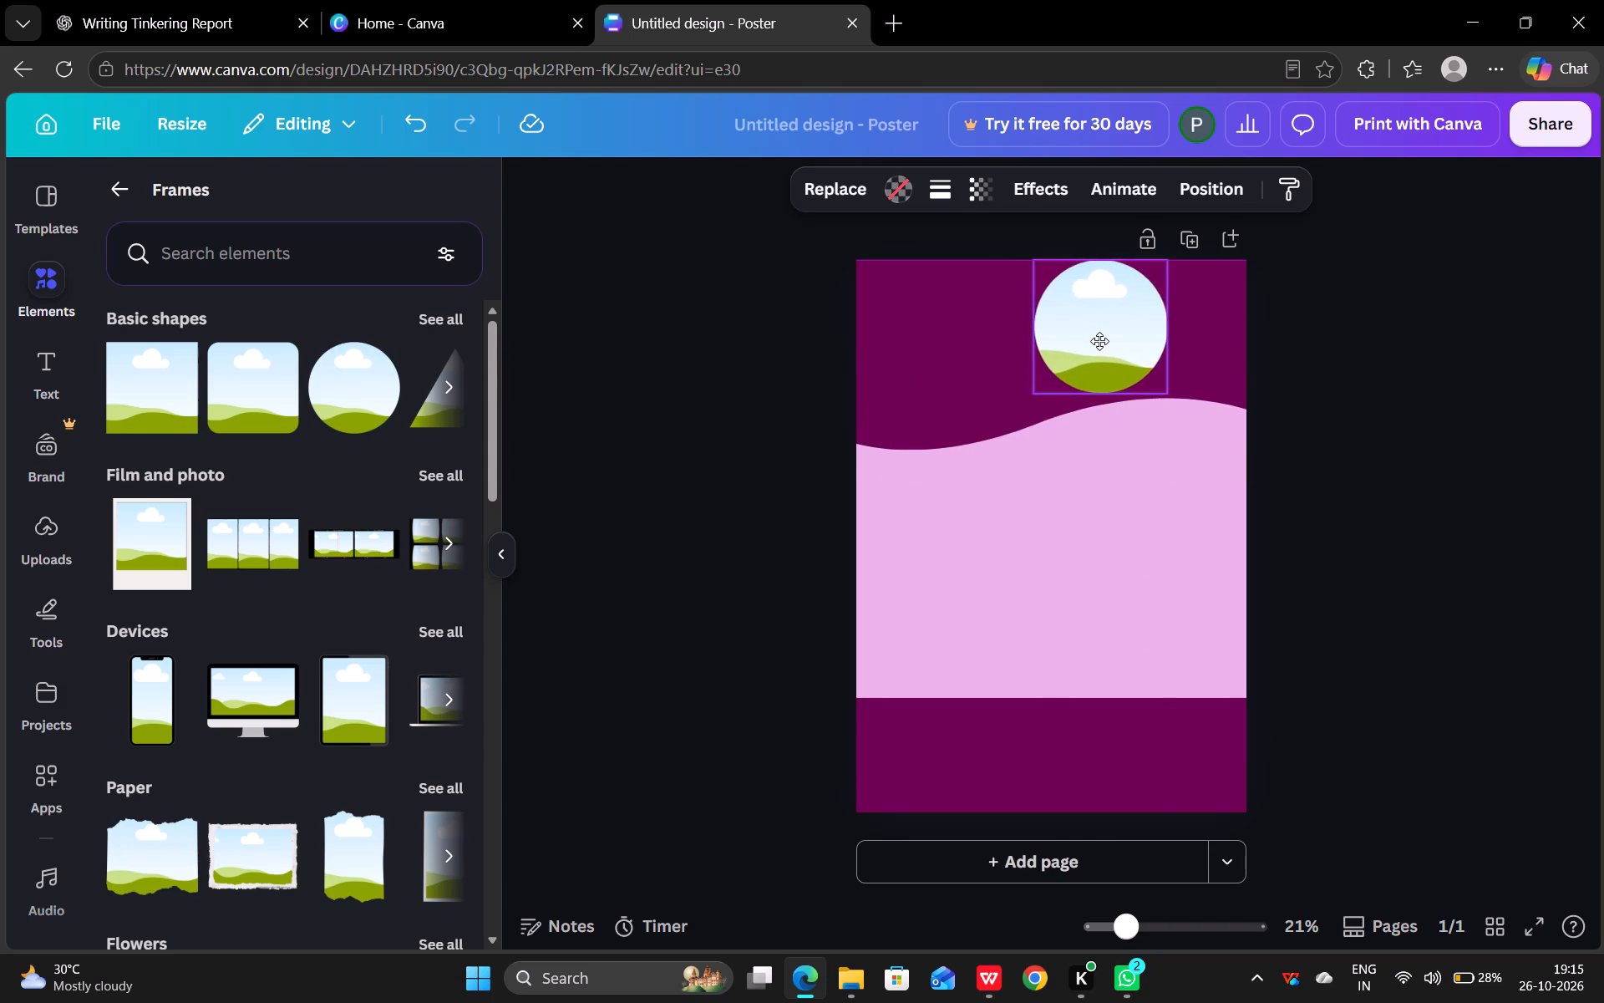
drag(1099, 341, 1106, 346)
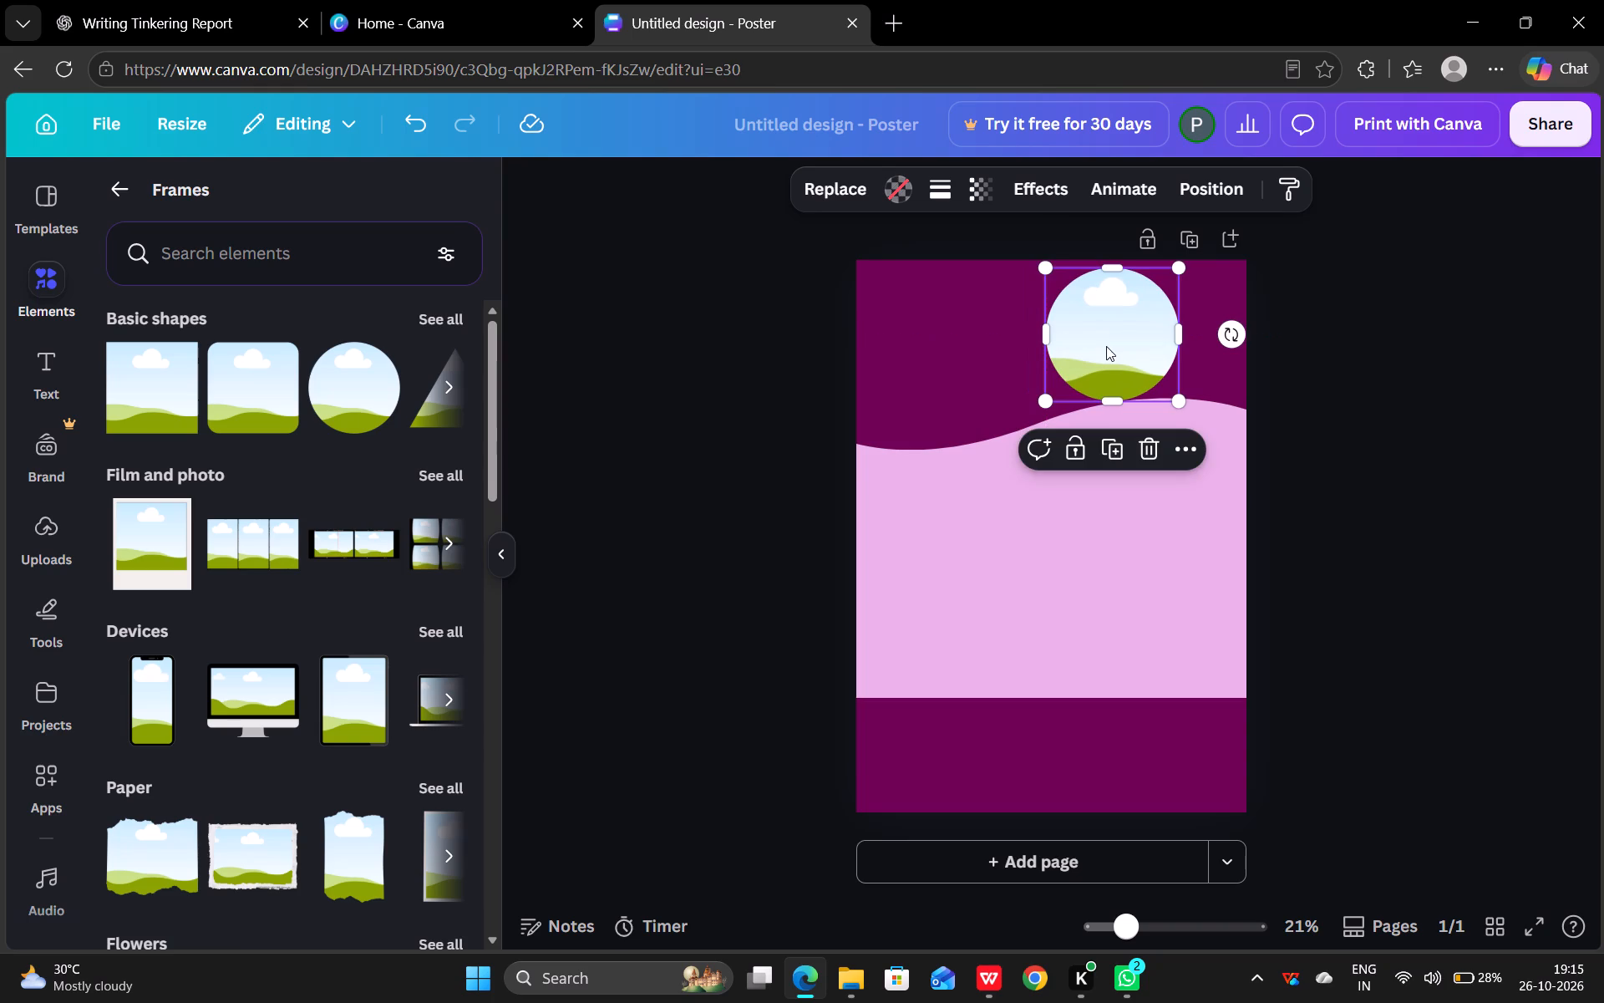
drag(1180, 400, 1156, 385)
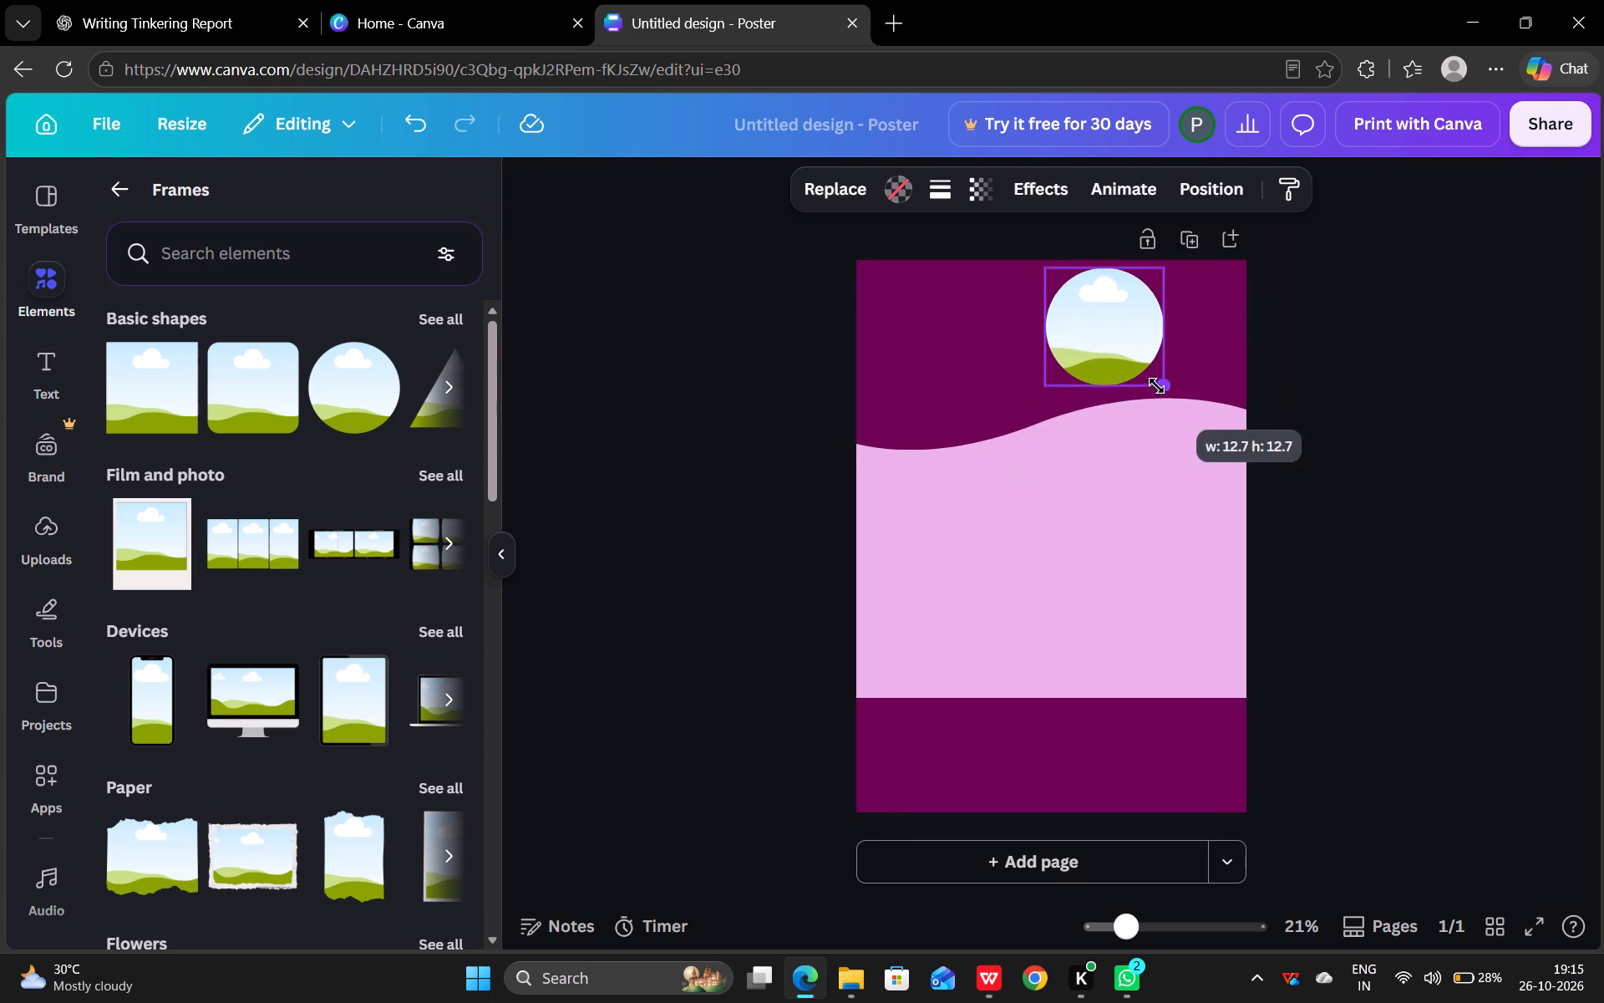
drag(1156, 385, 1154, 382)
drag(1097, 343, 1105, 343)
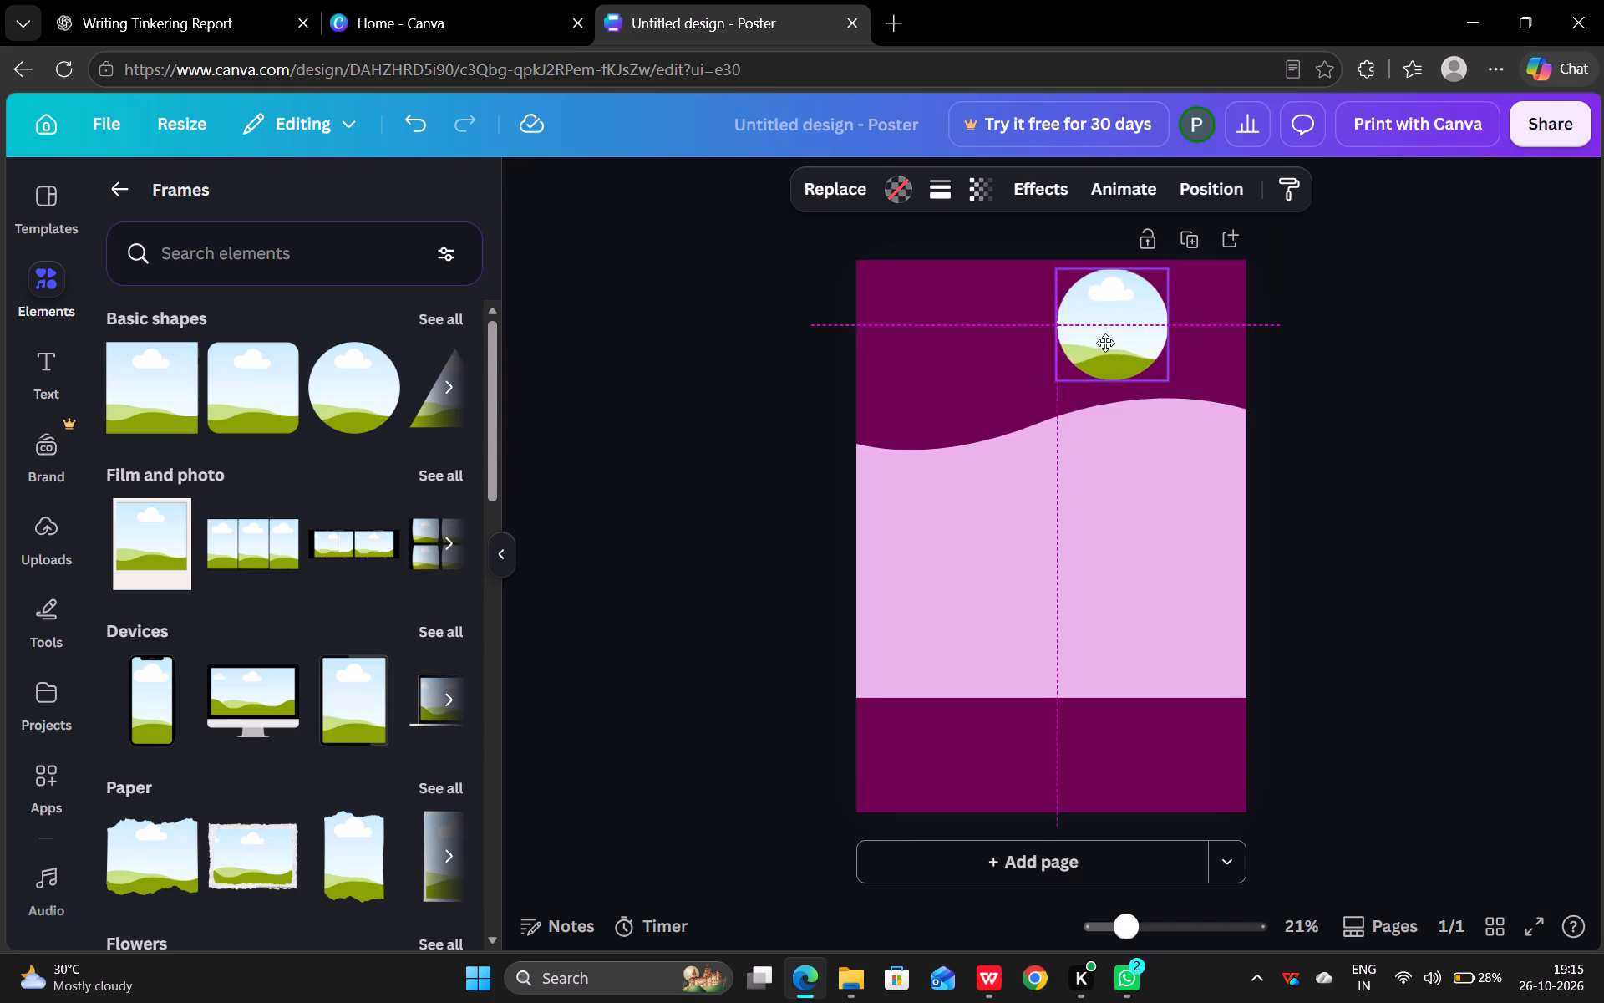
drag(1105, 343, 1104, 343)
Add a second circular frame, shrink it to about 11 cm, and place it just below the first, overlapping the header's wavy edge.
click(342, 423)
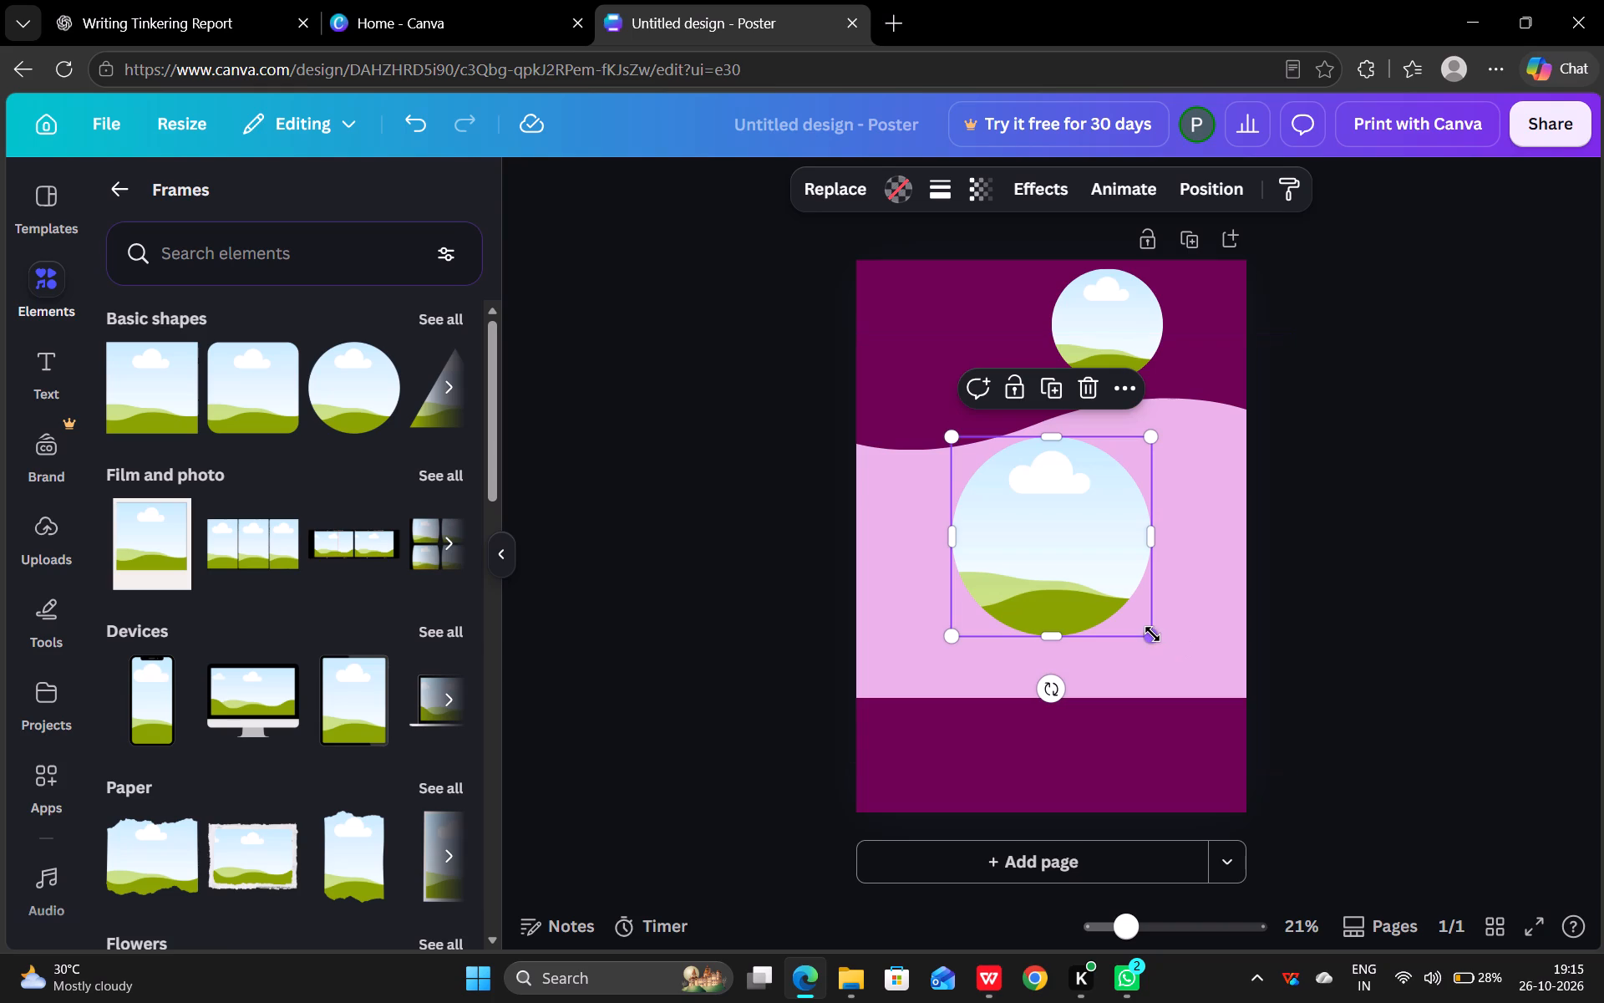
drag(1152, 634, 1090, 583)
drag(985, 518, 1013, 444)
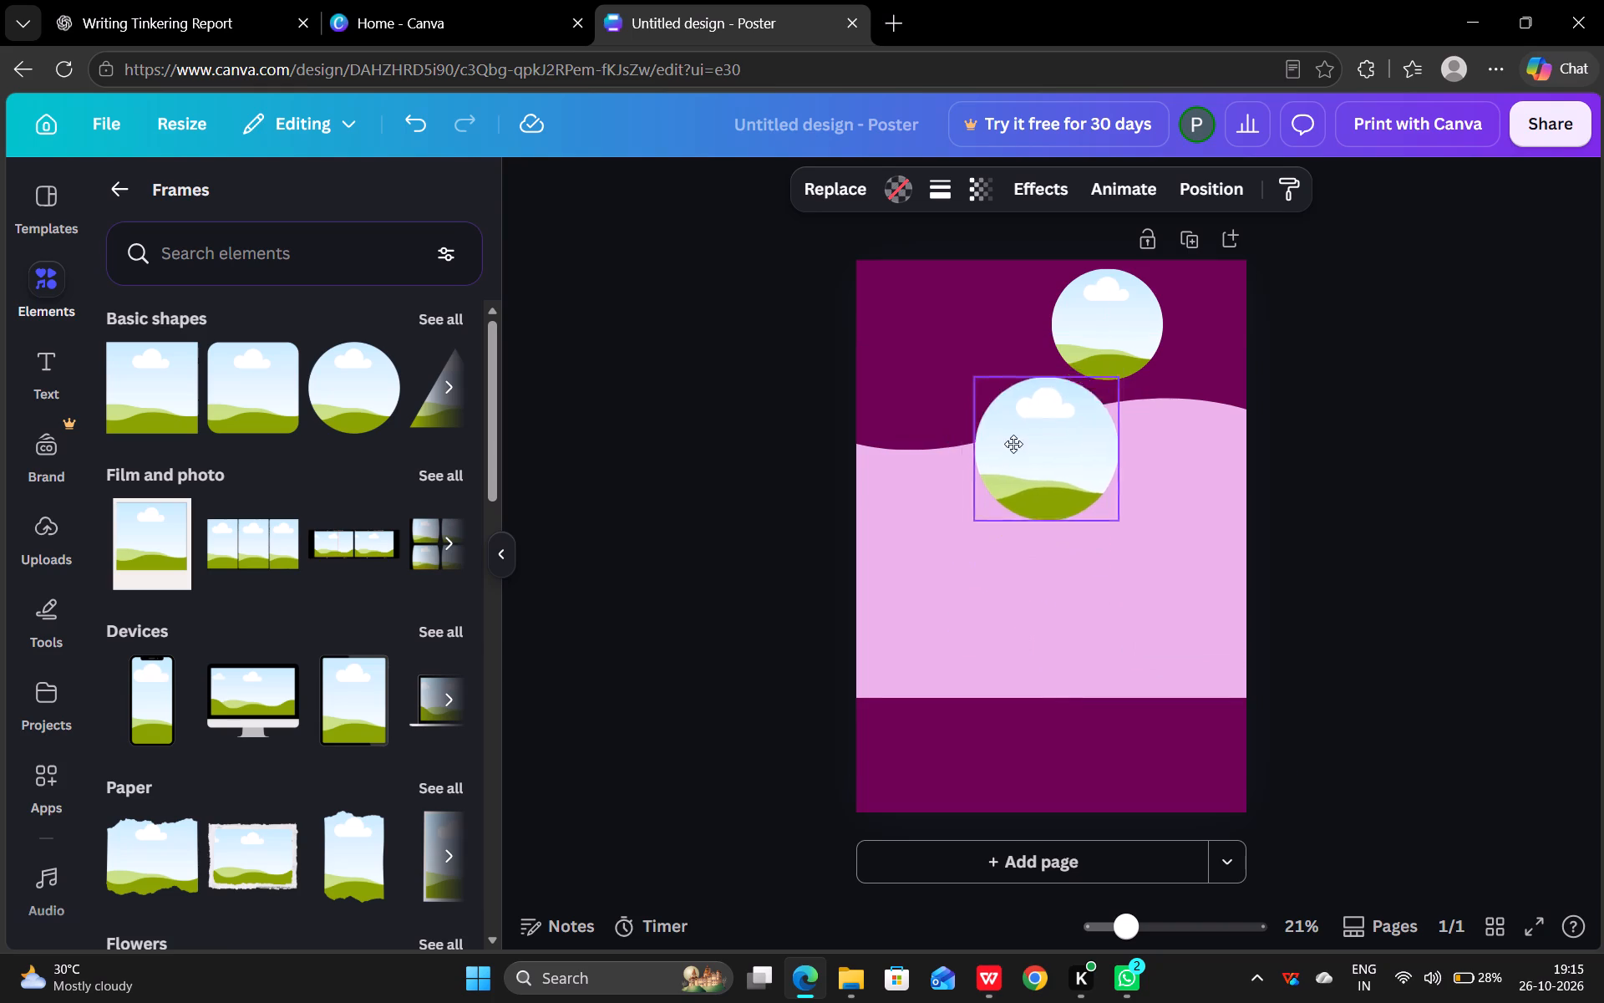
drag(1013, 444, 1018, 455)
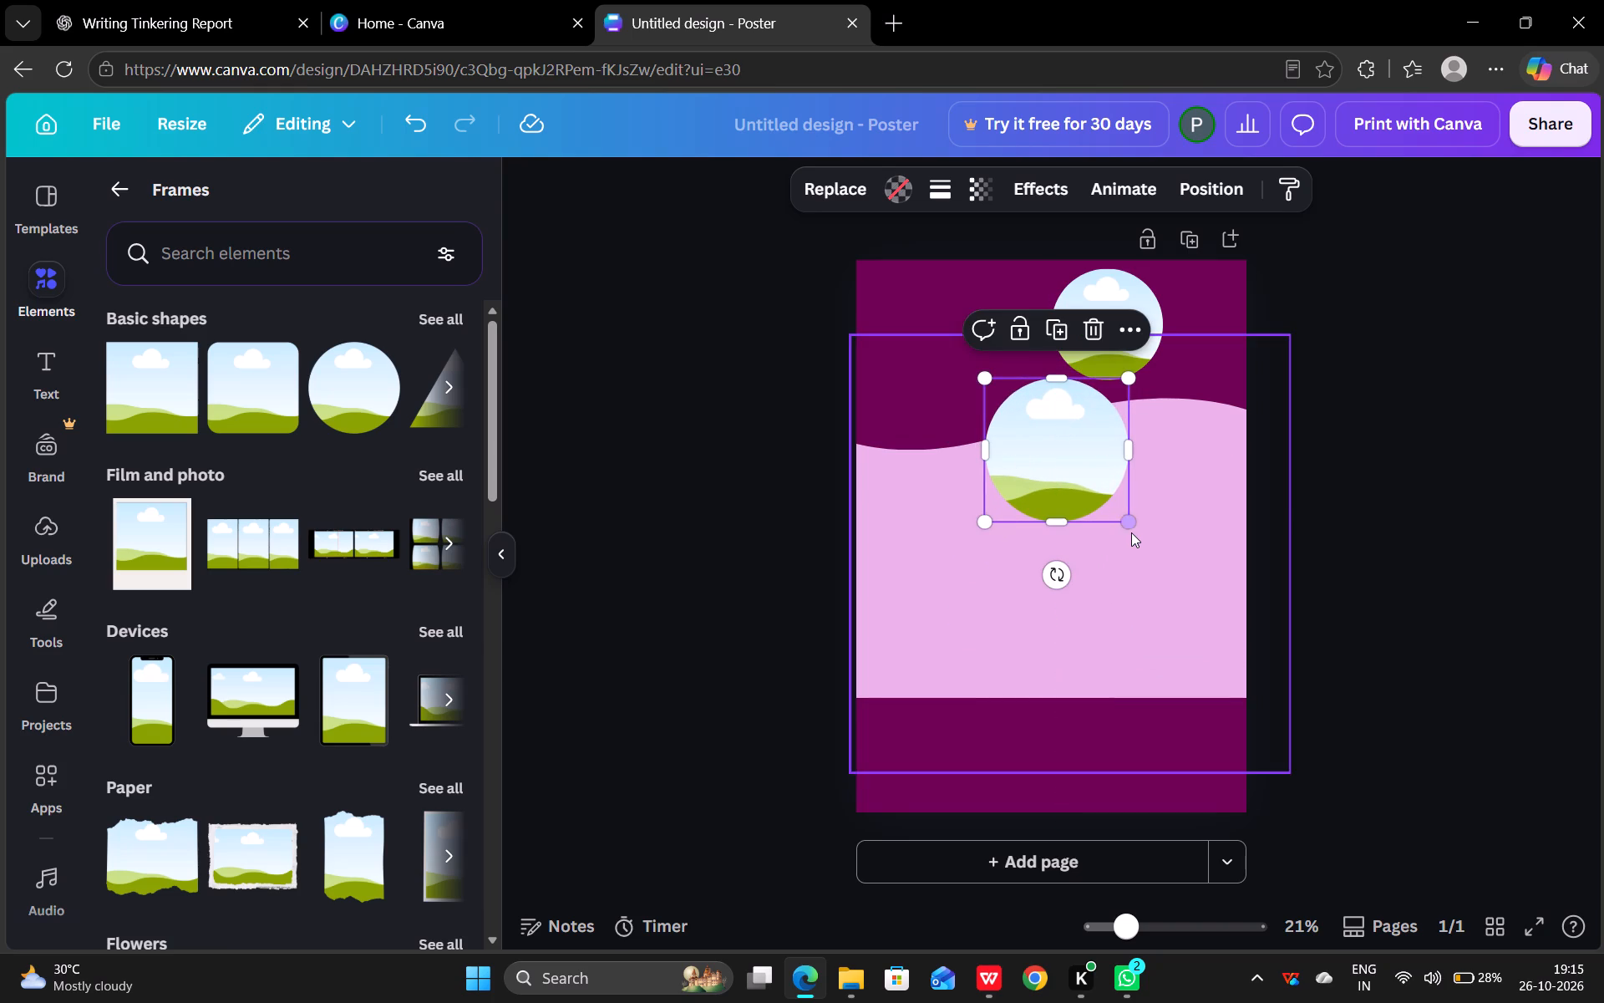
drag(1131, 528, 1091, 486)
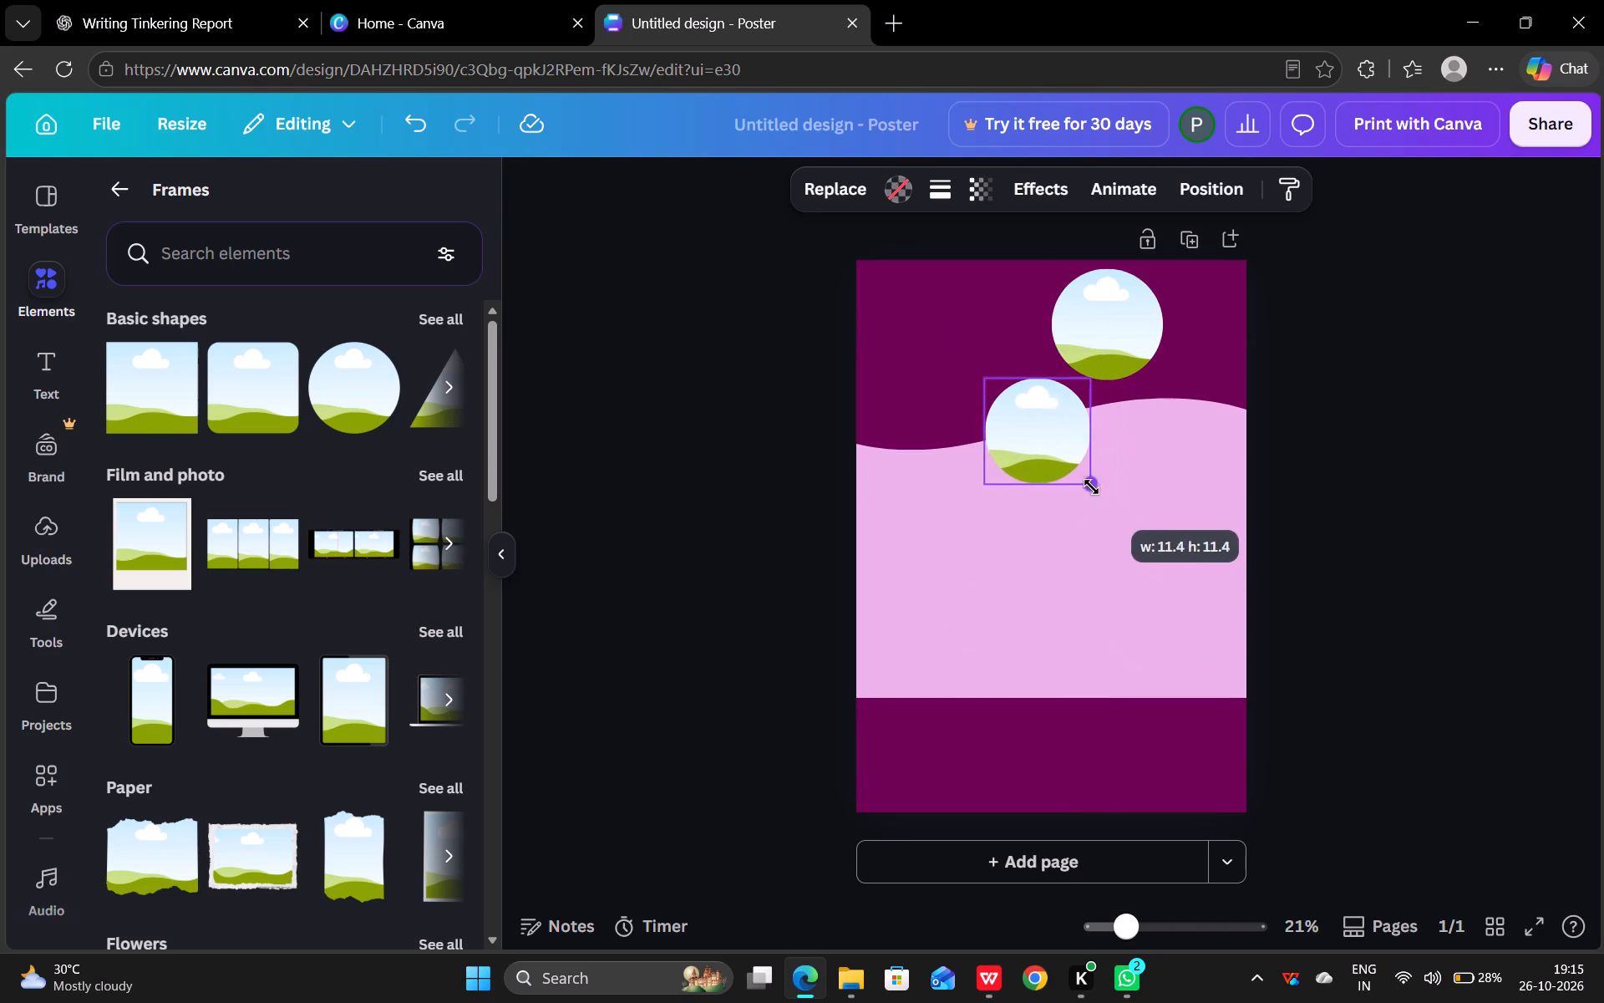
drag(1091, 486, 1090, 486)
drag(1052, 451, 1078, 442)
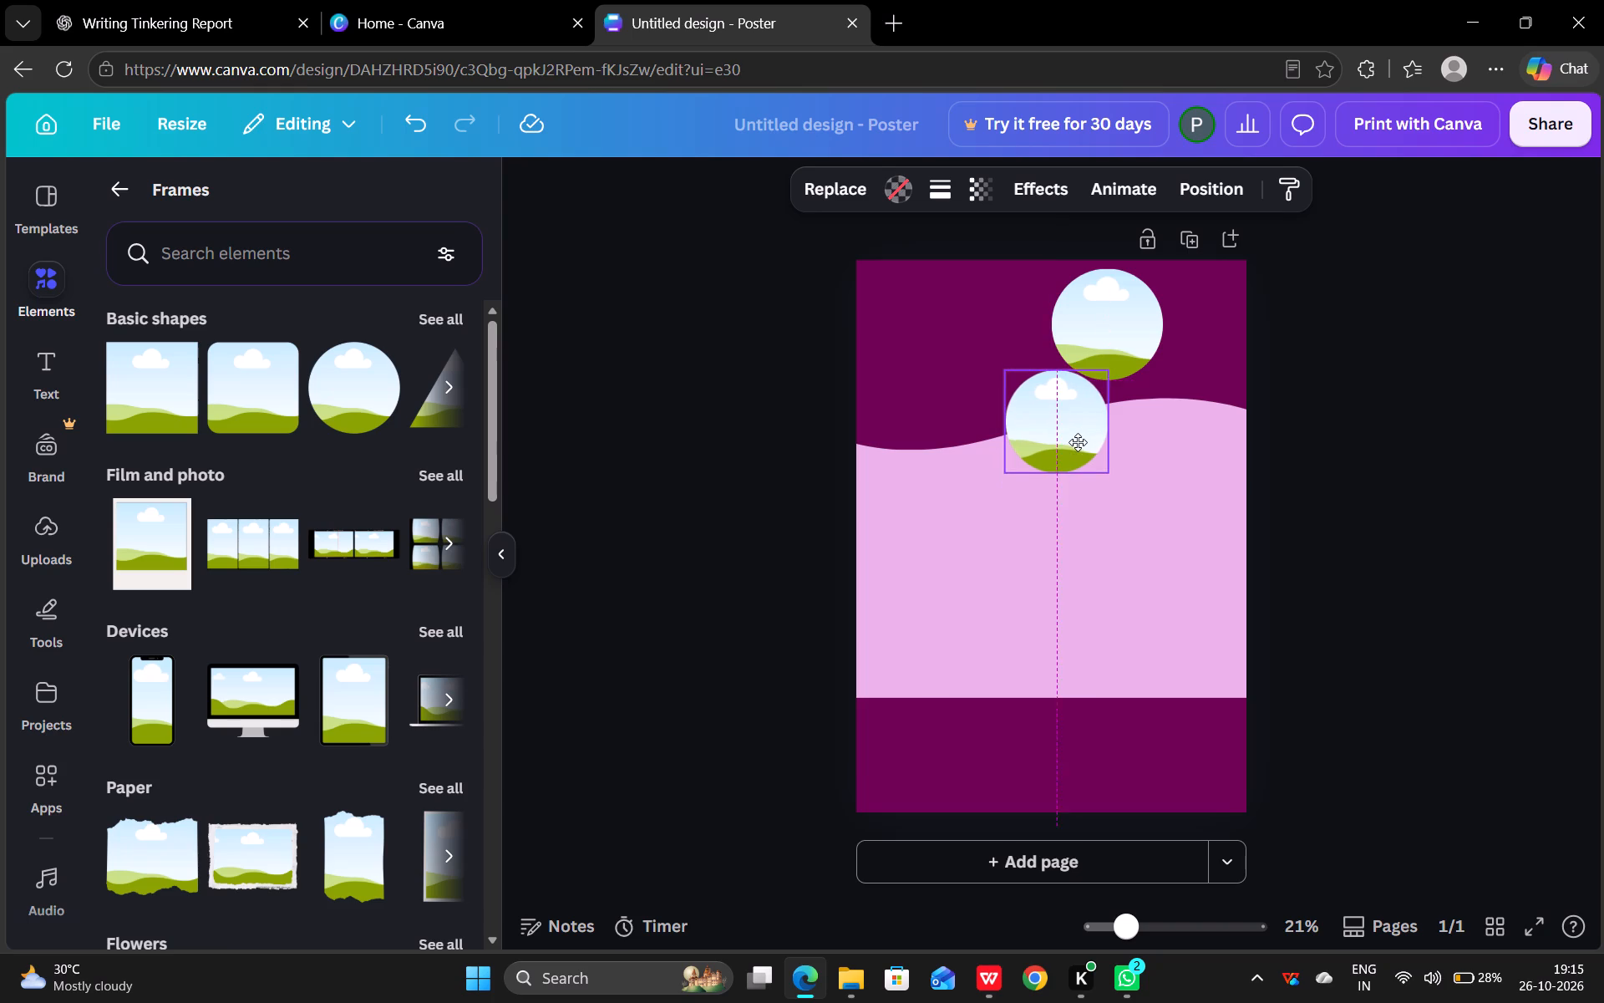
drag(1078, 442, 1084, 442)
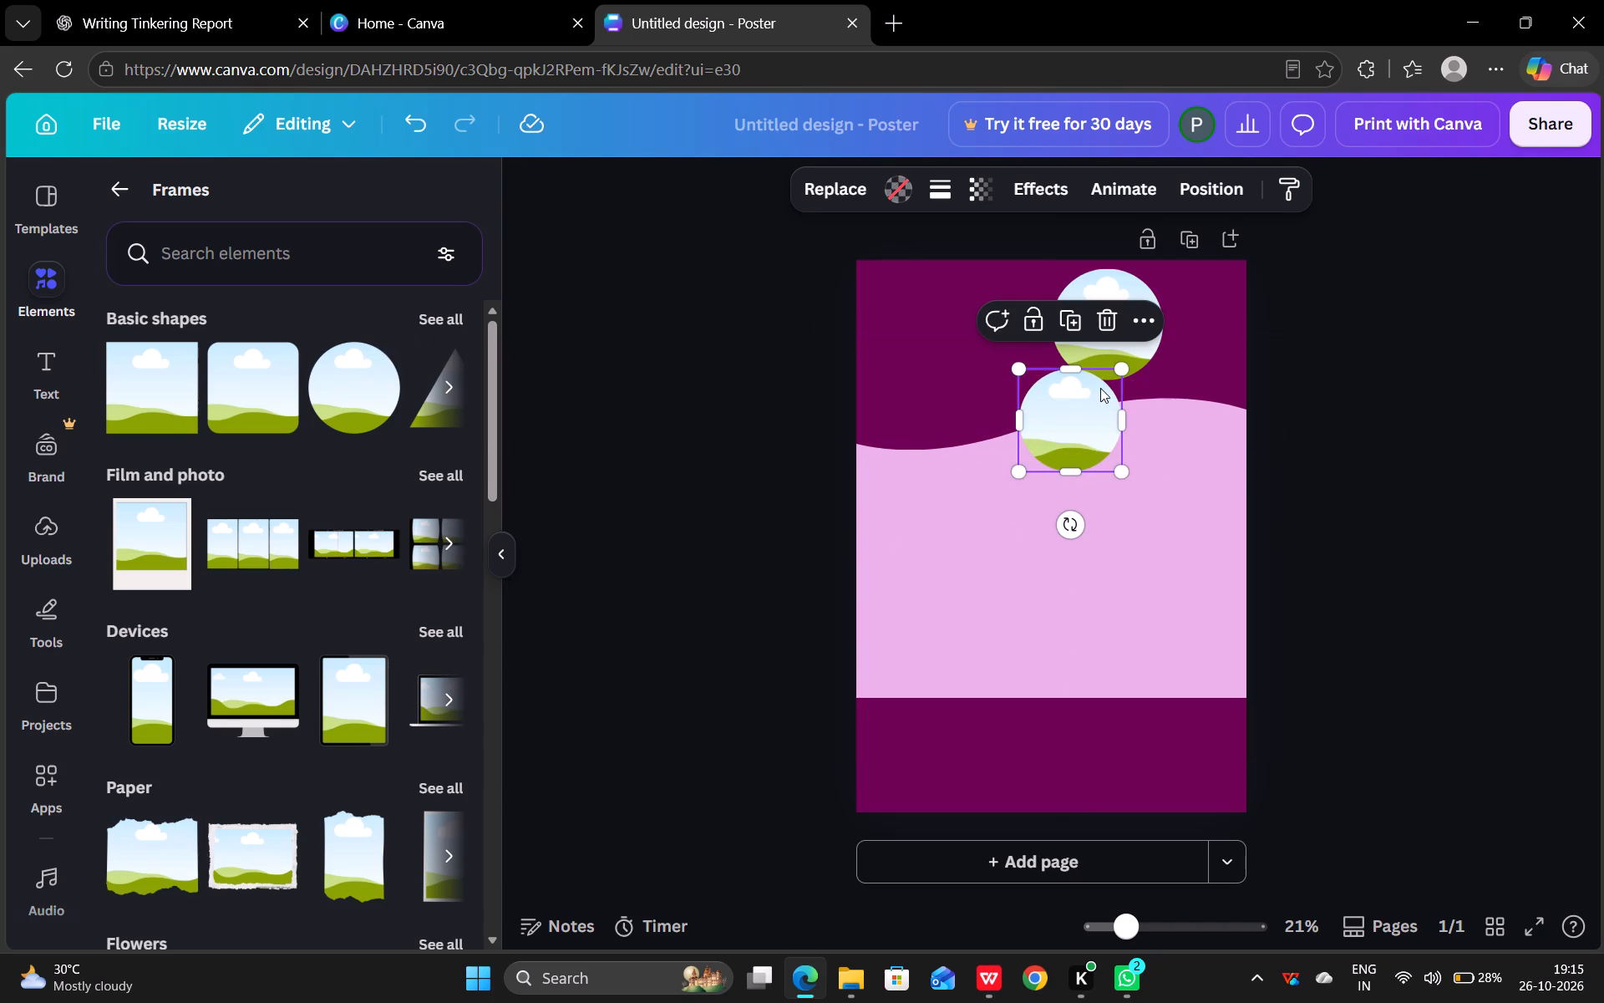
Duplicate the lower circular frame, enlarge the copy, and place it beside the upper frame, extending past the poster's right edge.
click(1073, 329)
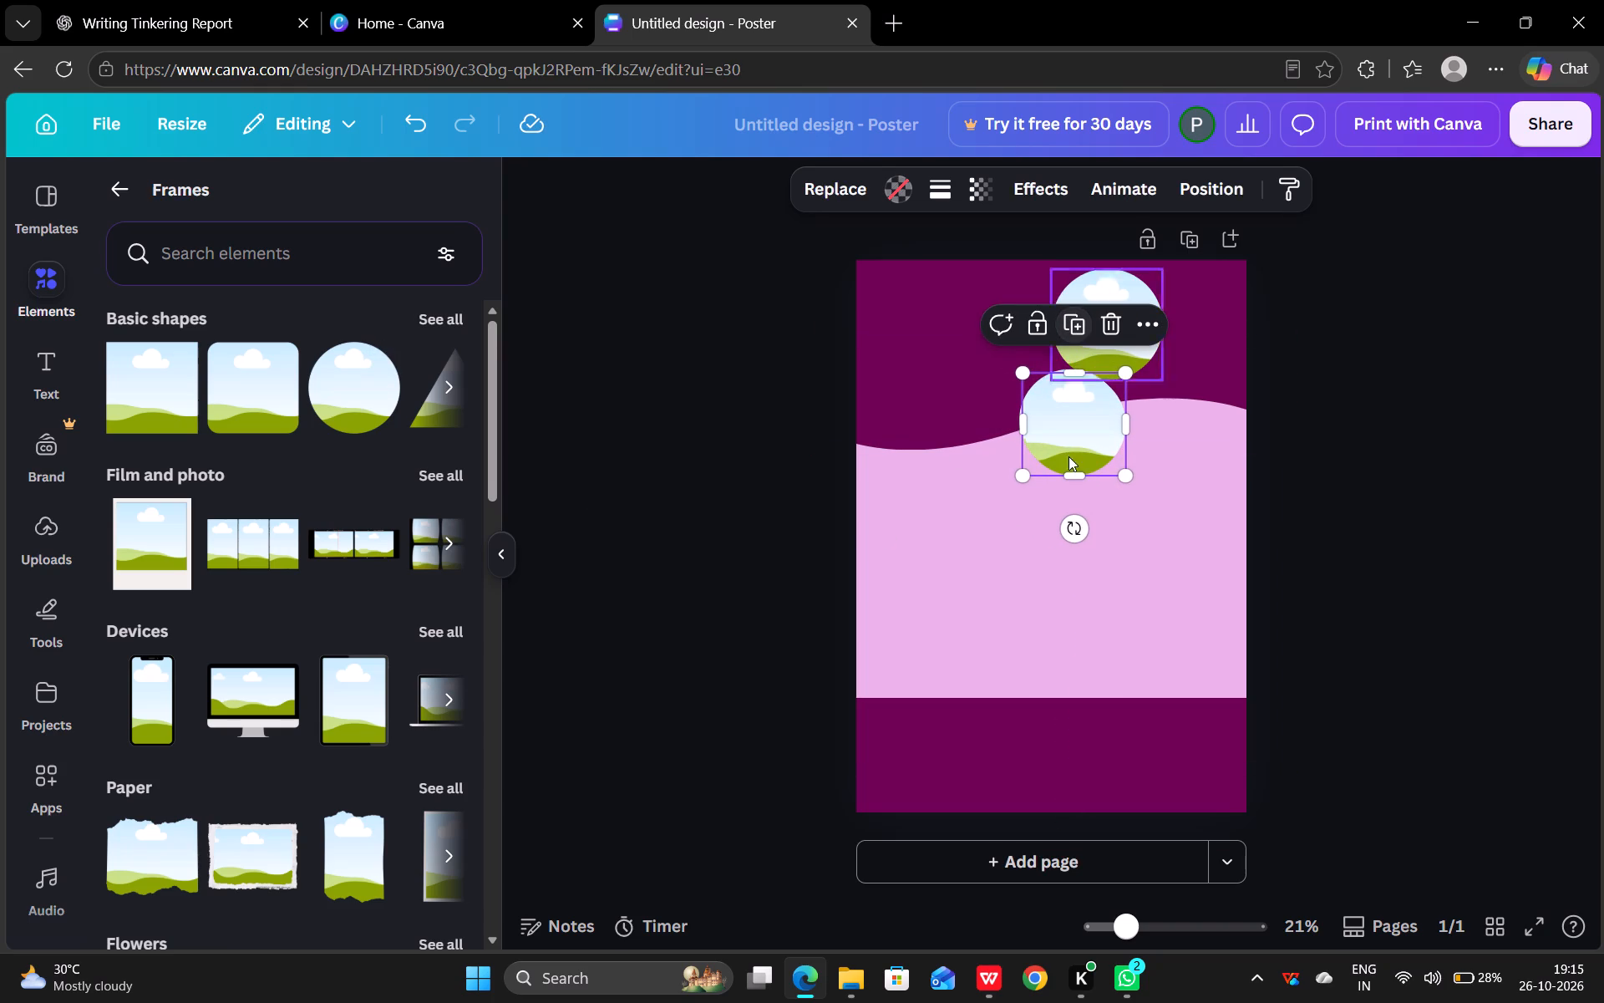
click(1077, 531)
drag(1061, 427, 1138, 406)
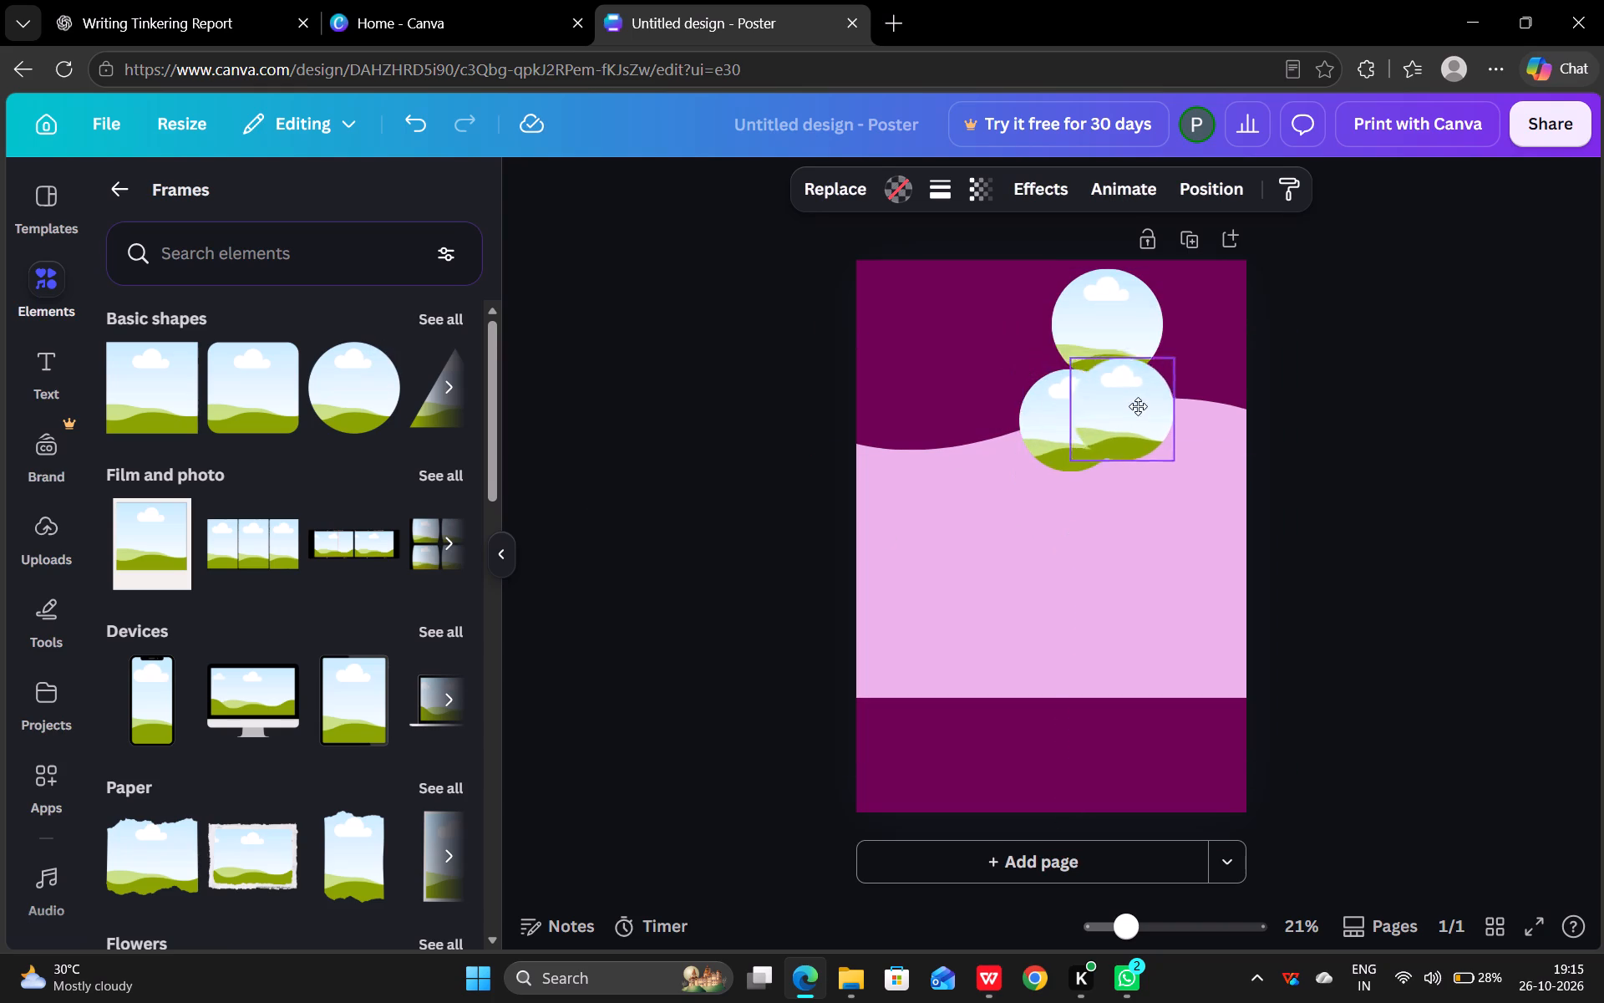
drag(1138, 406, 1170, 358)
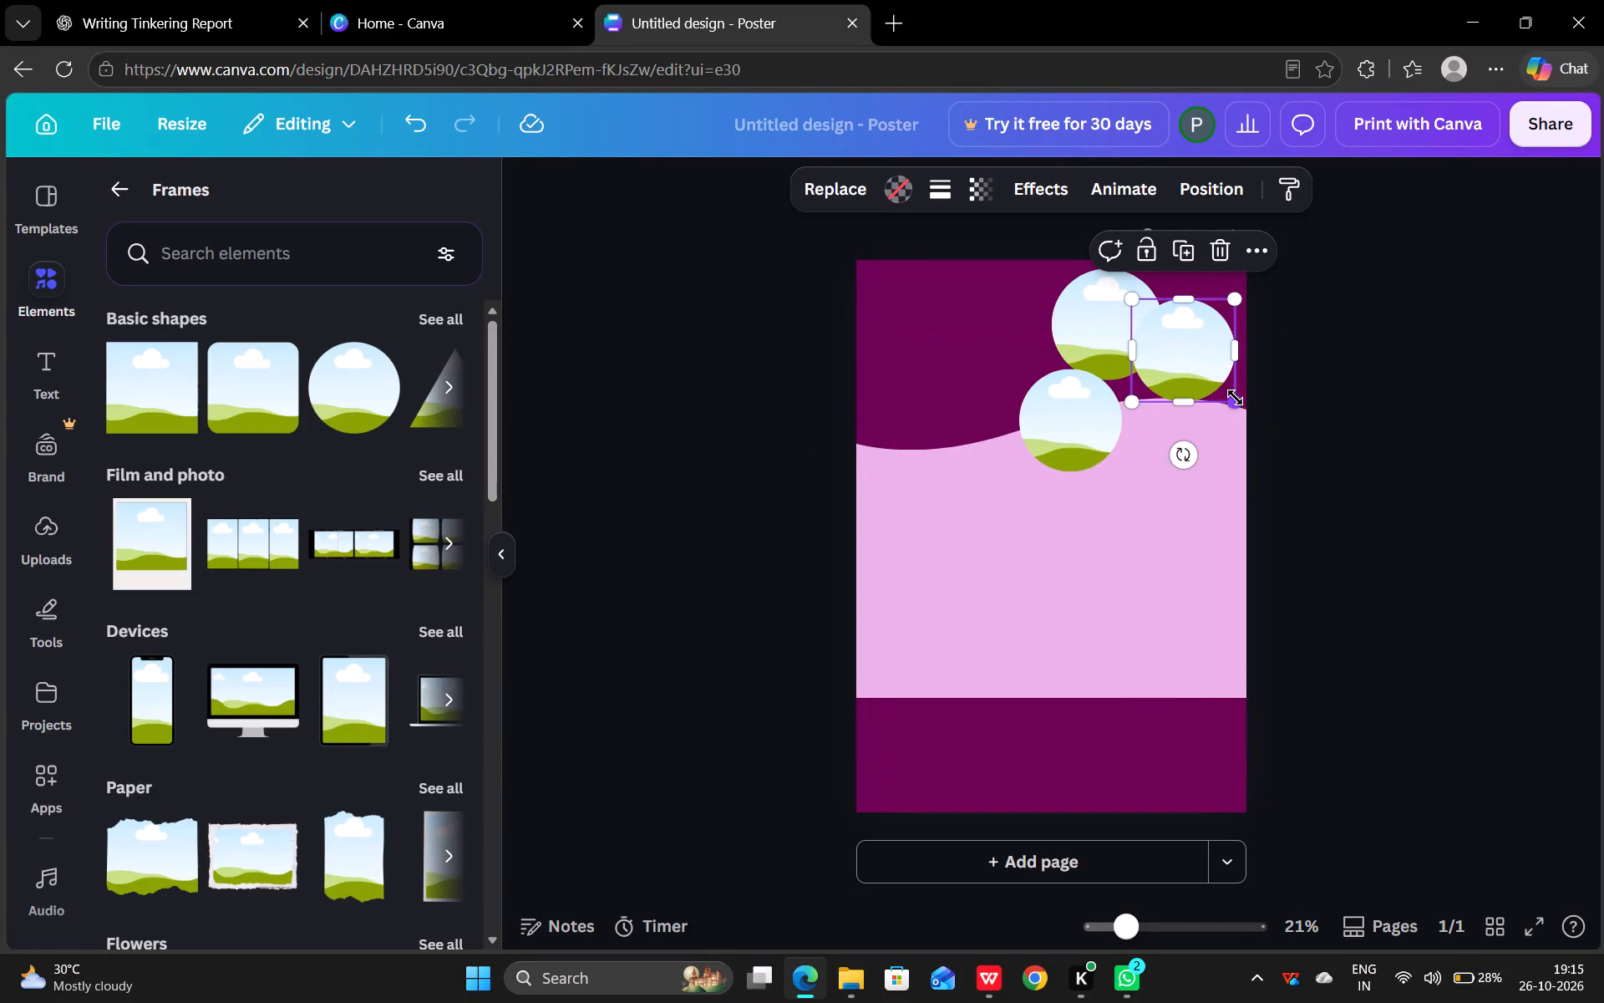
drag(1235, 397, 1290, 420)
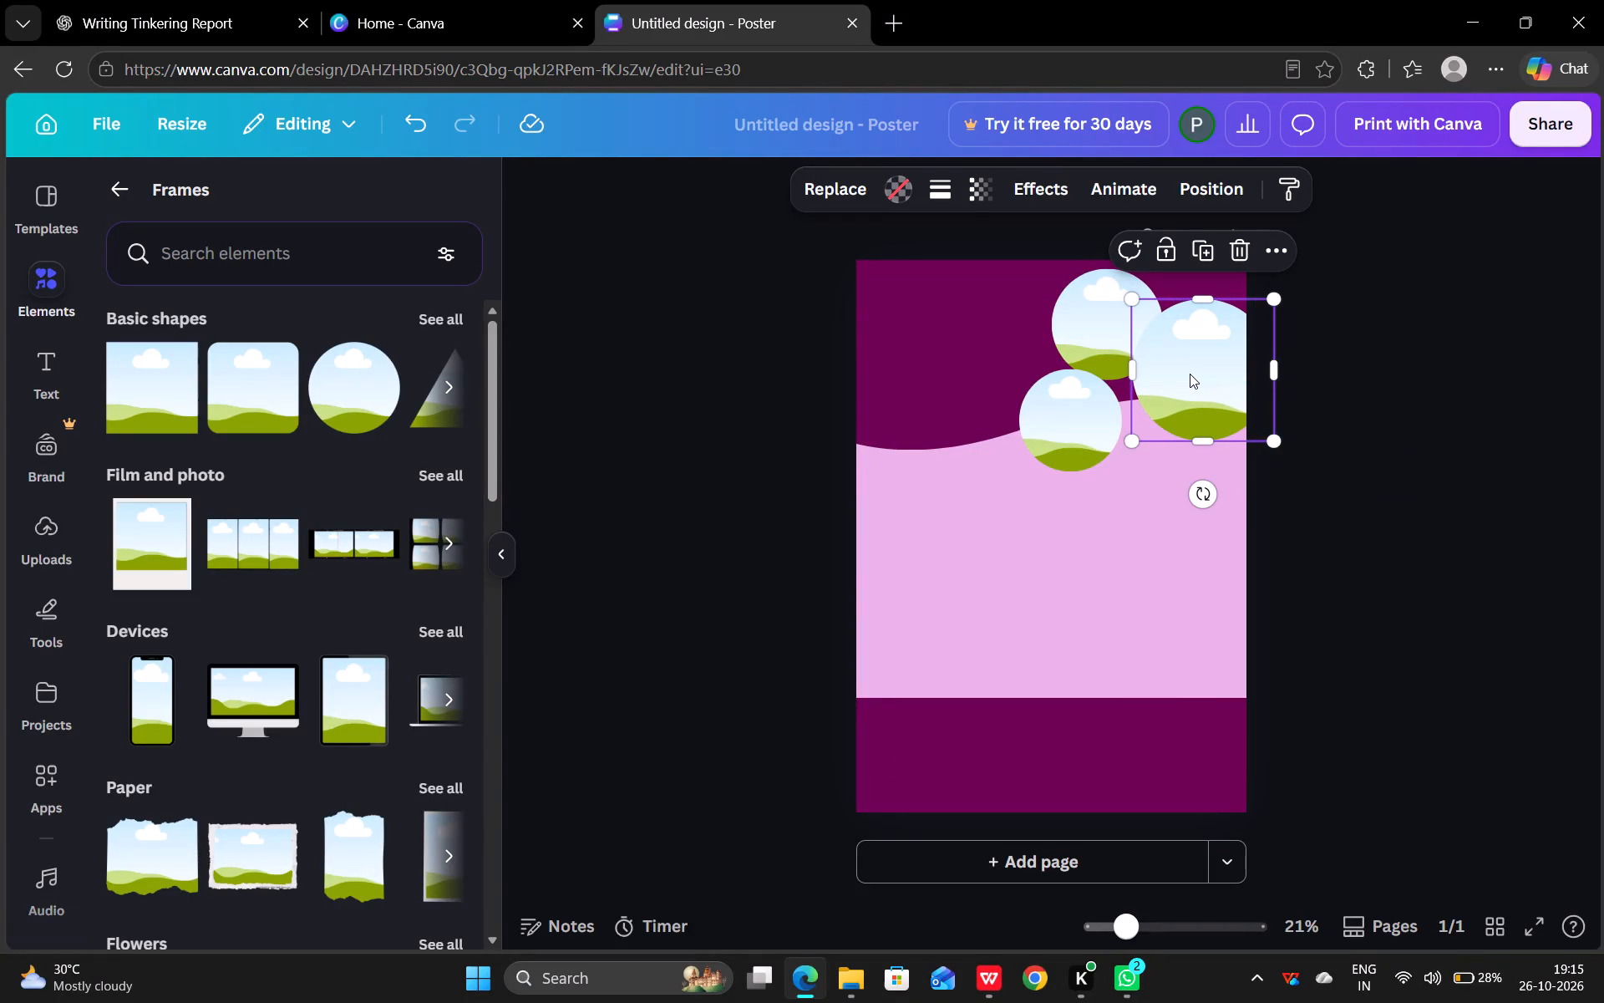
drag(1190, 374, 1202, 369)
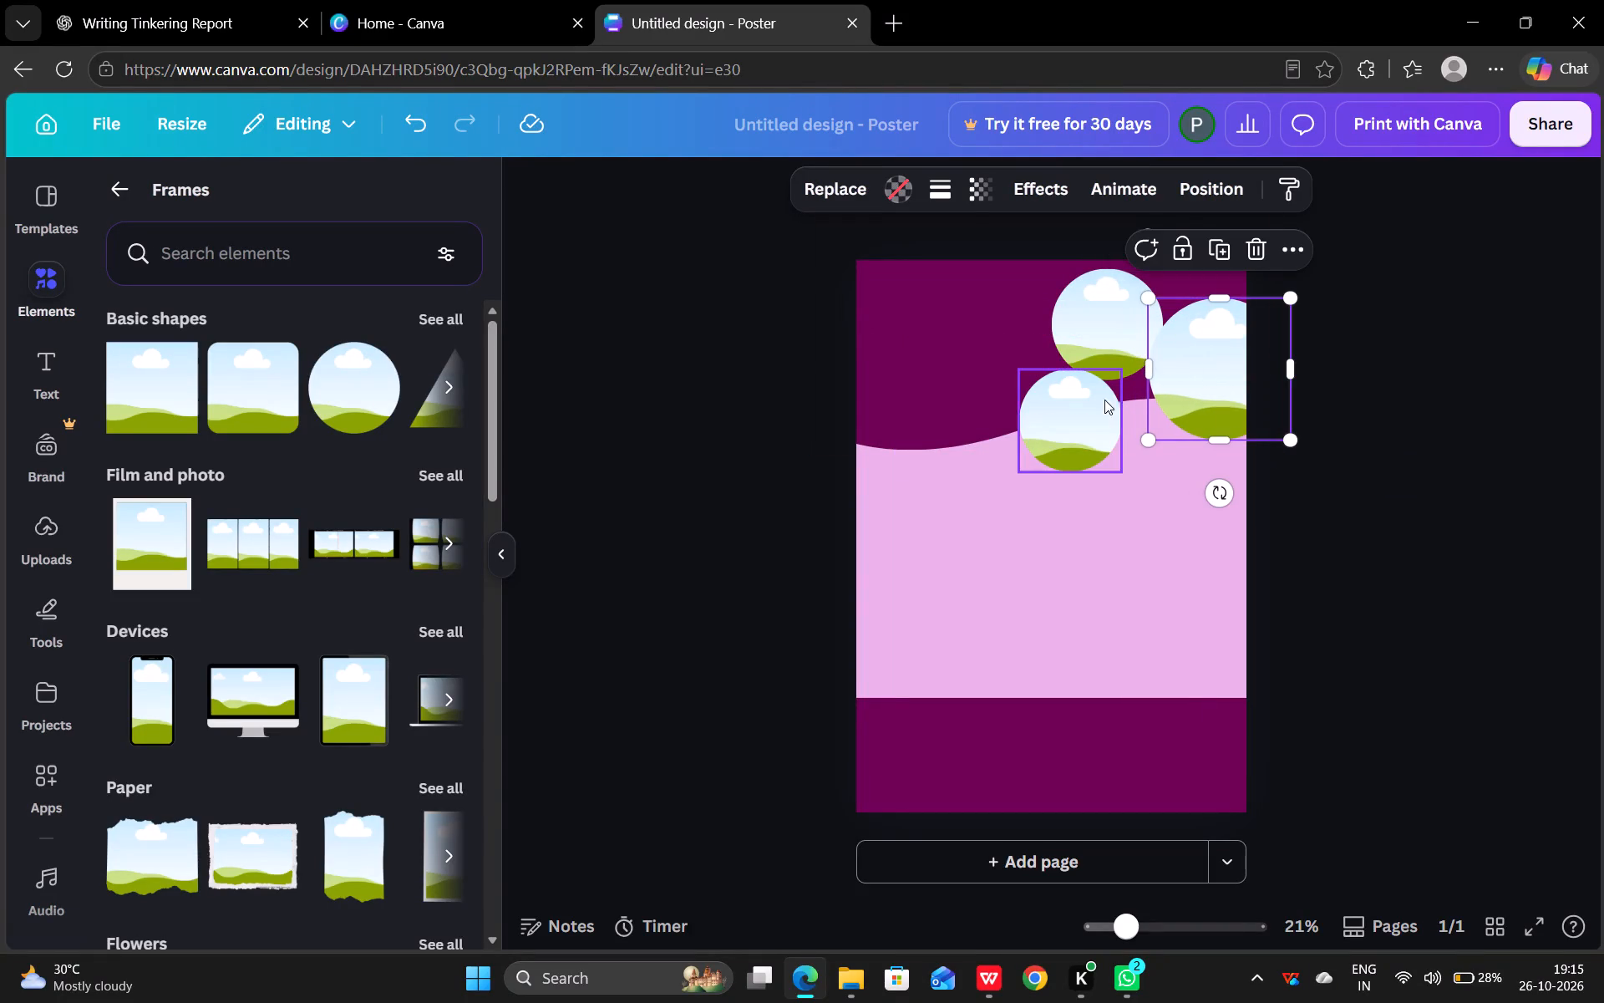
Shift the lower circular frame to the right so it sits directly beneath the upper one.
drag(1080, 419, 1117, 419)
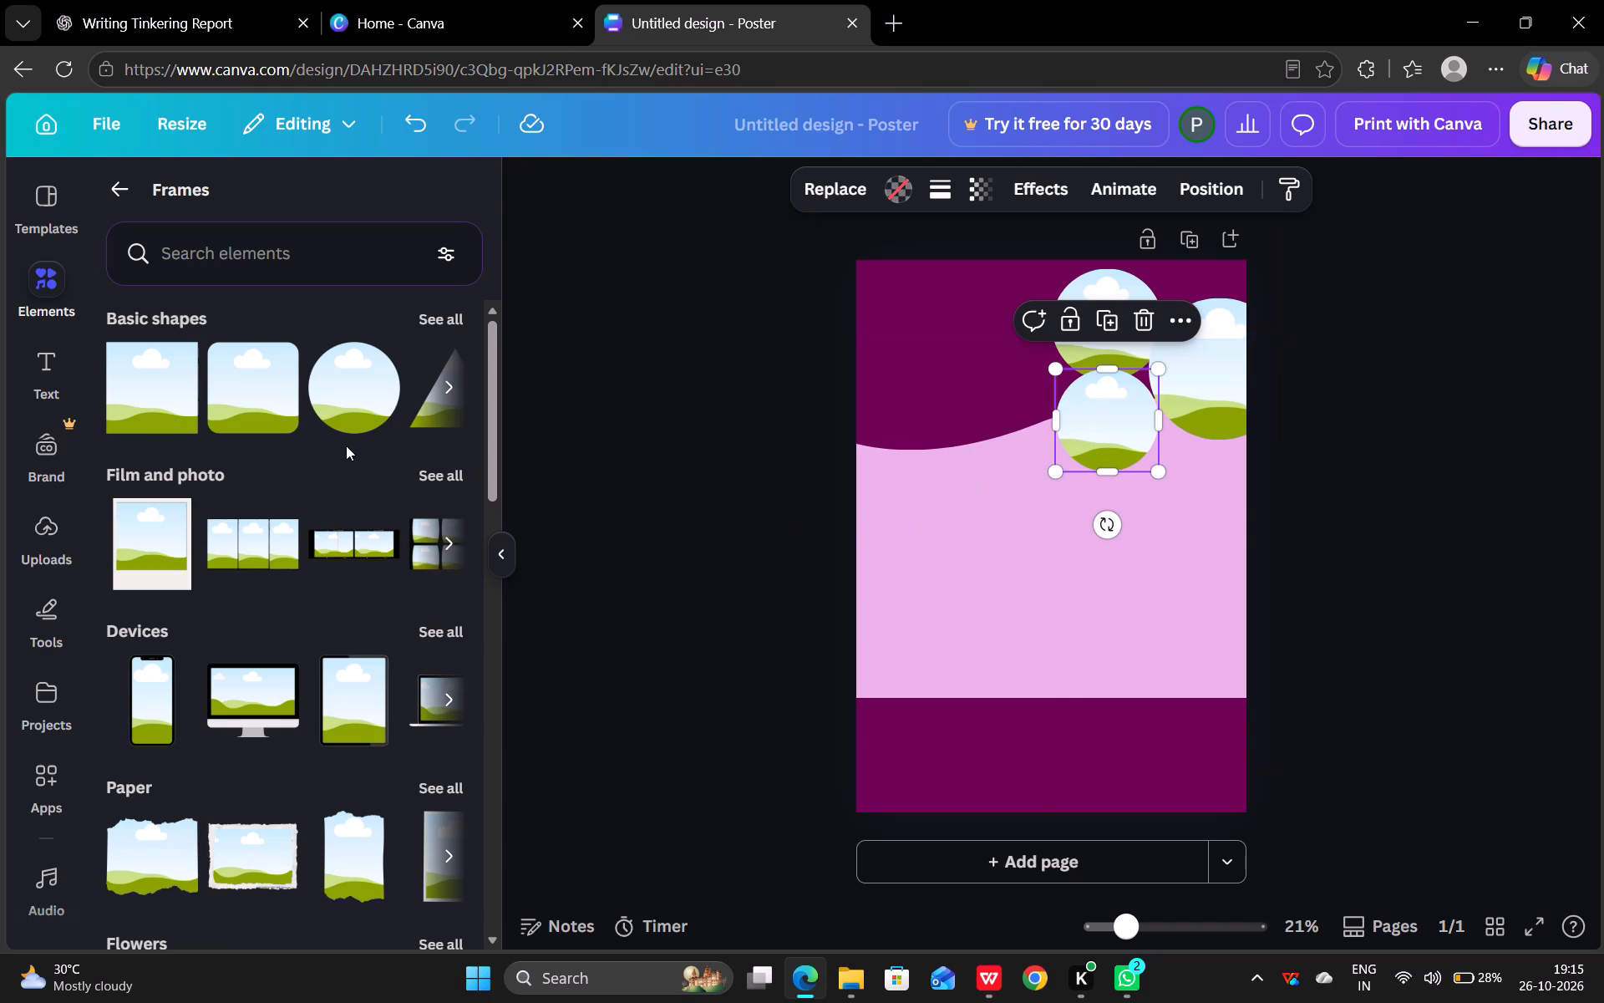
Search the frames and the whole element library for "cakes", and show all the graphics results.
click(199, 255)
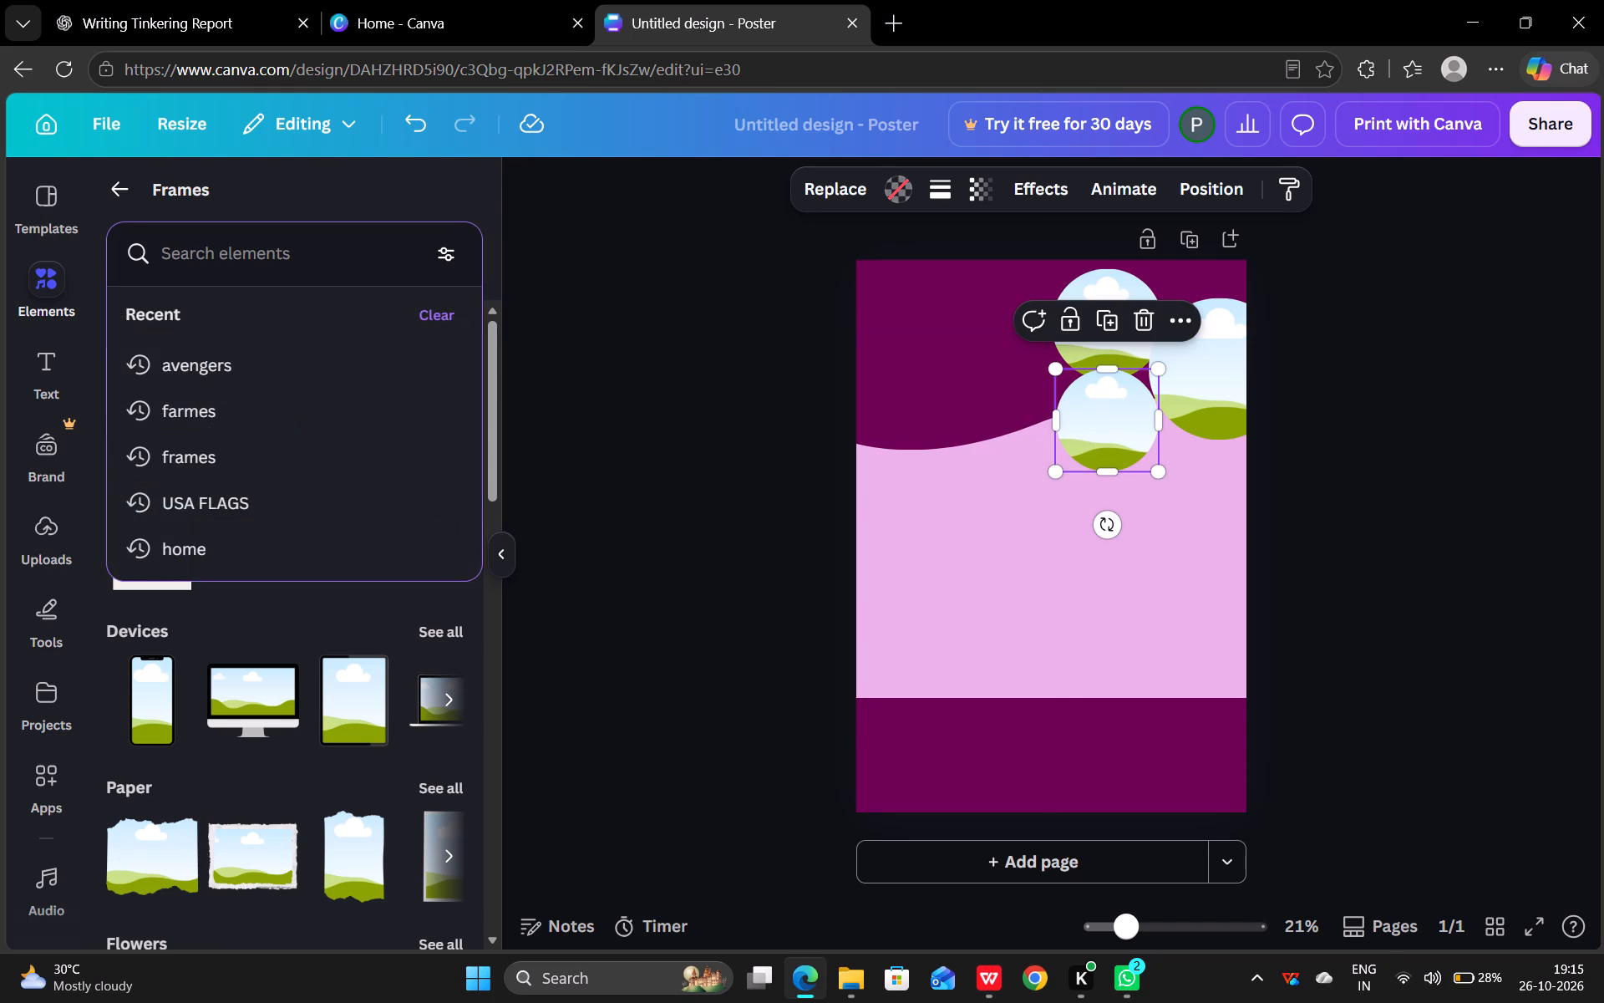
text(cakes)
key(Return)
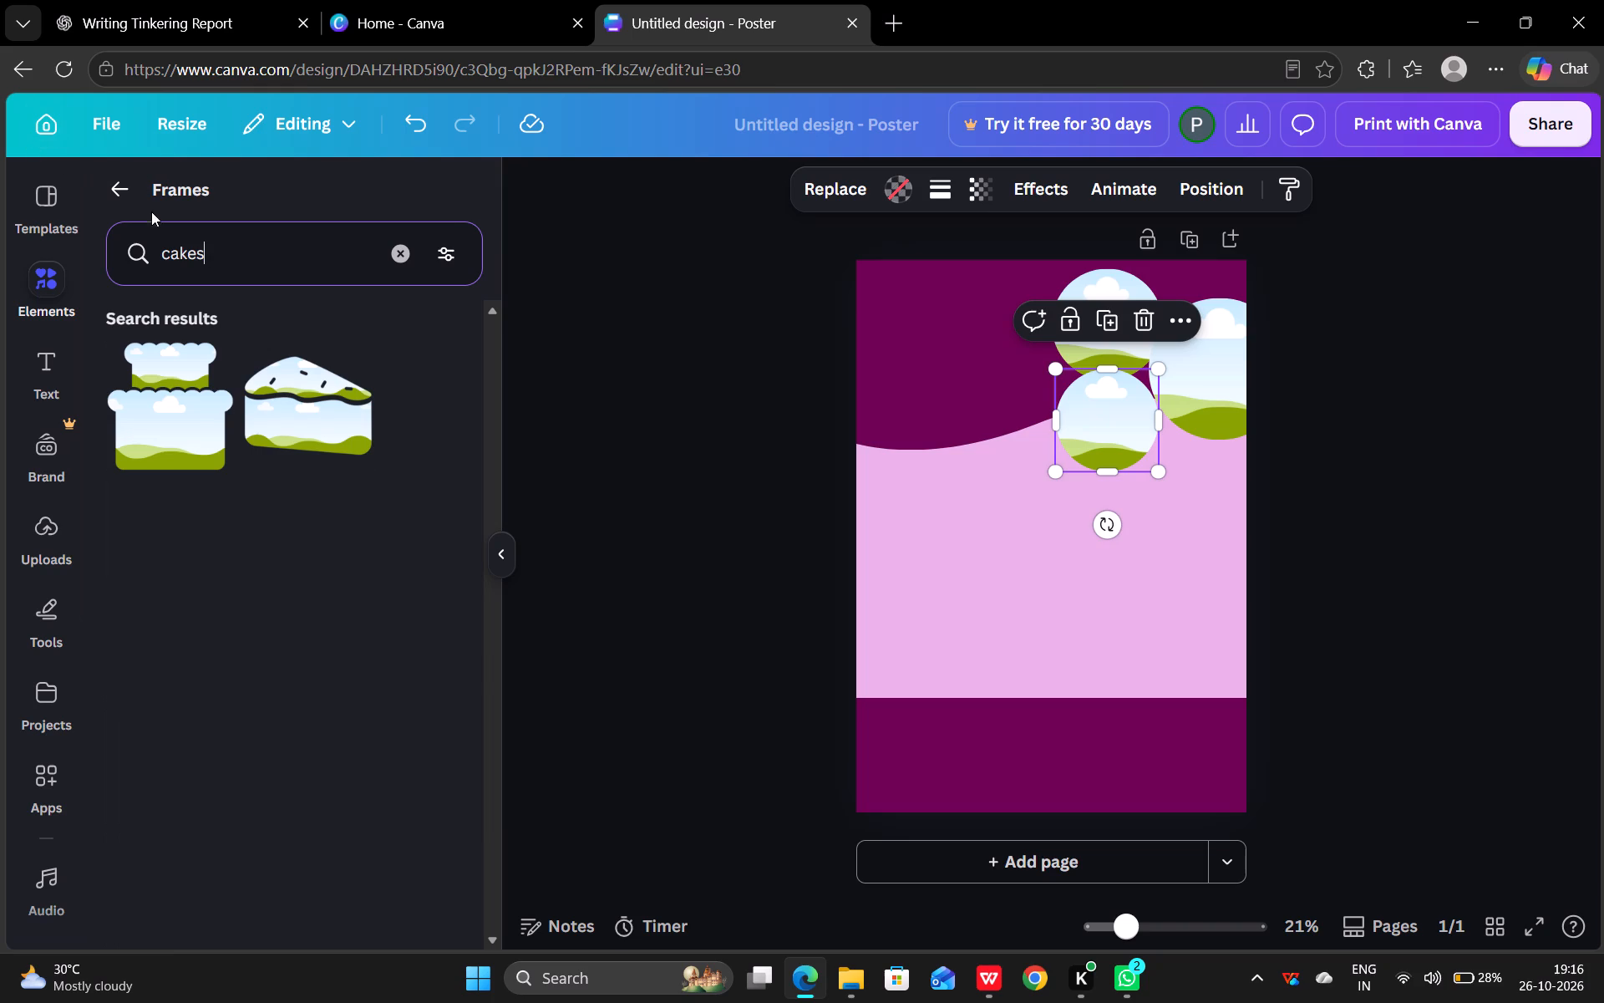
click(117, 183)
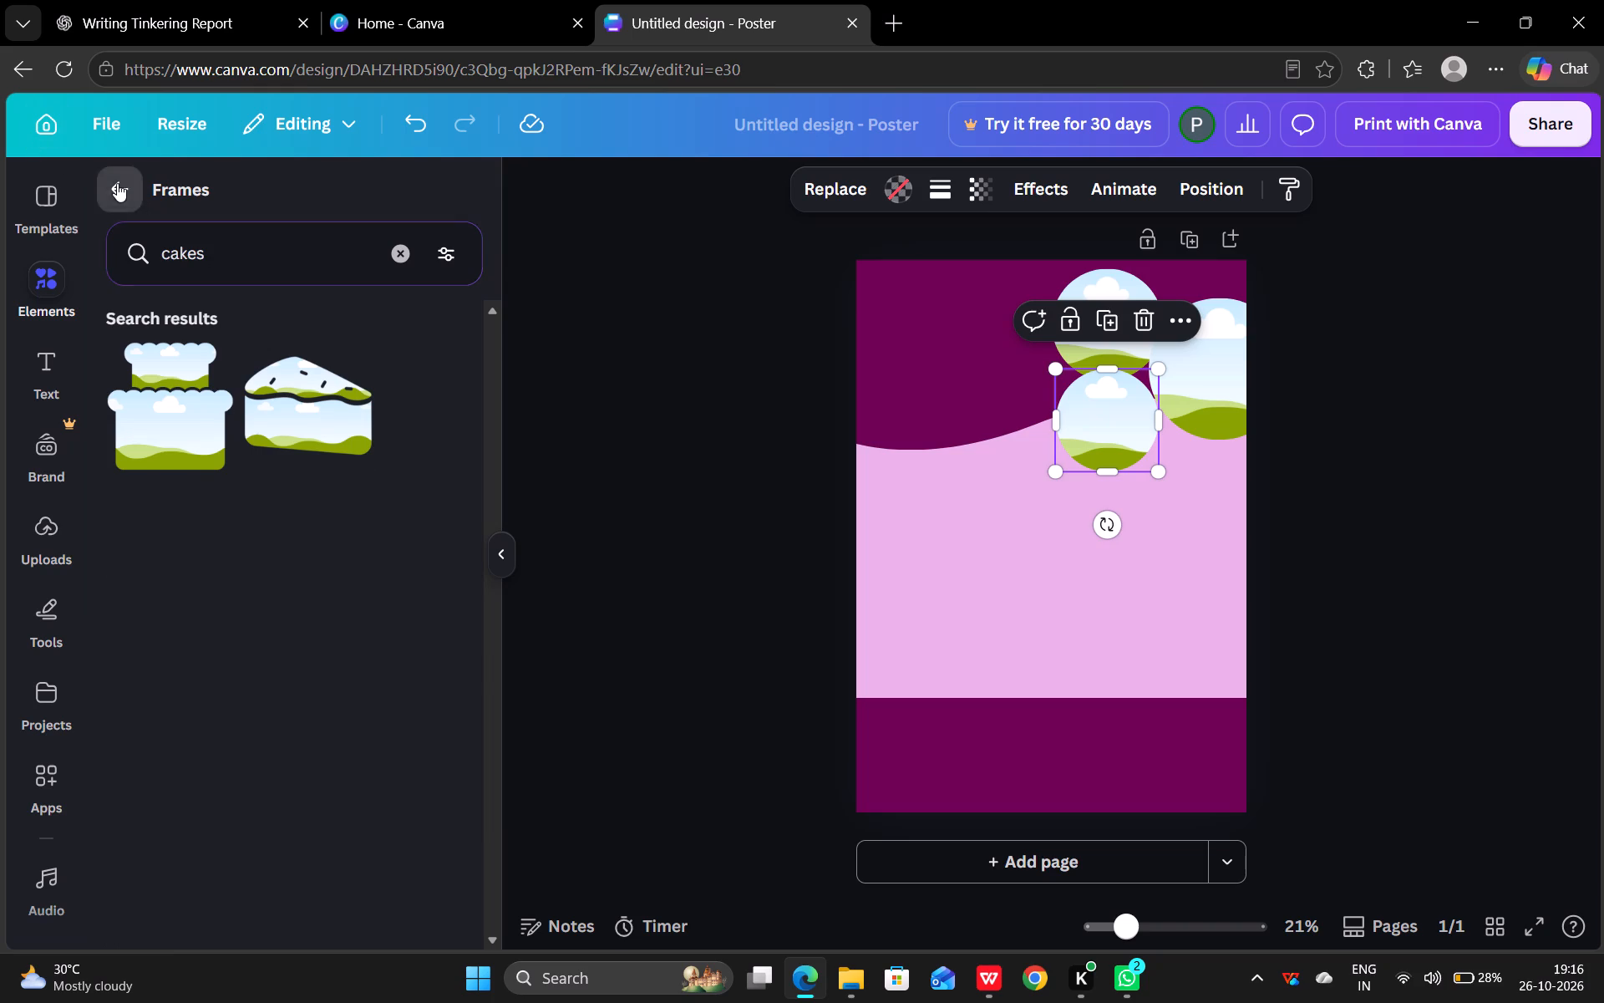
click(207, 220)
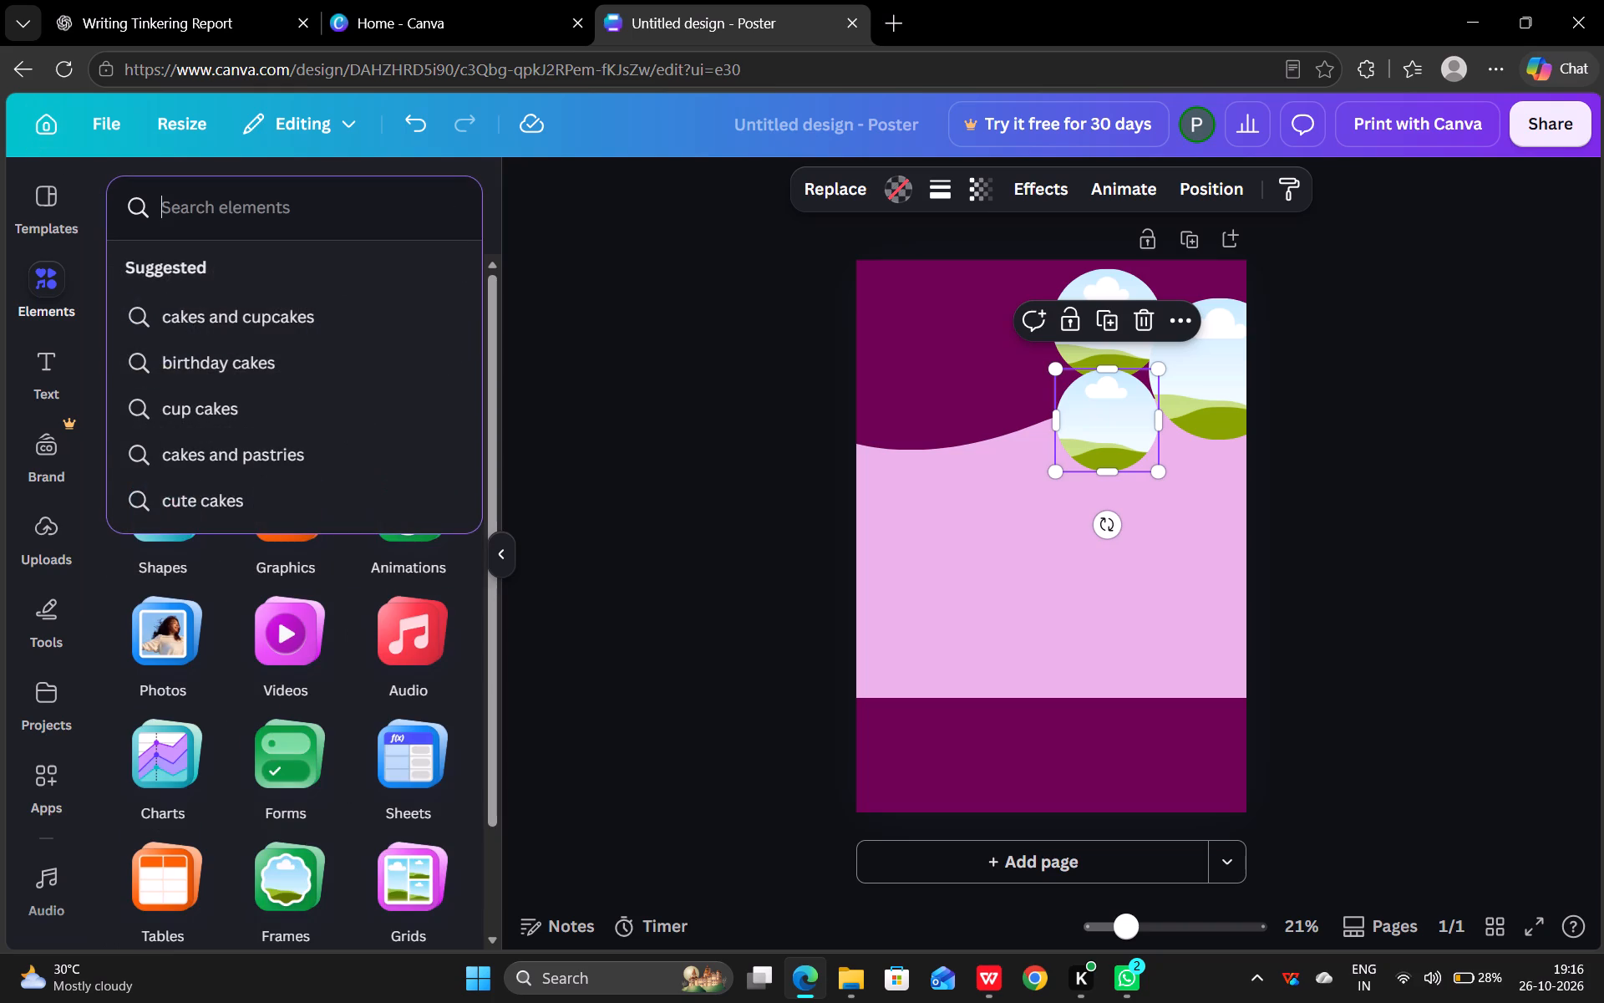
text(cakes)
key(Return)
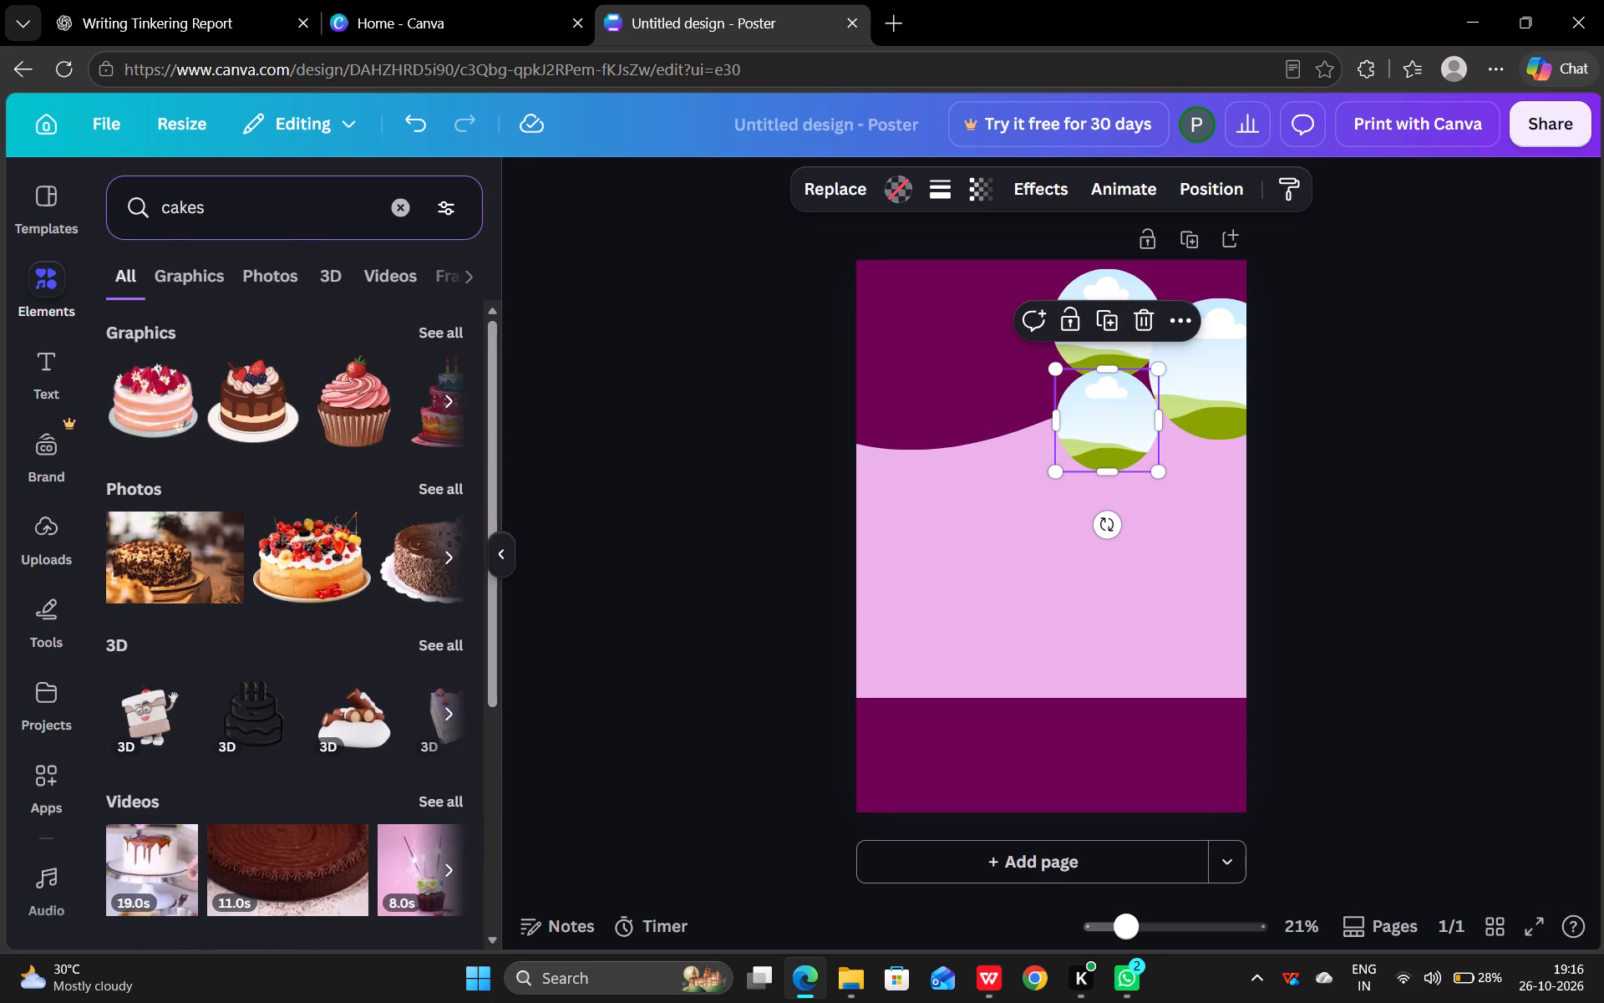
click(429, 330)
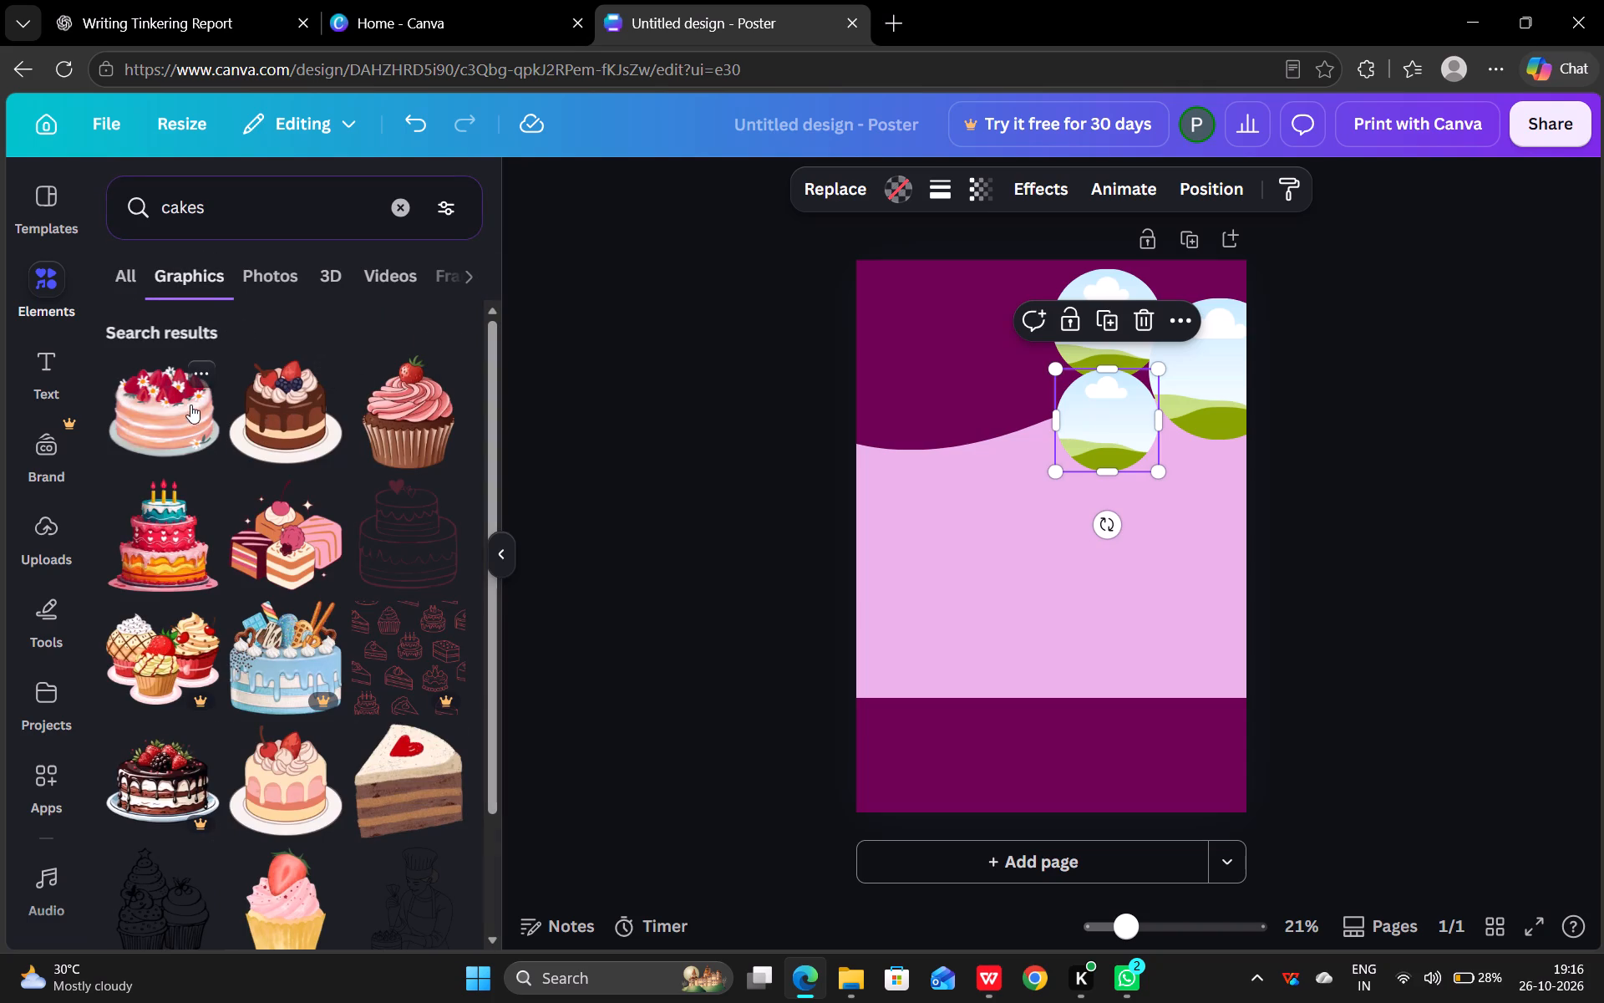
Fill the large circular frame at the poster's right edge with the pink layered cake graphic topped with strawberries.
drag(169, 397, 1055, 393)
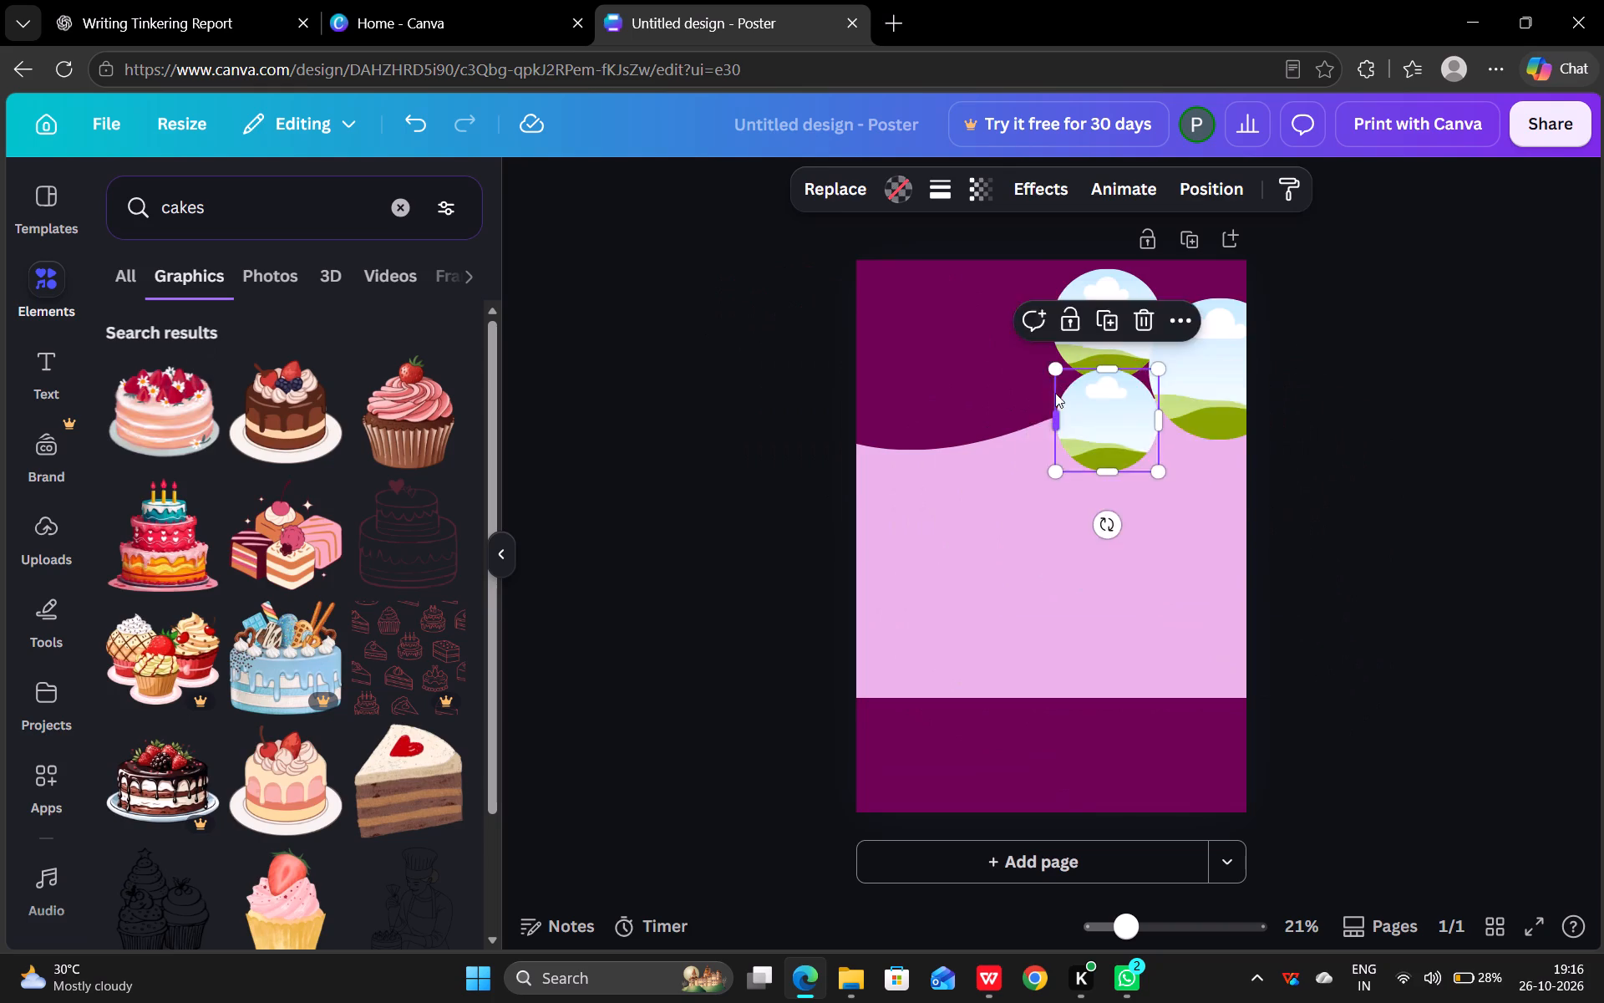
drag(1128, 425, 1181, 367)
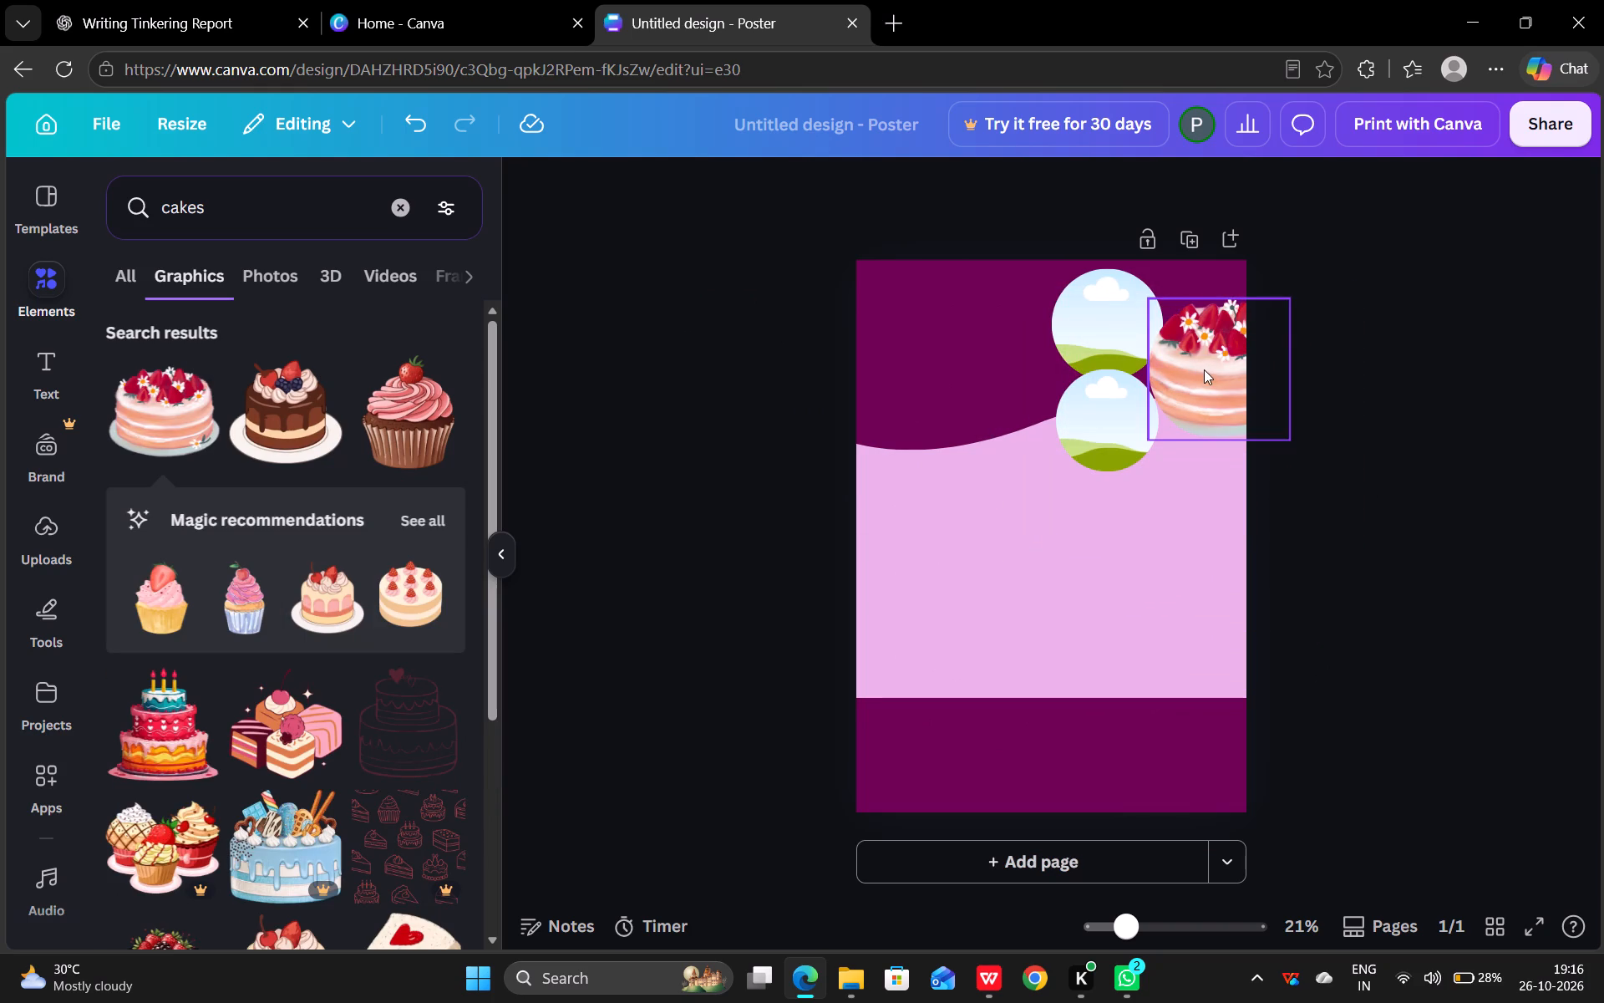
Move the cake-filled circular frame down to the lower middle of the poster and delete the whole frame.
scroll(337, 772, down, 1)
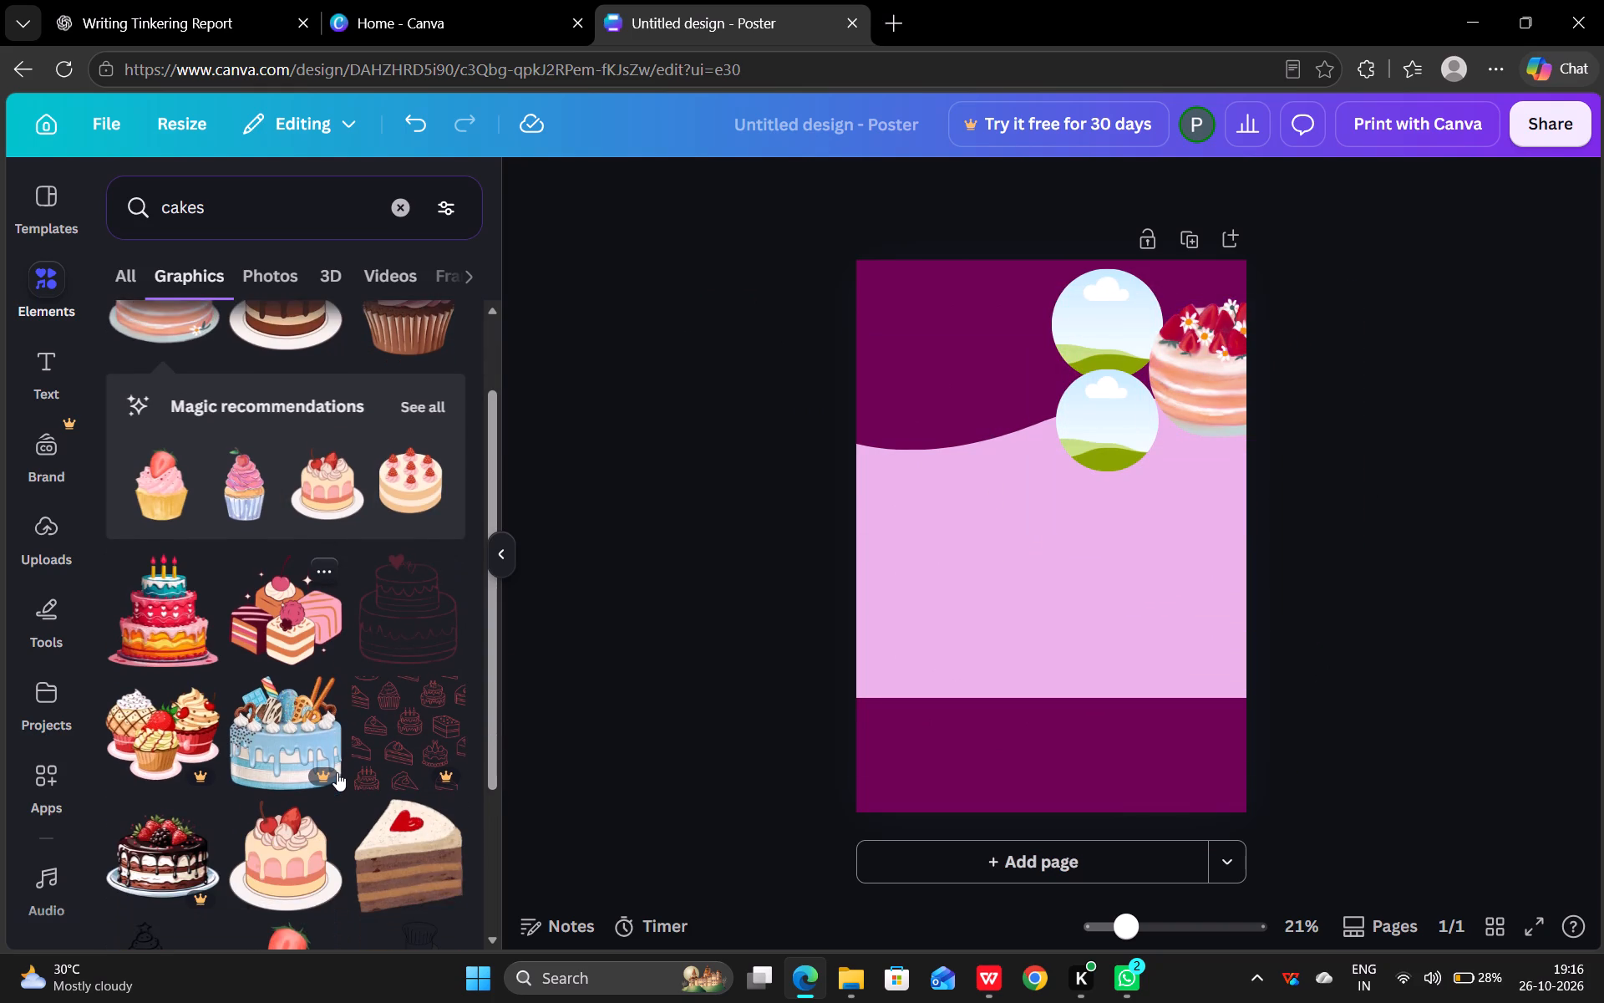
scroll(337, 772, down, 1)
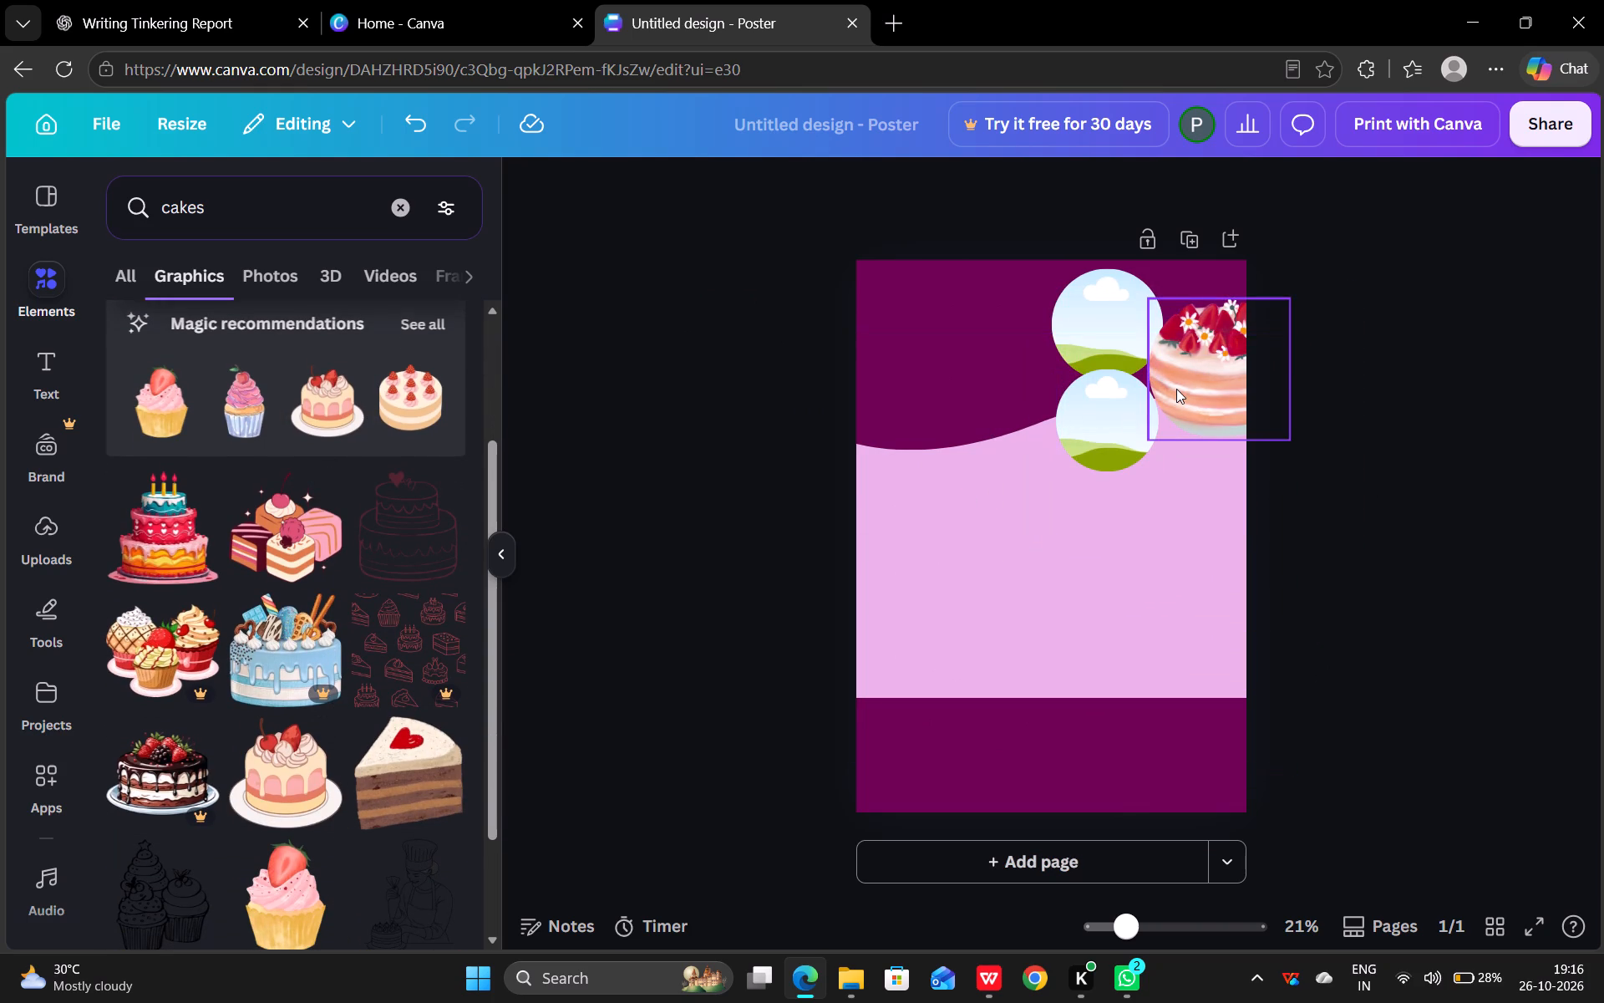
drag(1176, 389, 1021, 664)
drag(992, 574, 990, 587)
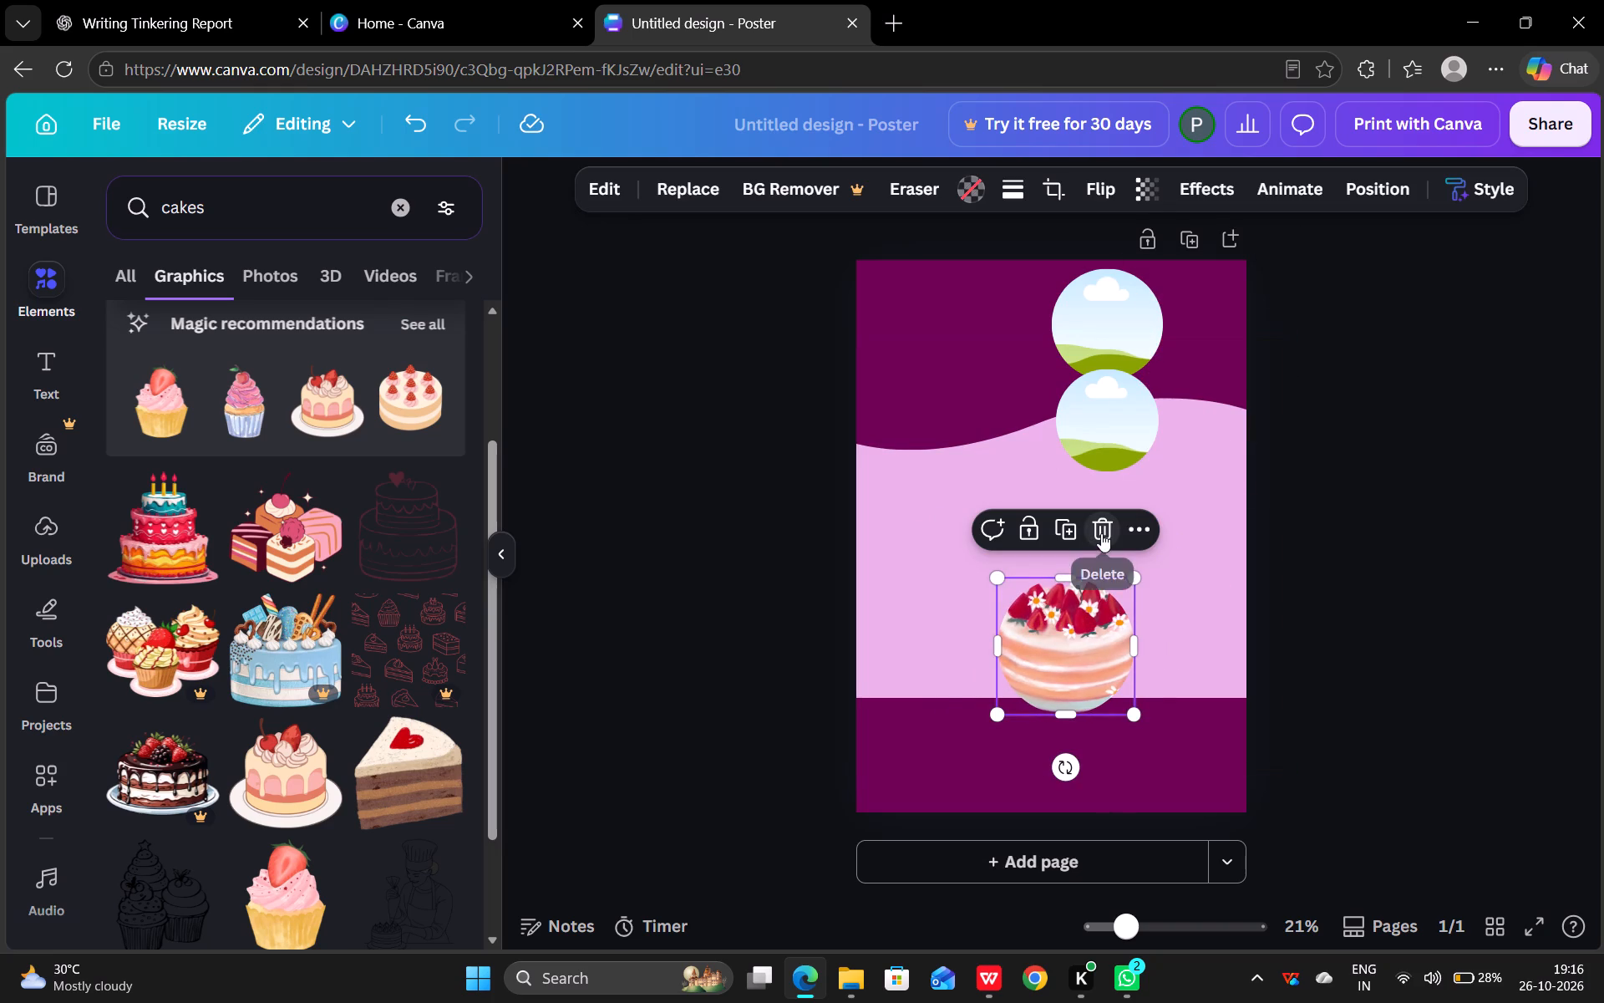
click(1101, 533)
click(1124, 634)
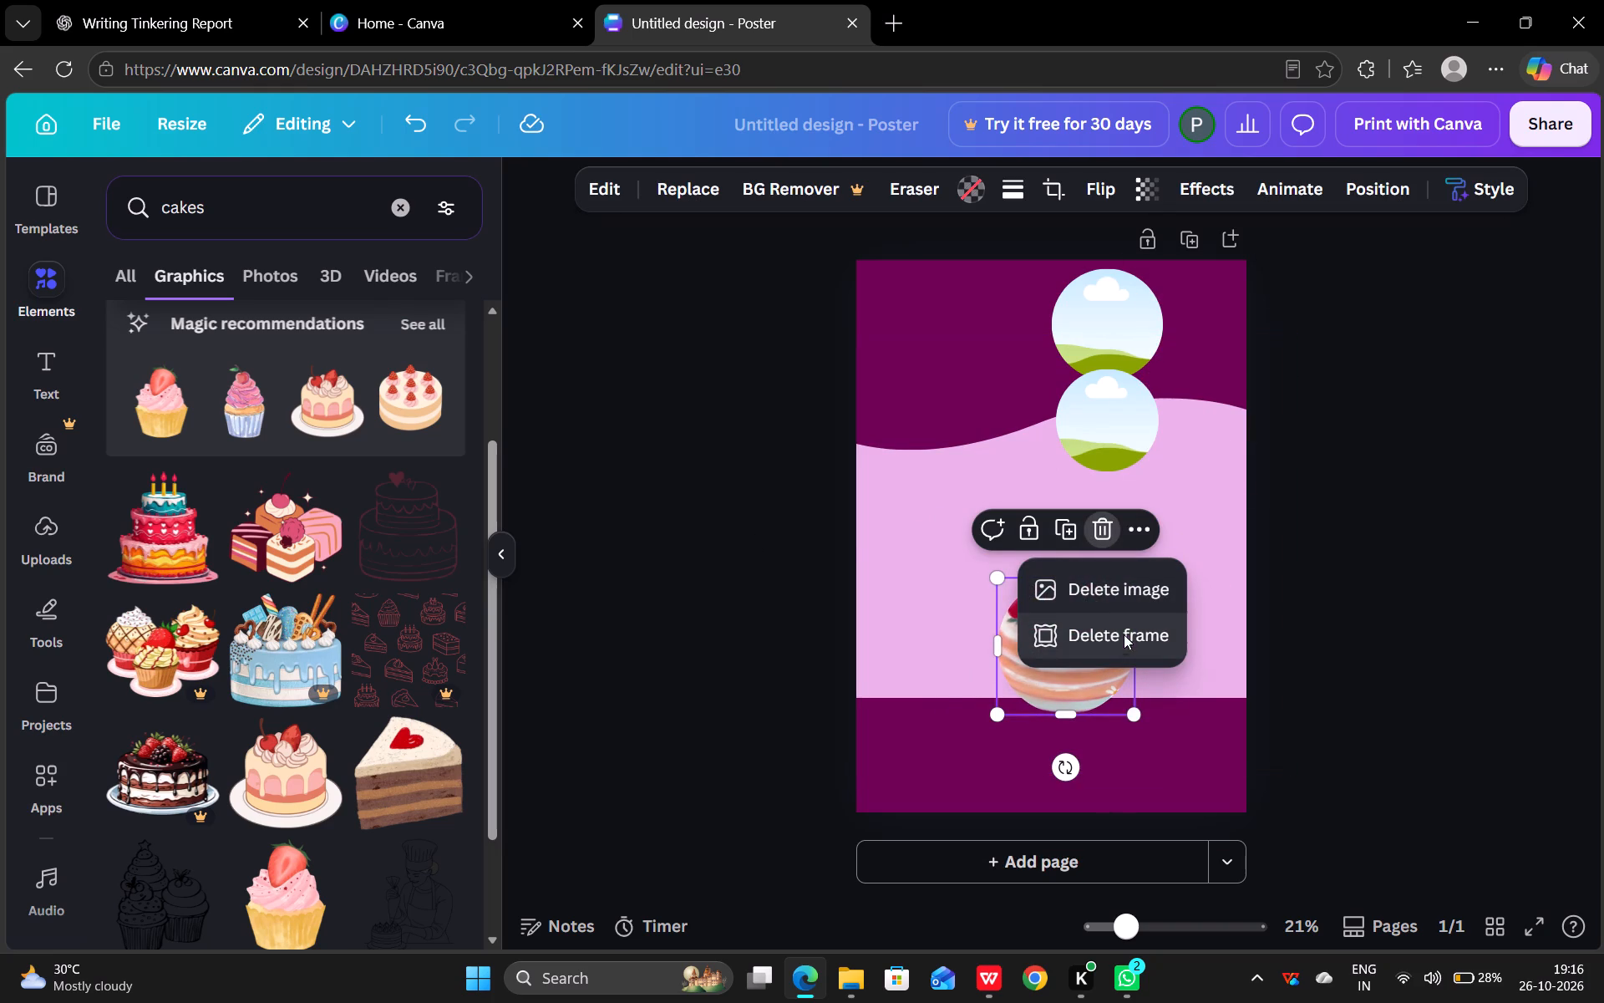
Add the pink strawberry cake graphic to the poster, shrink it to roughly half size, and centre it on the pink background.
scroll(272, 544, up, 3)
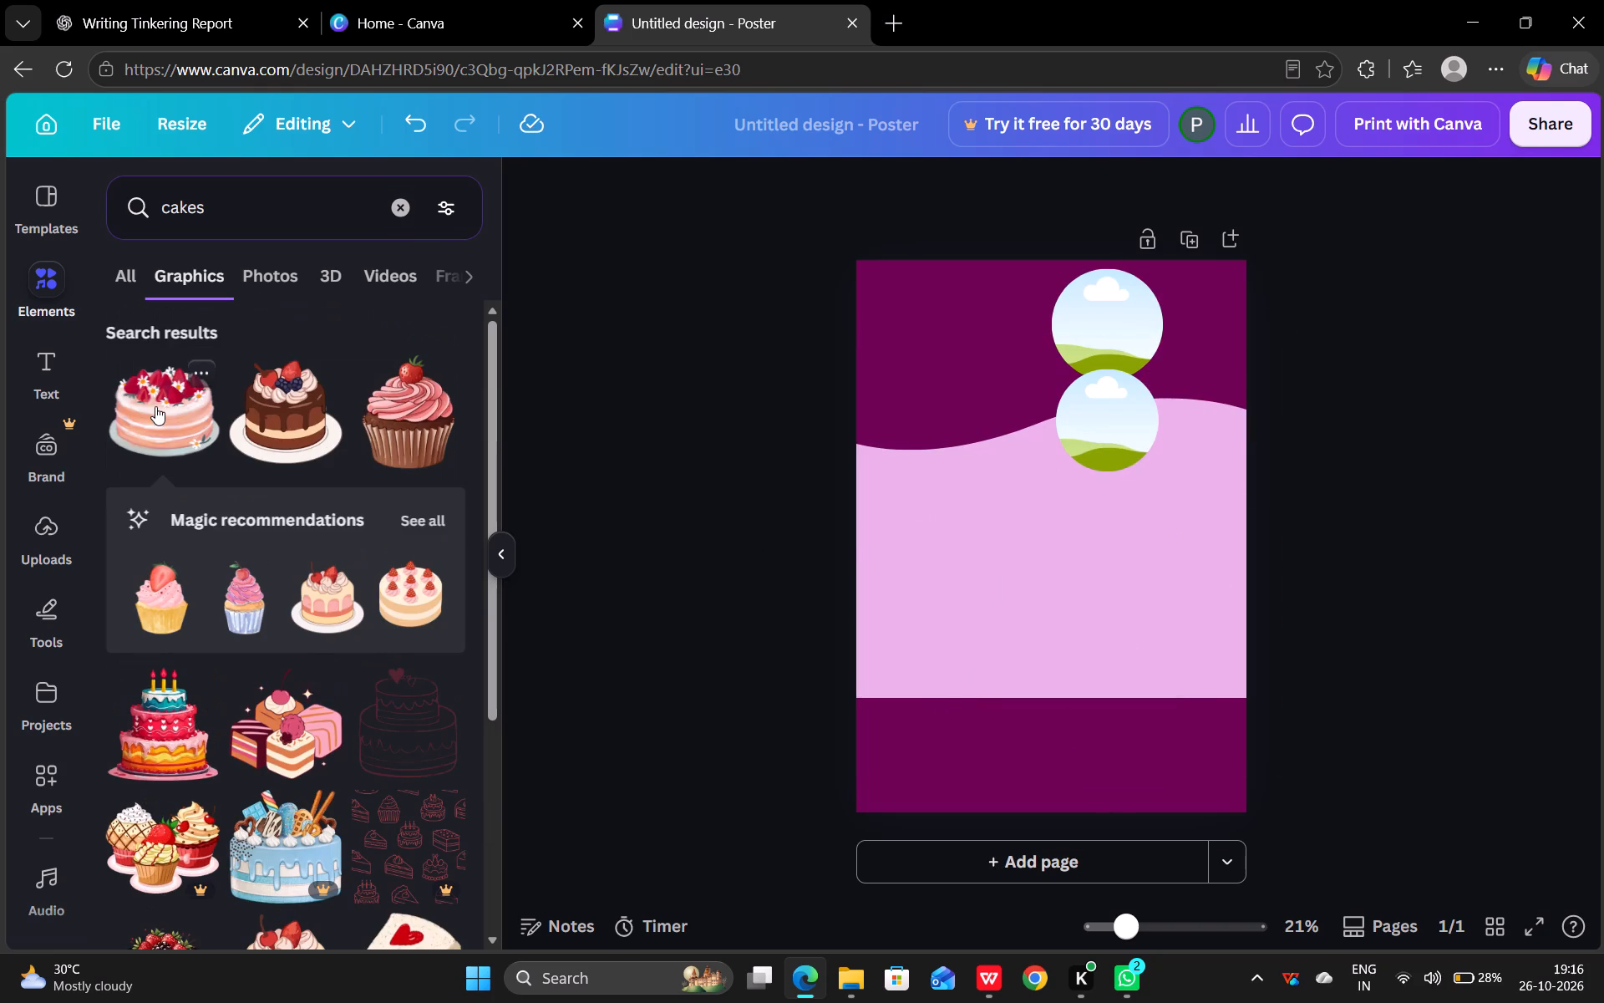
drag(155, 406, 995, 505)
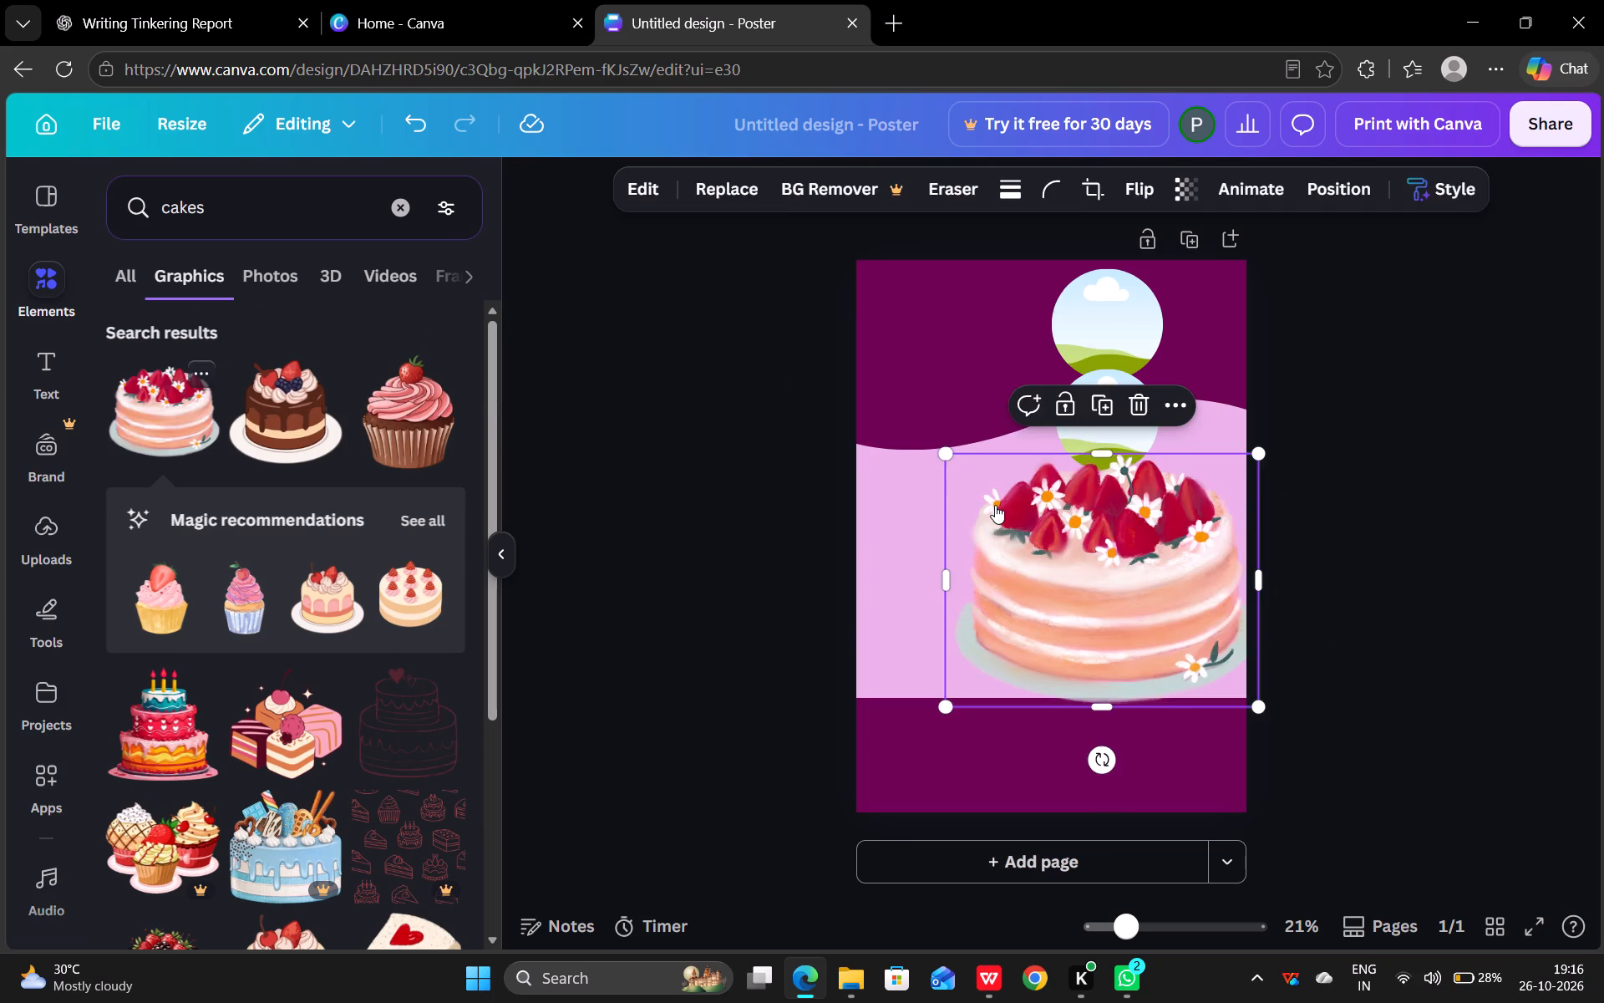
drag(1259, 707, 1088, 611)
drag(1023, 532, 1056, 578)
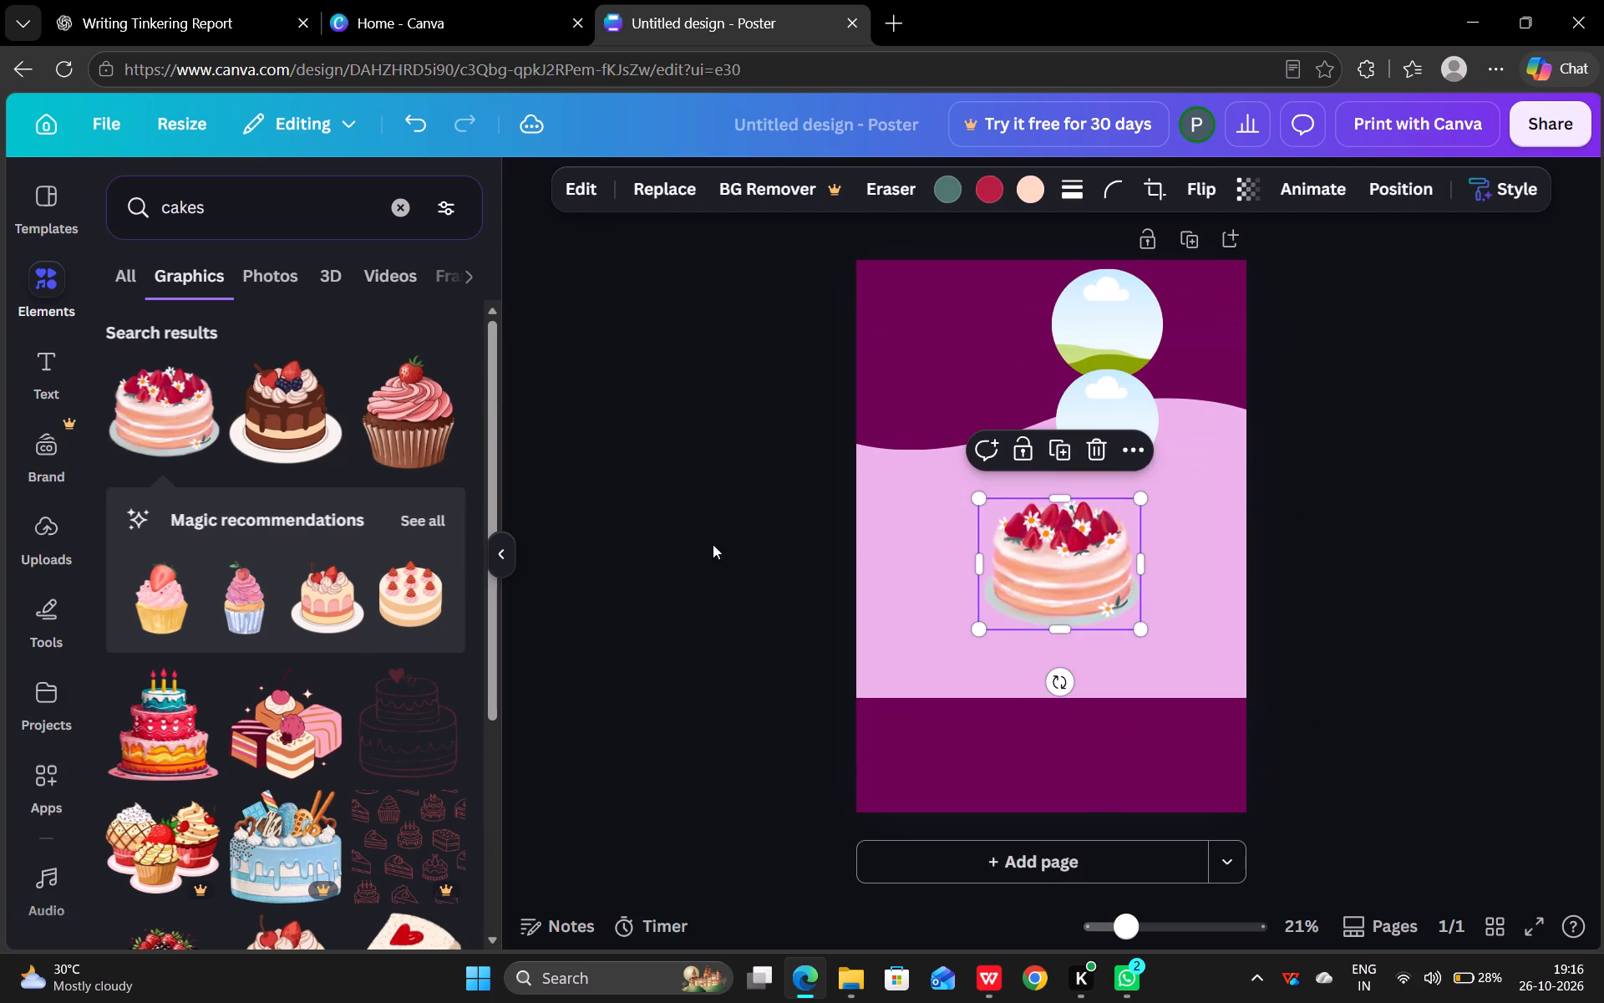
Show all photo results for cakes and look through them for a suitable picture.
scroll(336, 745, down, 3)
scroll(336, 745, up, 2)
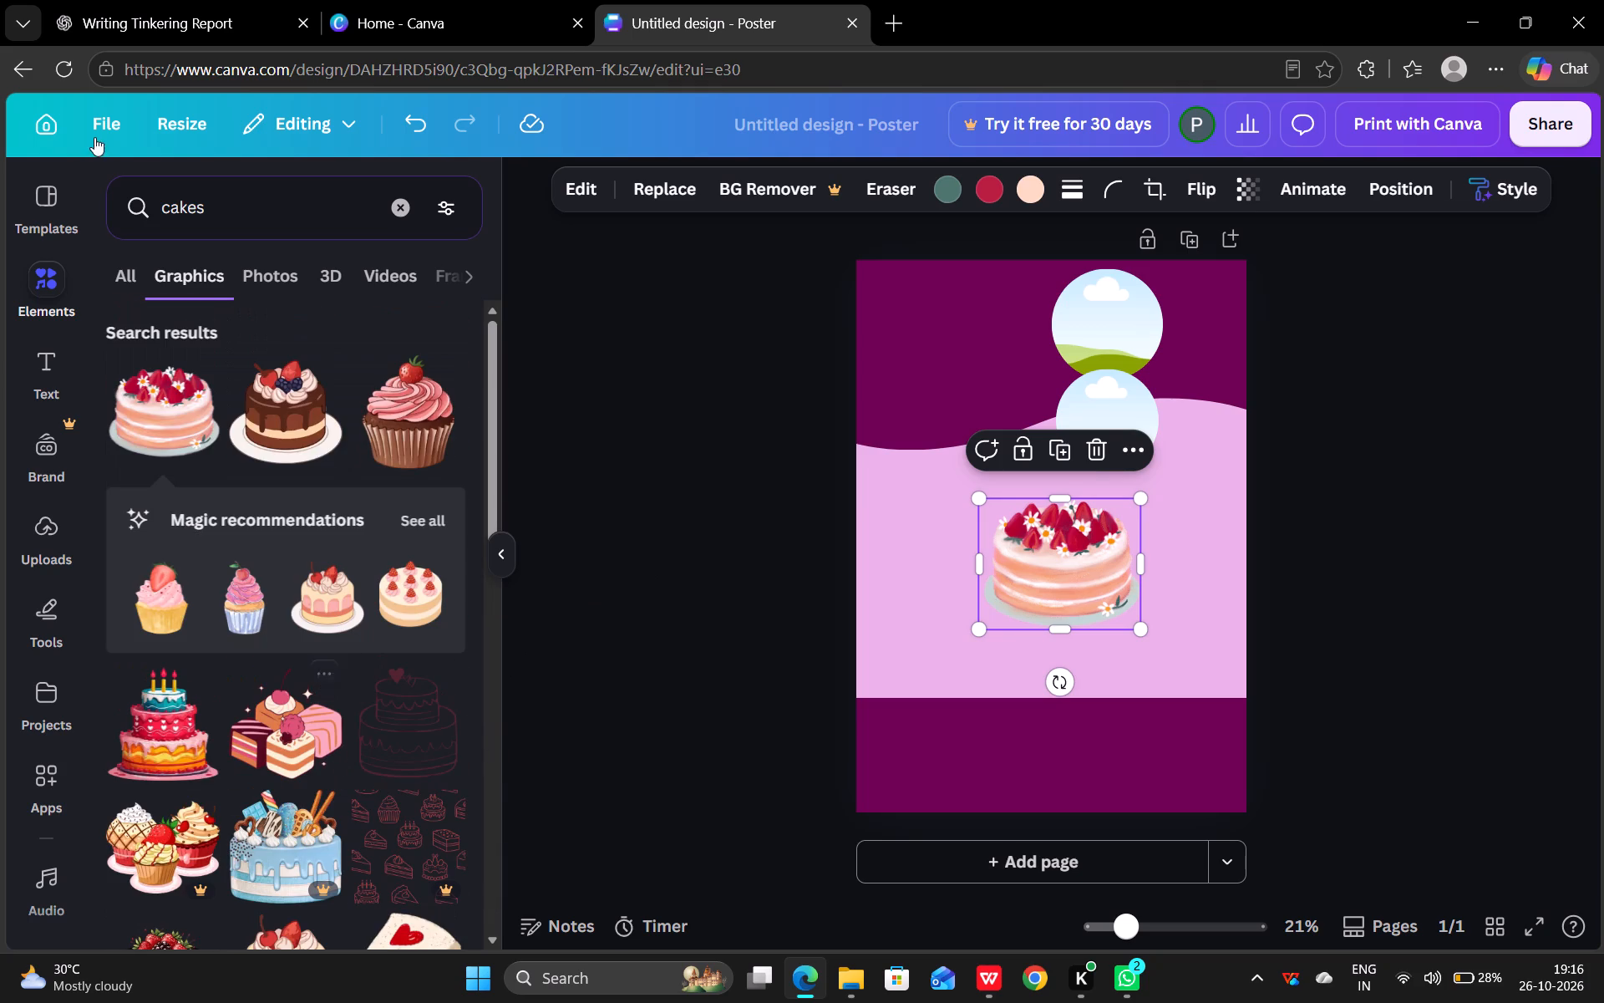
click(134, 272)
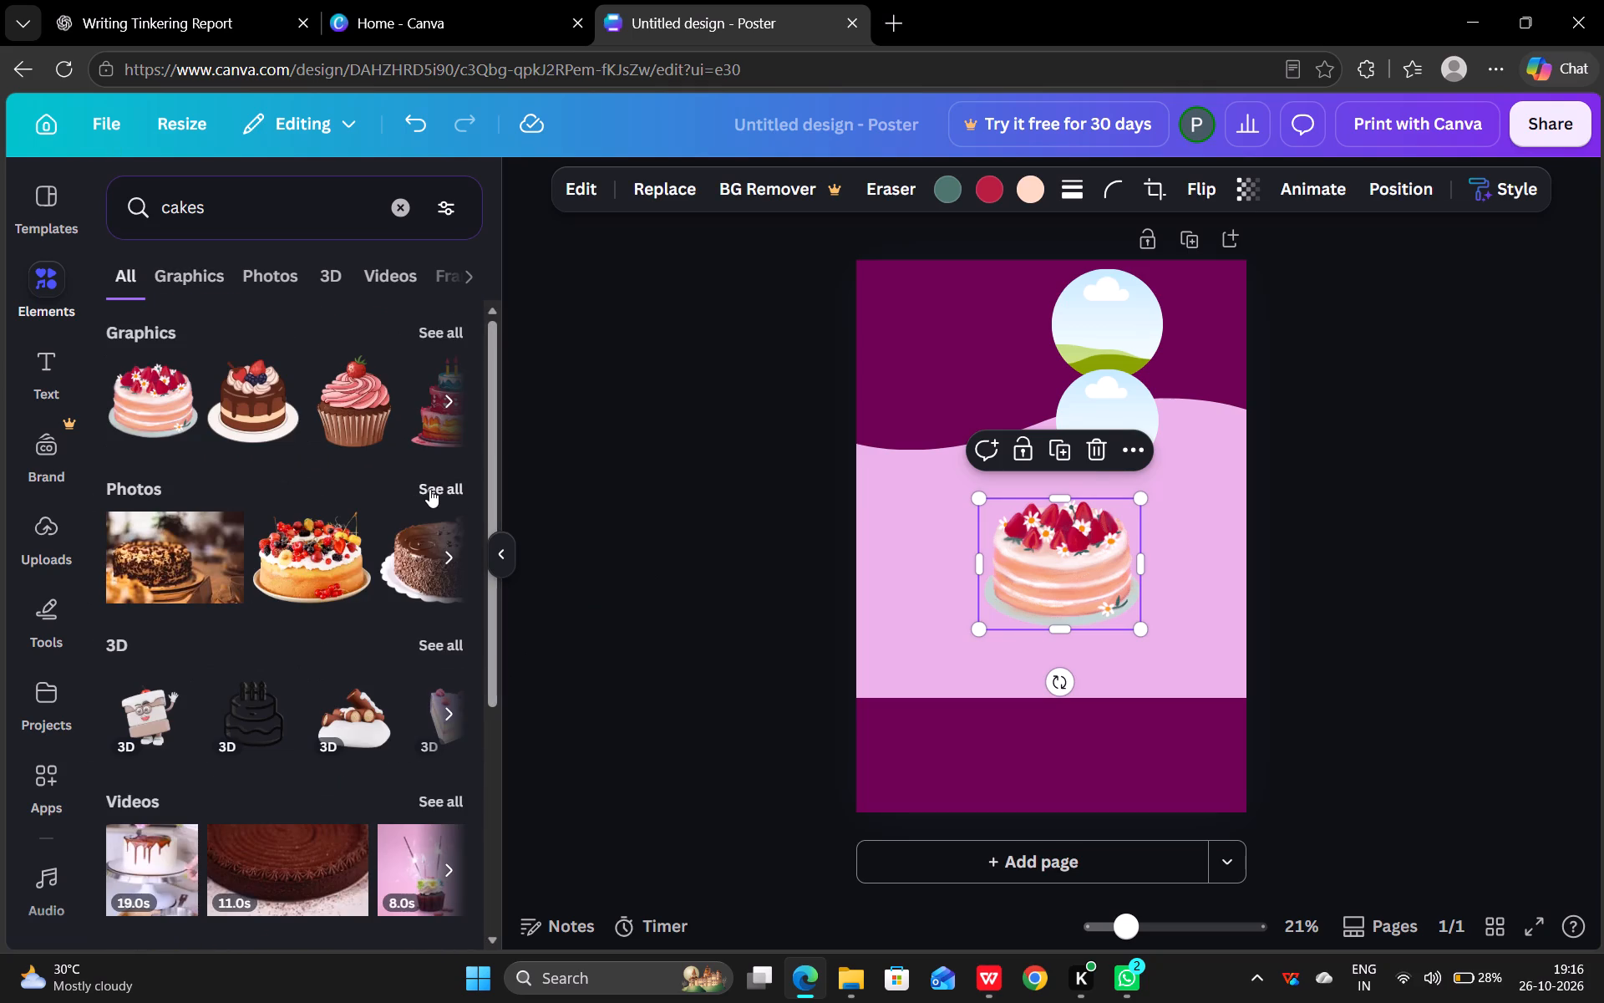
click(429, 489)
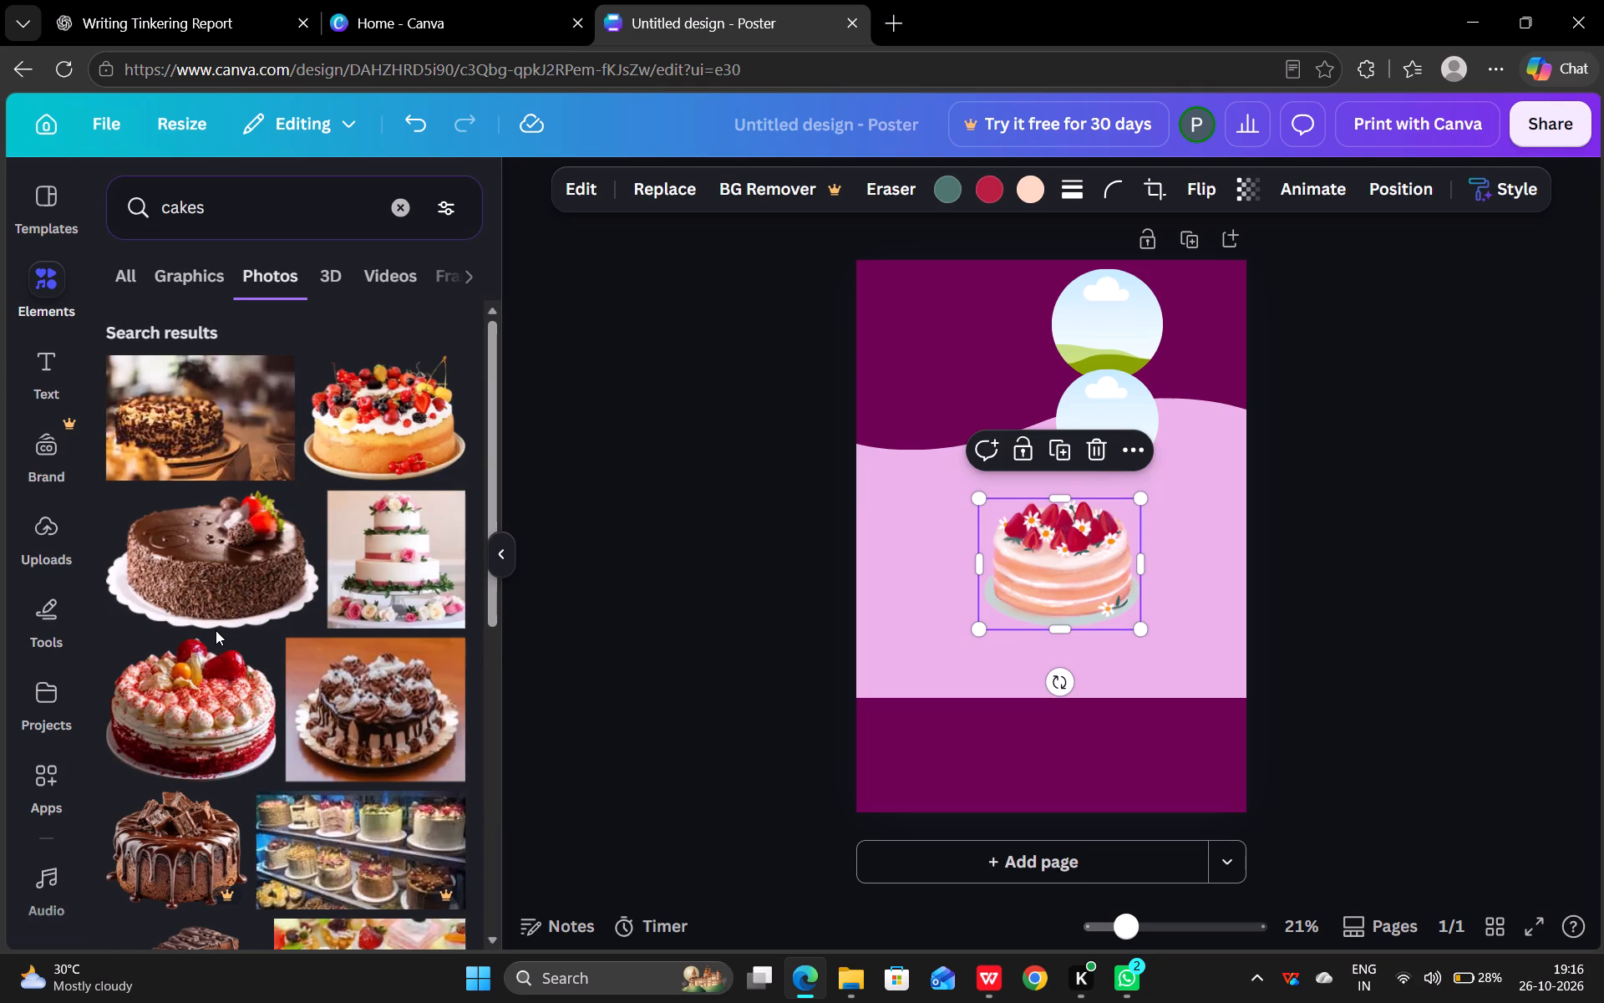
scroll(216, 630, down, 4)
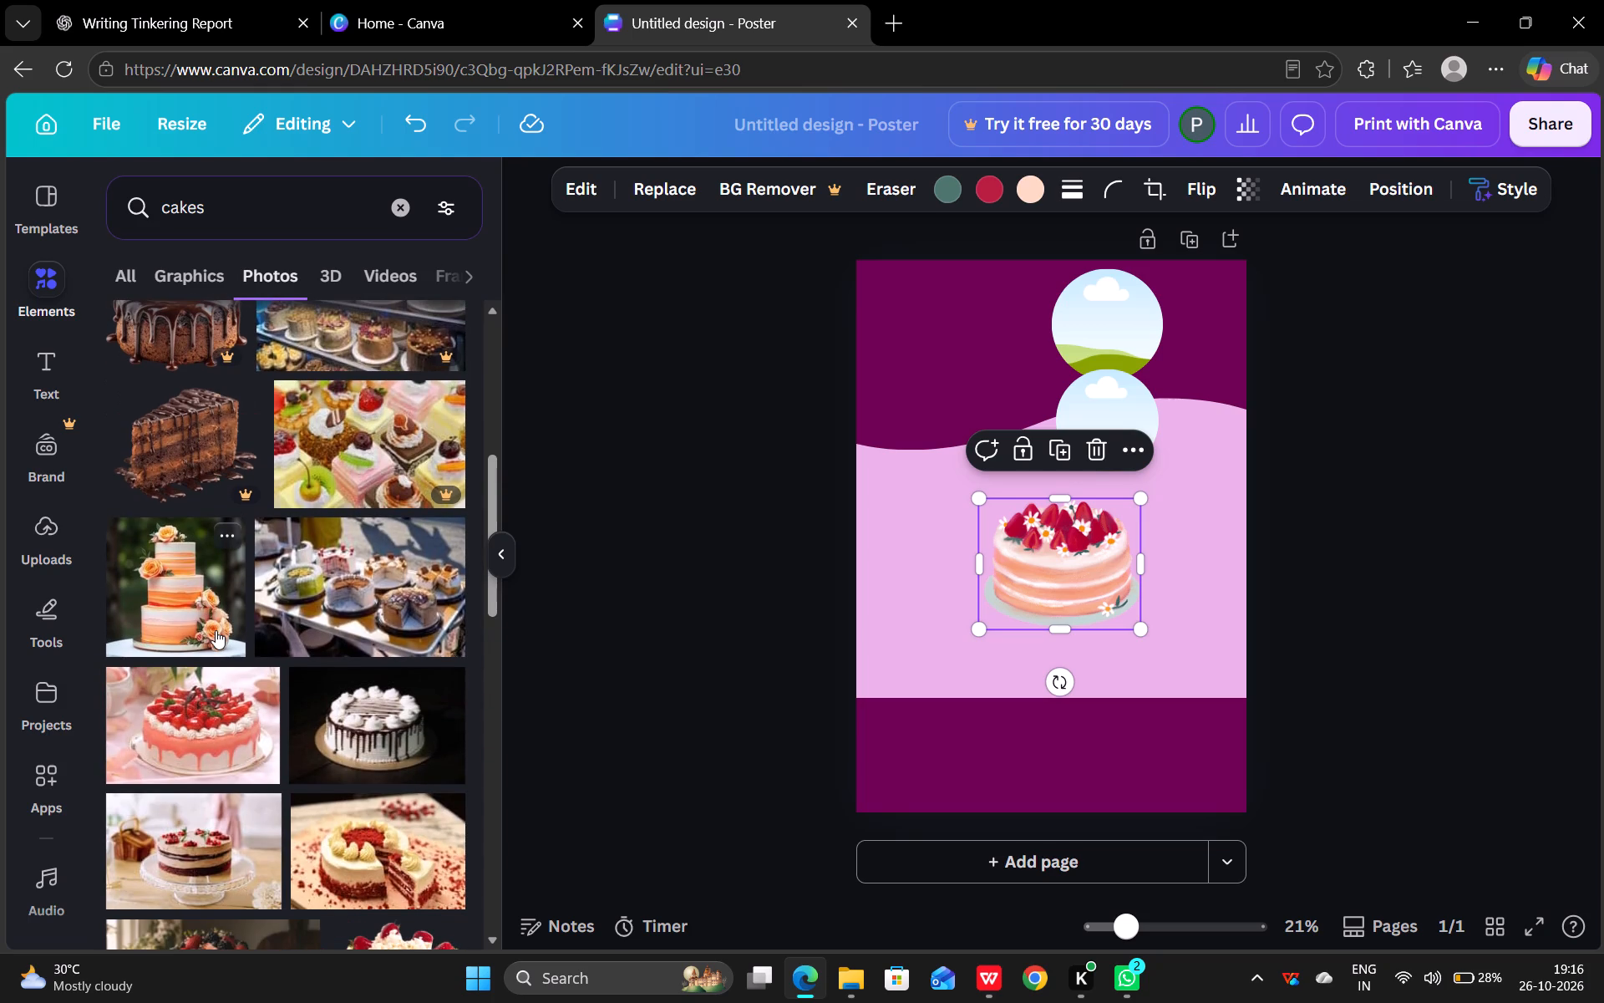
scroll(216, 630, down, 4)
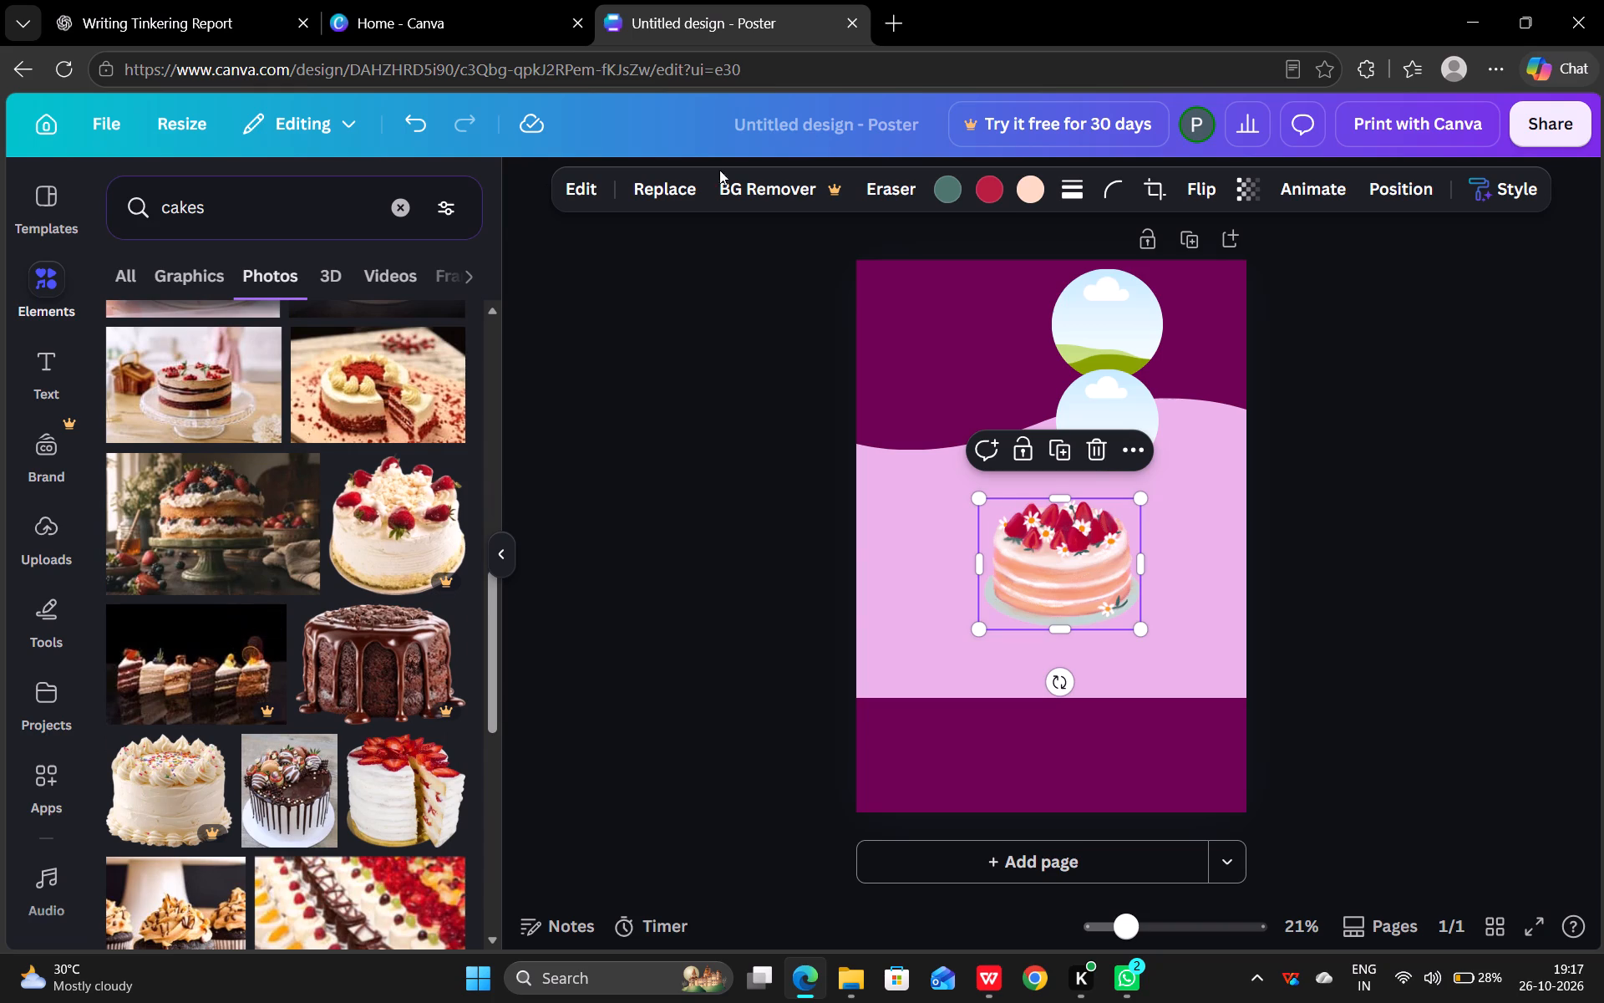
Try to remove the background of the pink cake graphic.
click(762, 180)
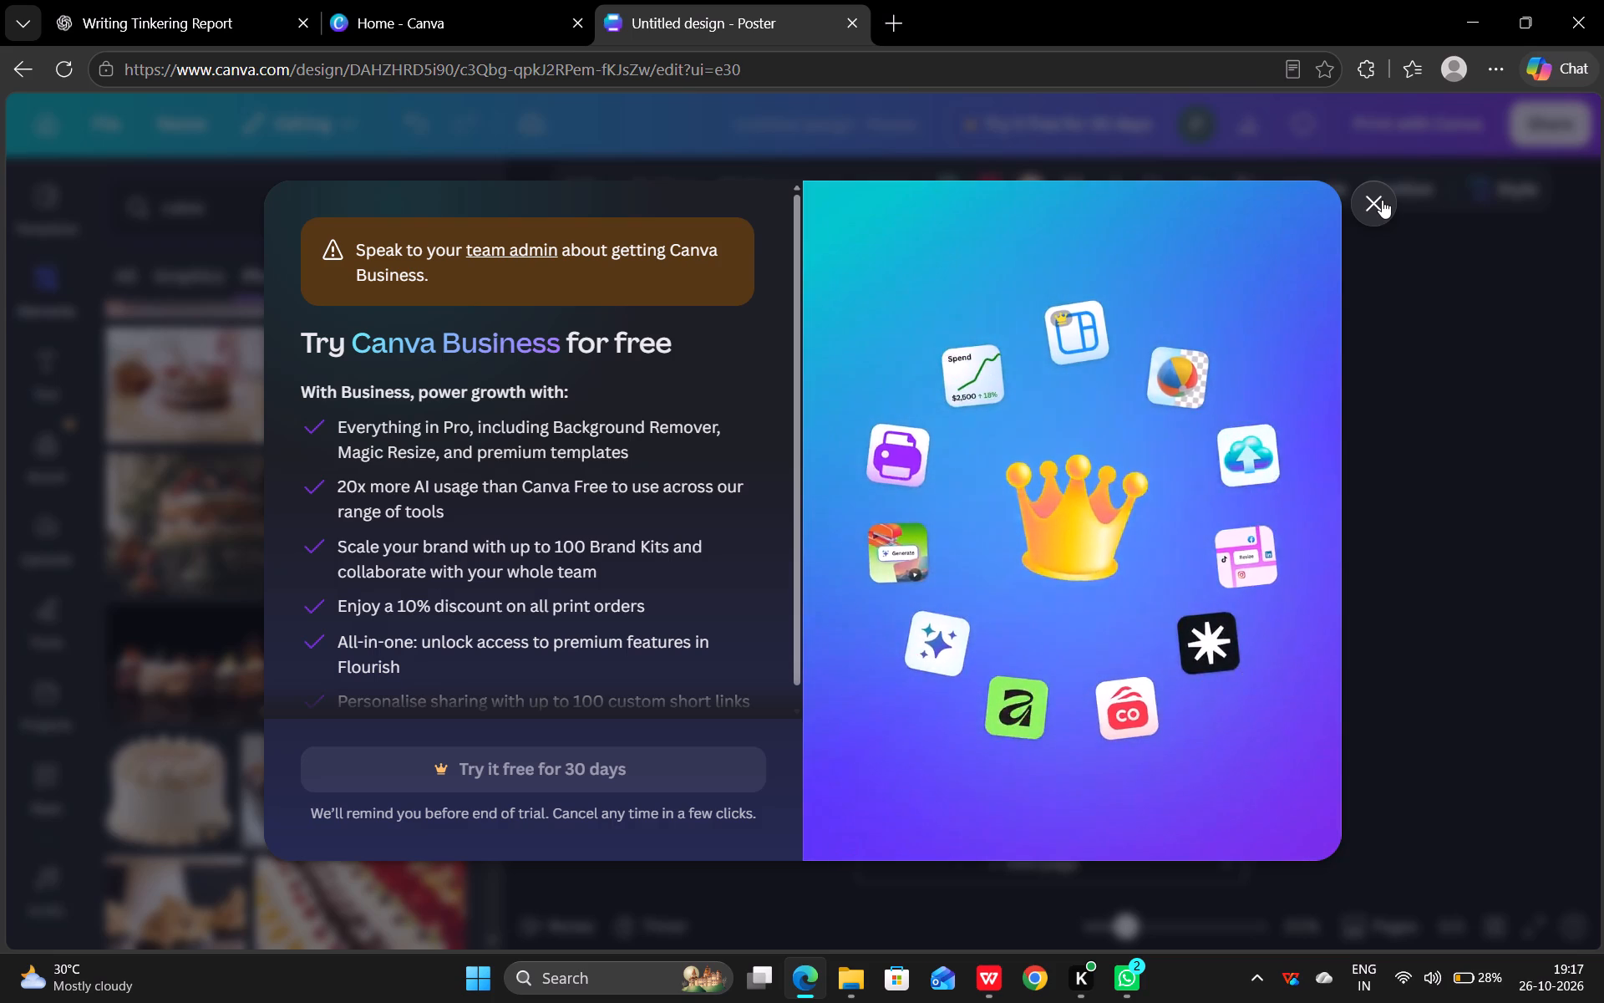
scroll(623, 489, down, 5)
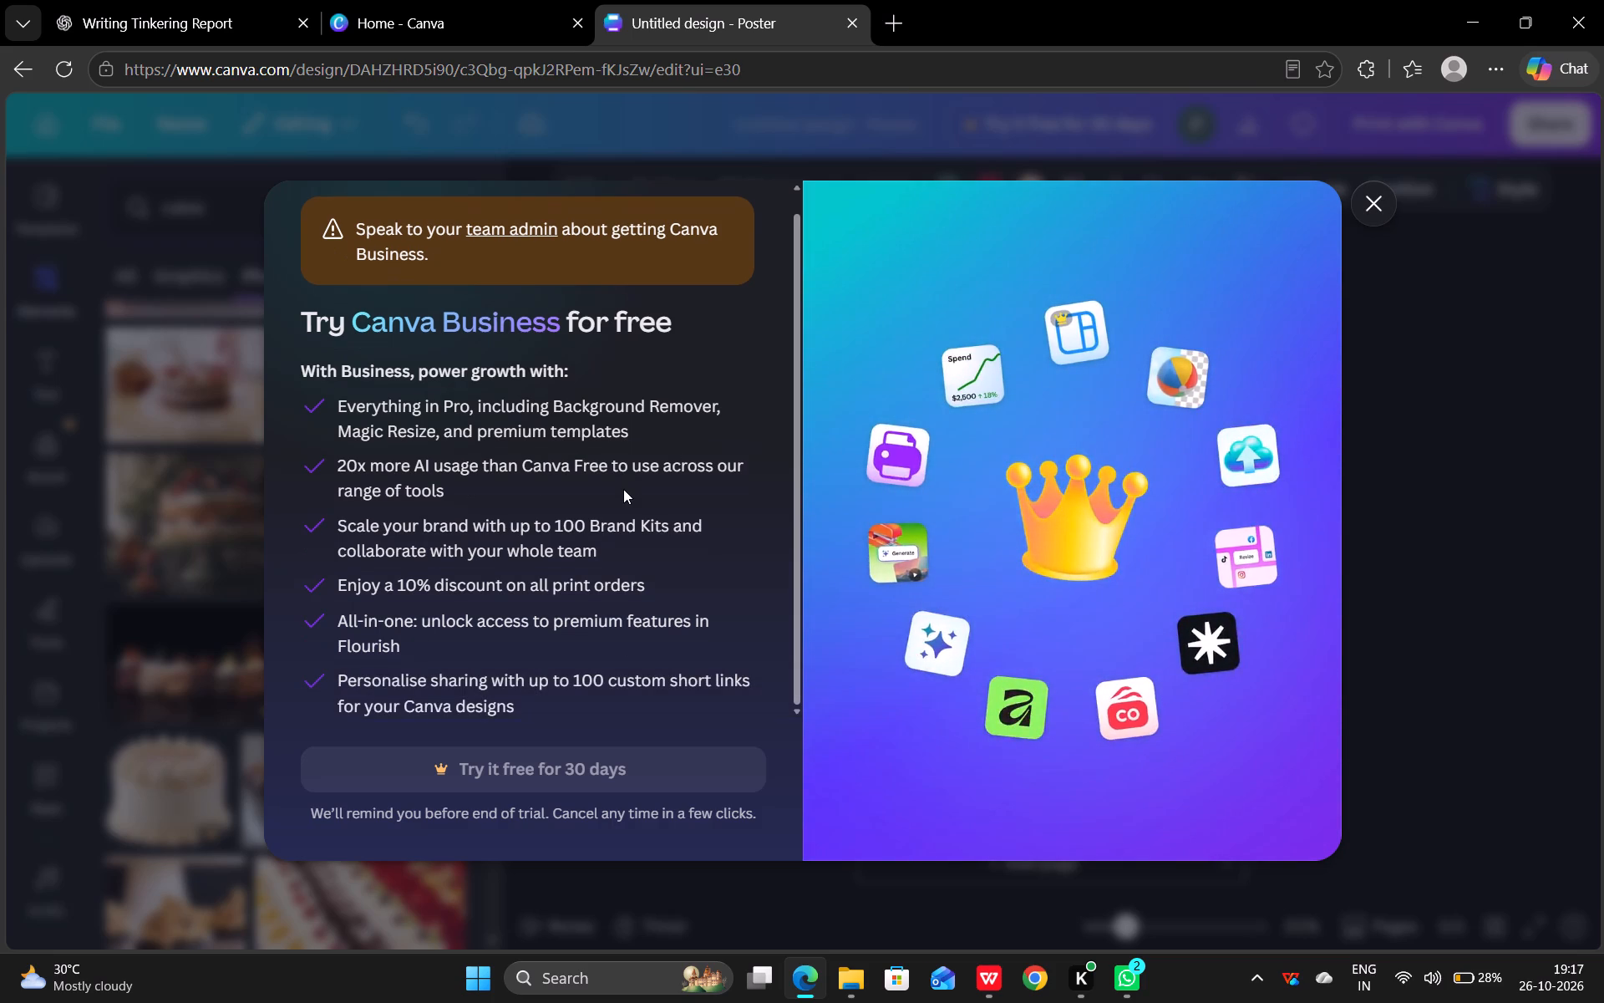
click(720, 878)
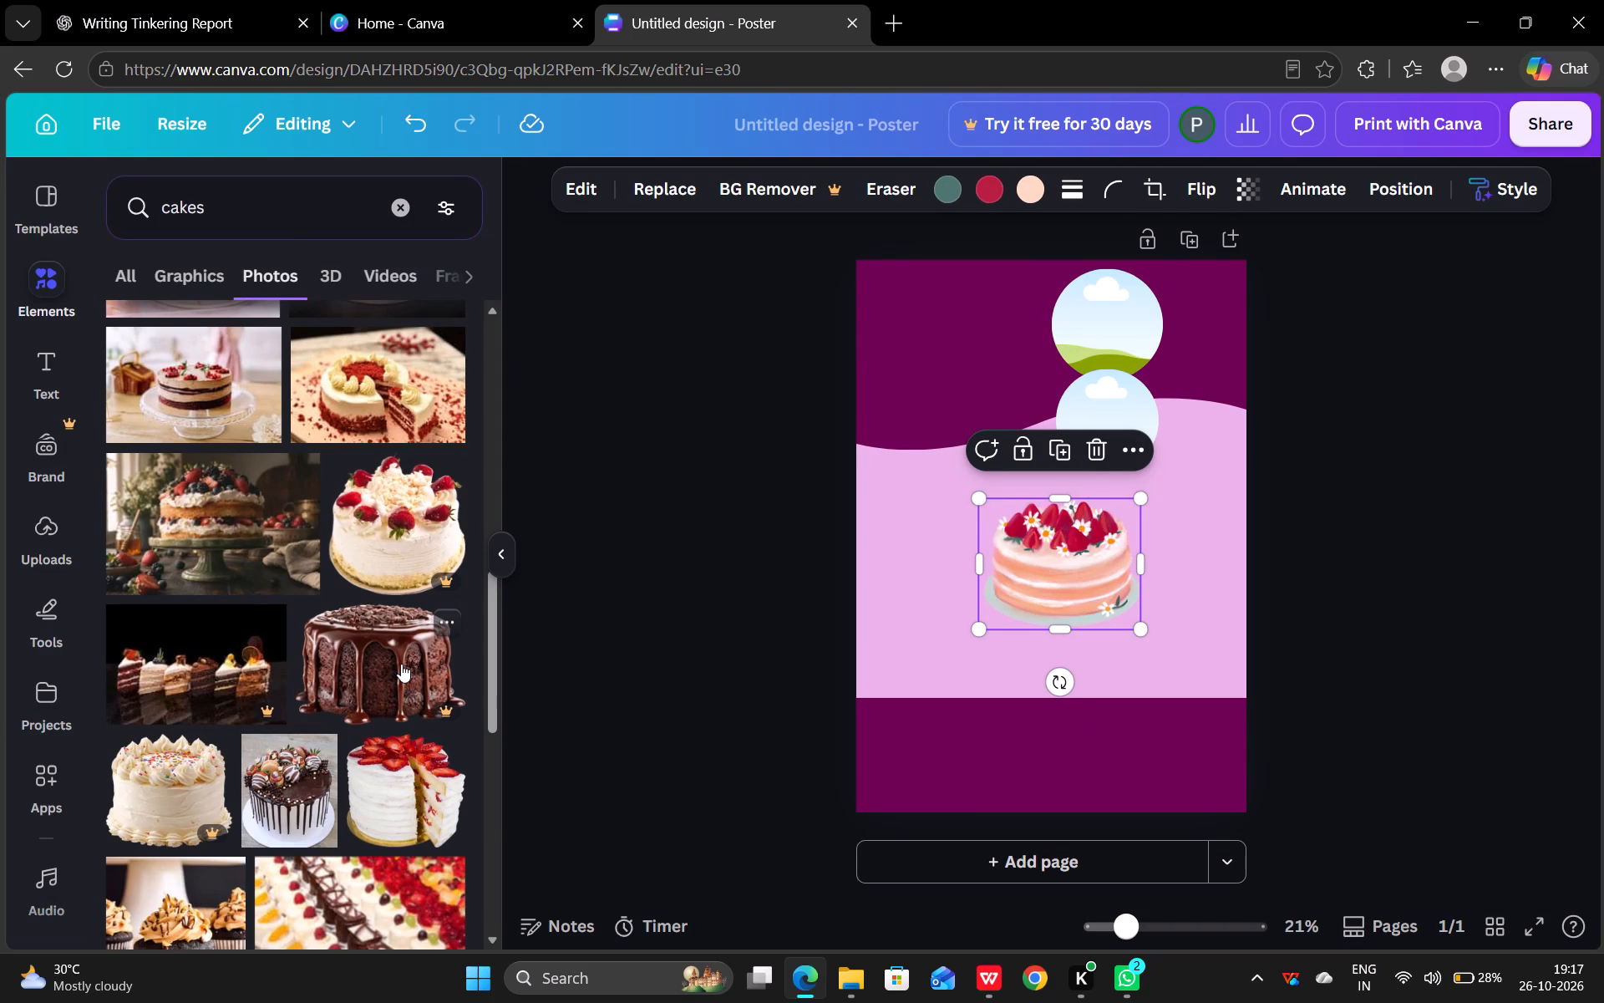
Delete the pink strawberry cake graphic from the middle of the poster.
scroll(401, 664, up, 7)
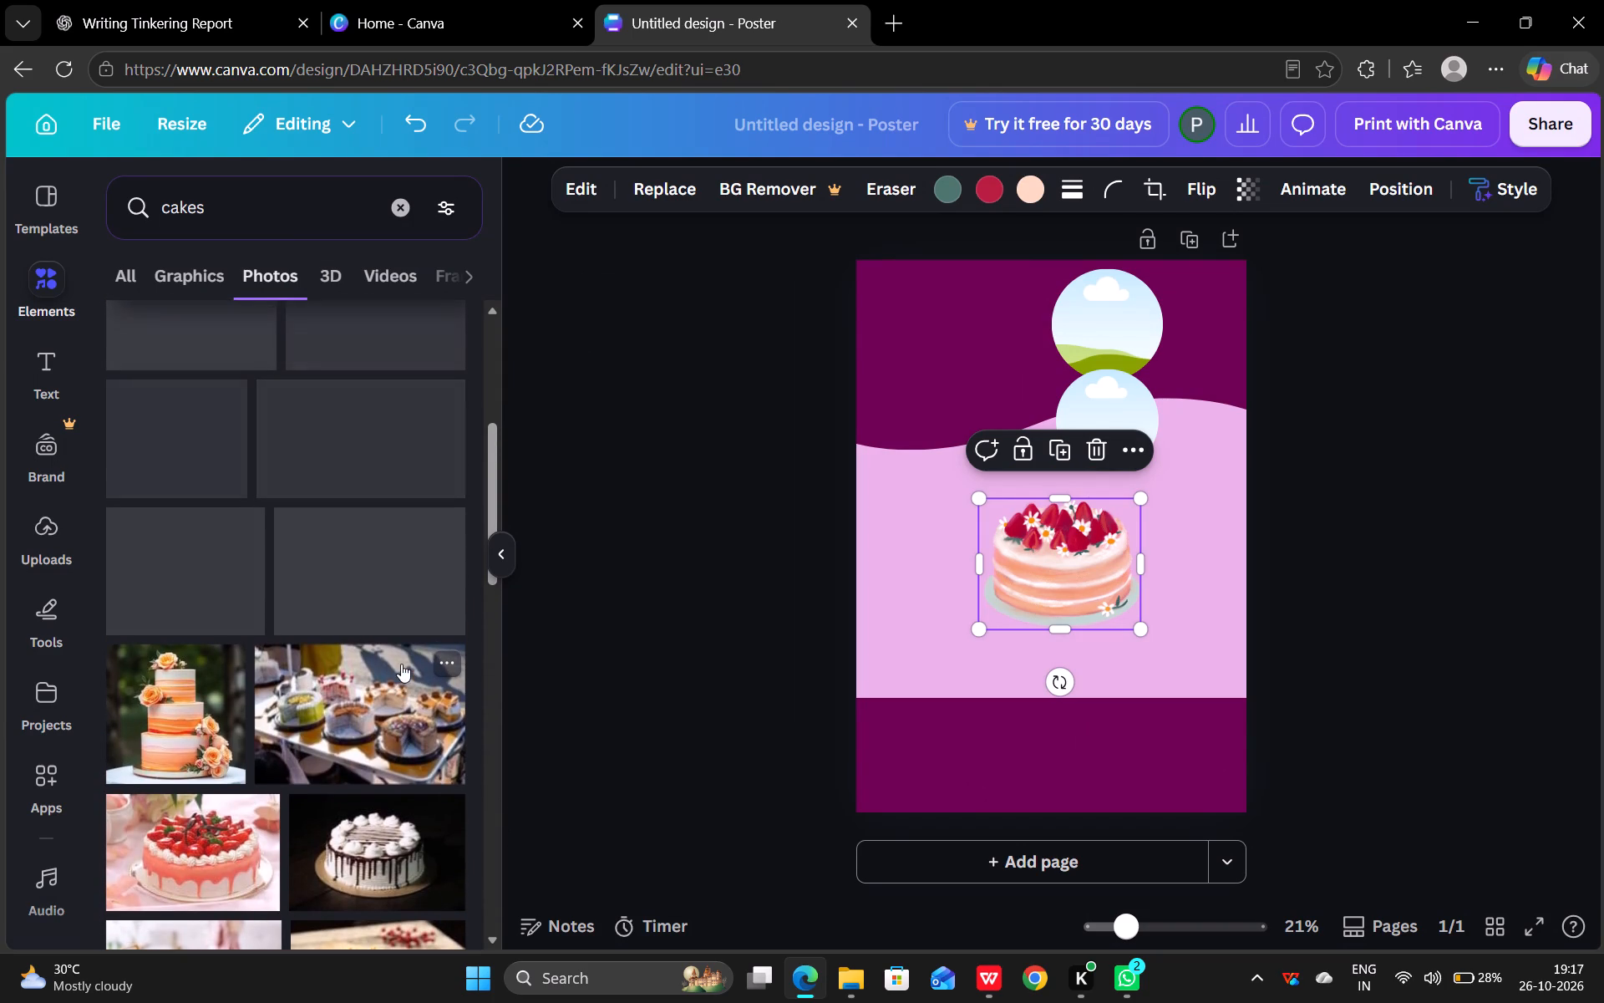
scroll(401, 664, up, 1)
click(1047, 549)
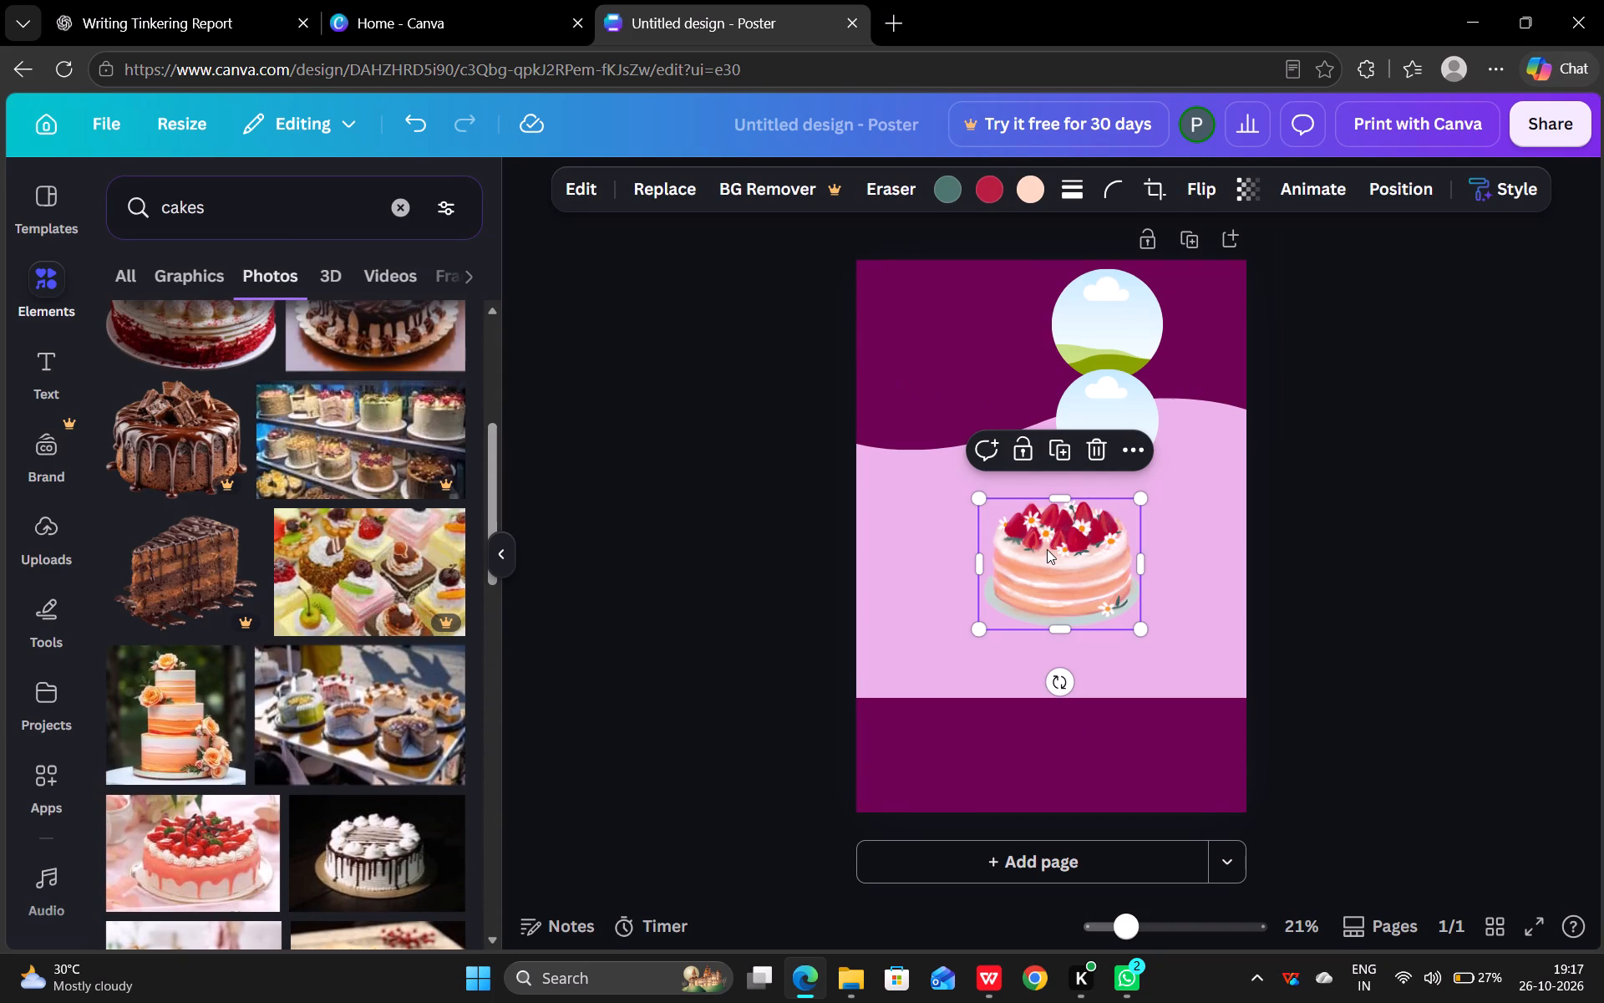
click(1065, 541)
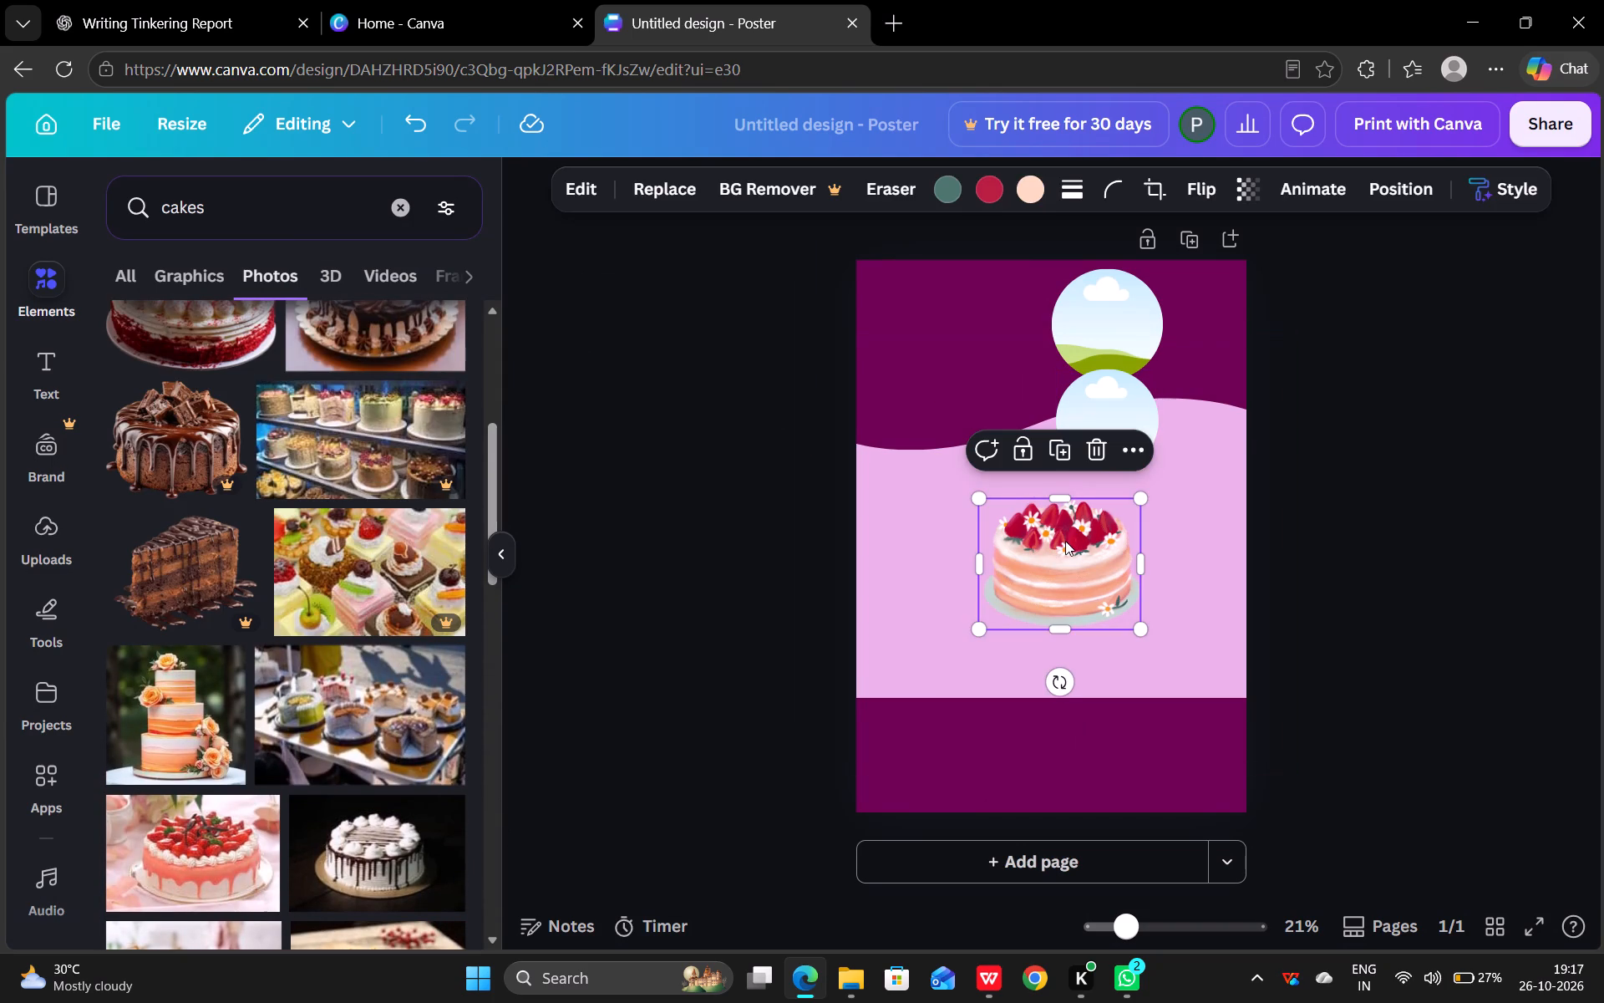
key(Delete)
Add the photo of the red-and-white cream cake topped with cherries and place it inside the lower circular frame.
scroll(252, 401, up, 1)
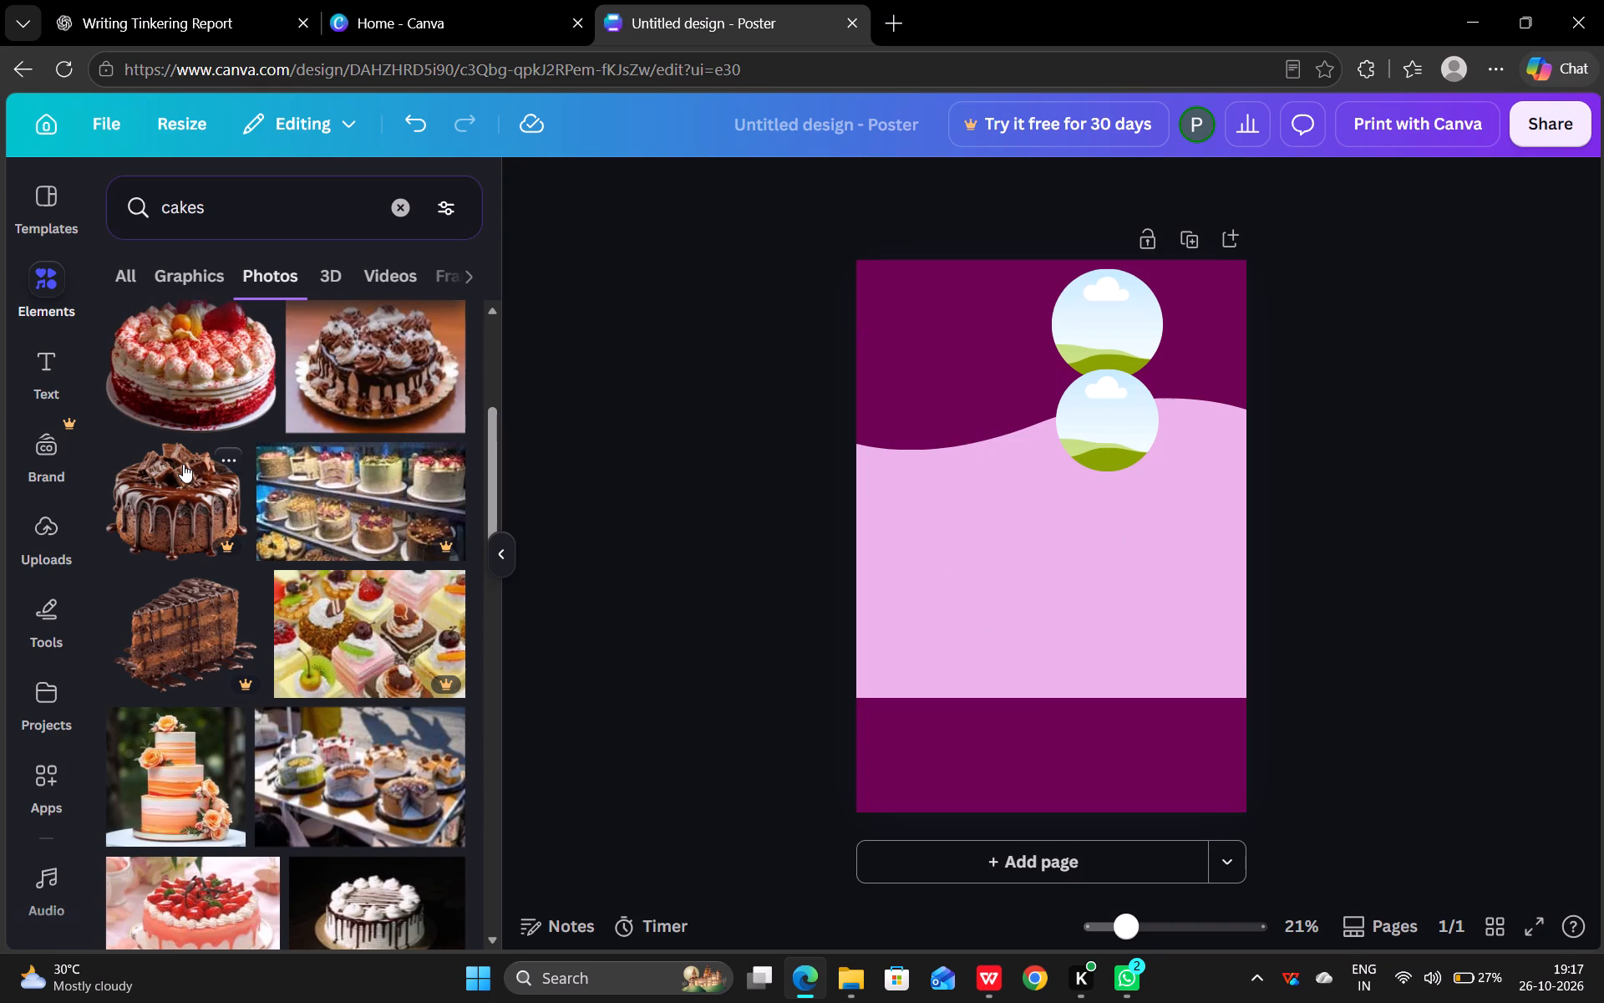
scroll(203, 424, up, 1)
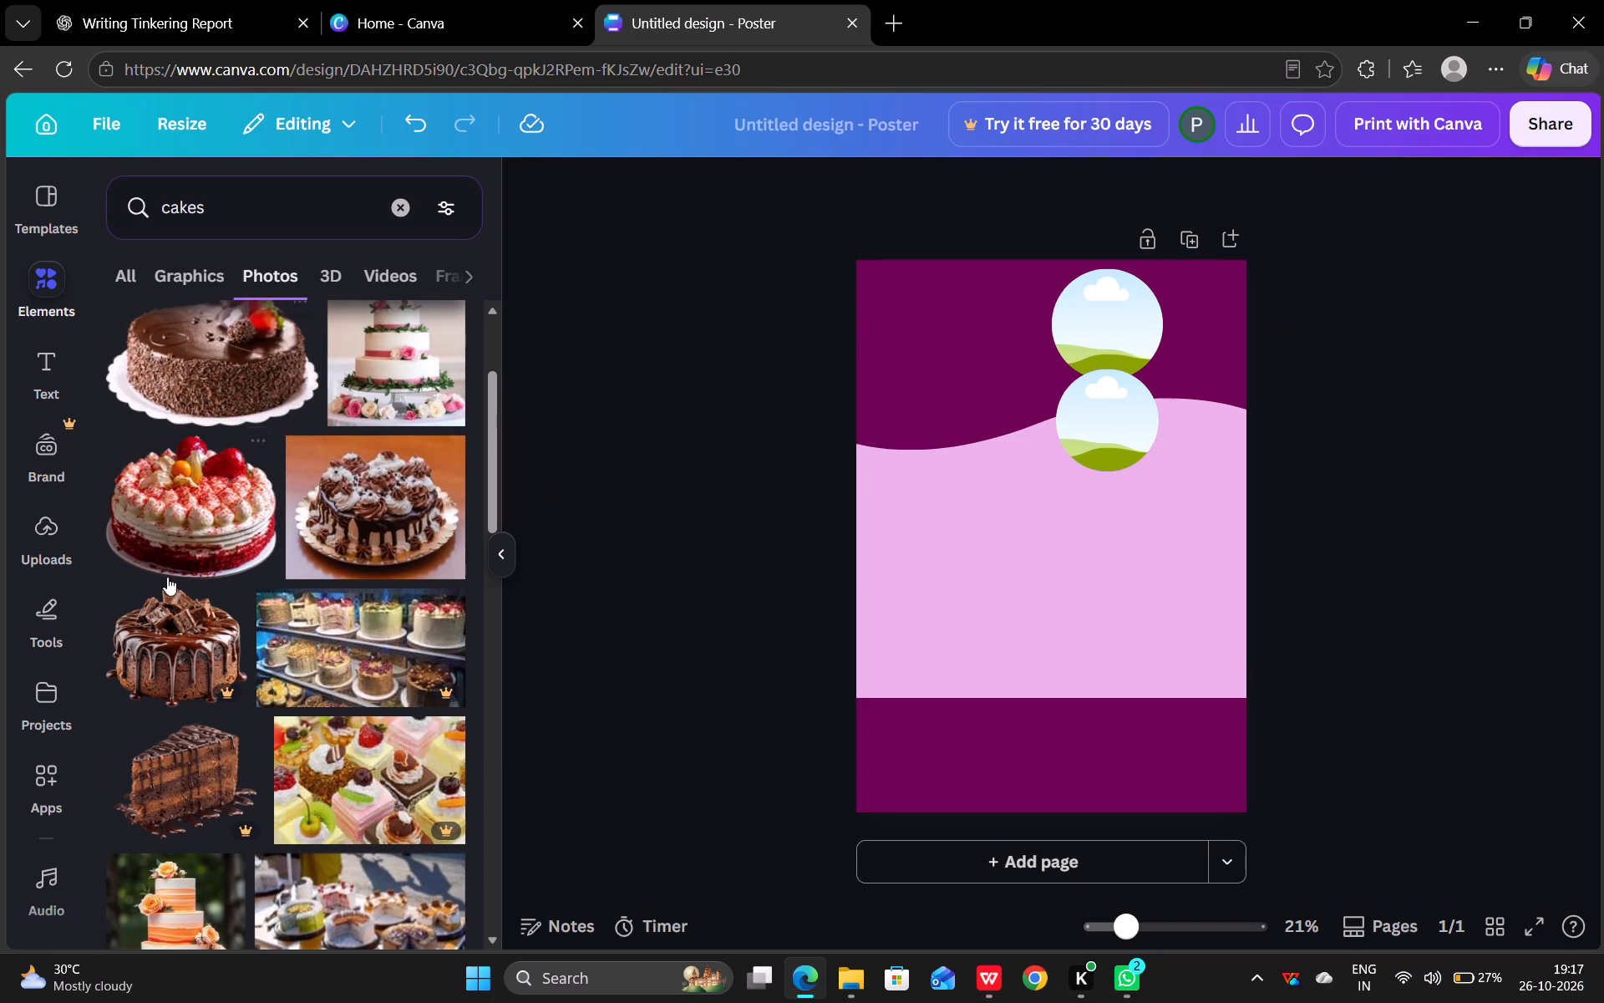
click(167, 577)
drag(1050, 565, 1092, 388)
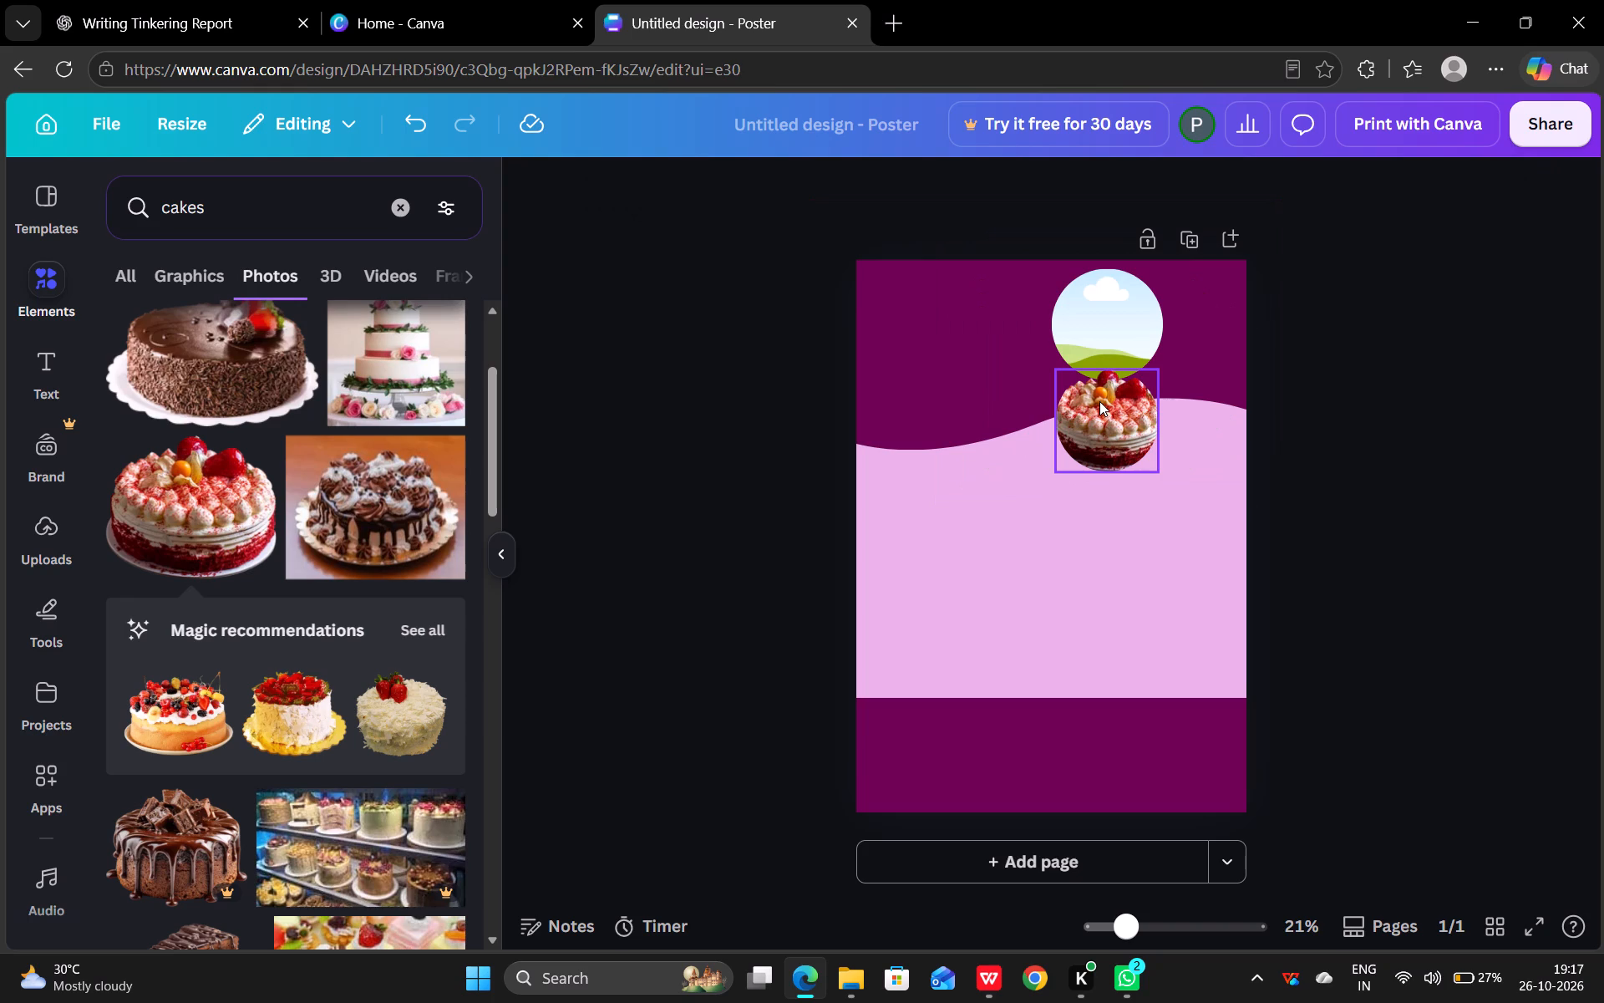
Replace the red-and-white cake photo in the lower circular frame with the chocolate drip cake topped with cream swirls.
key(Delete)
double_click(1099, 401)
key(Delete)
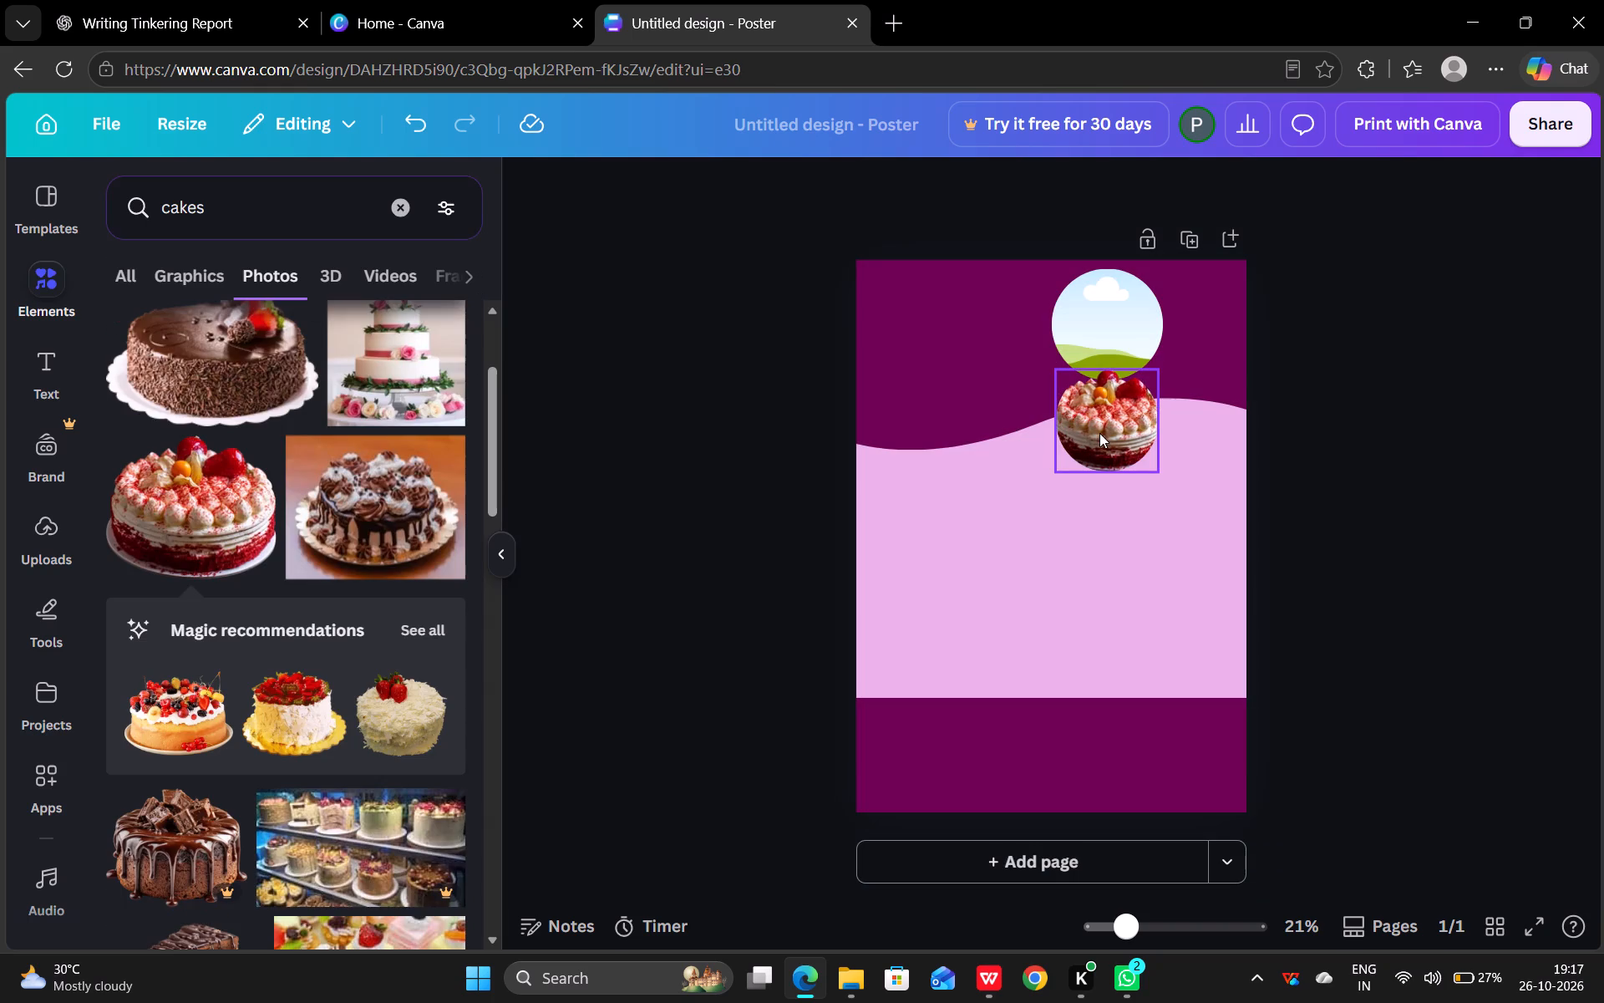
click(1099, 433)
key(Delete)
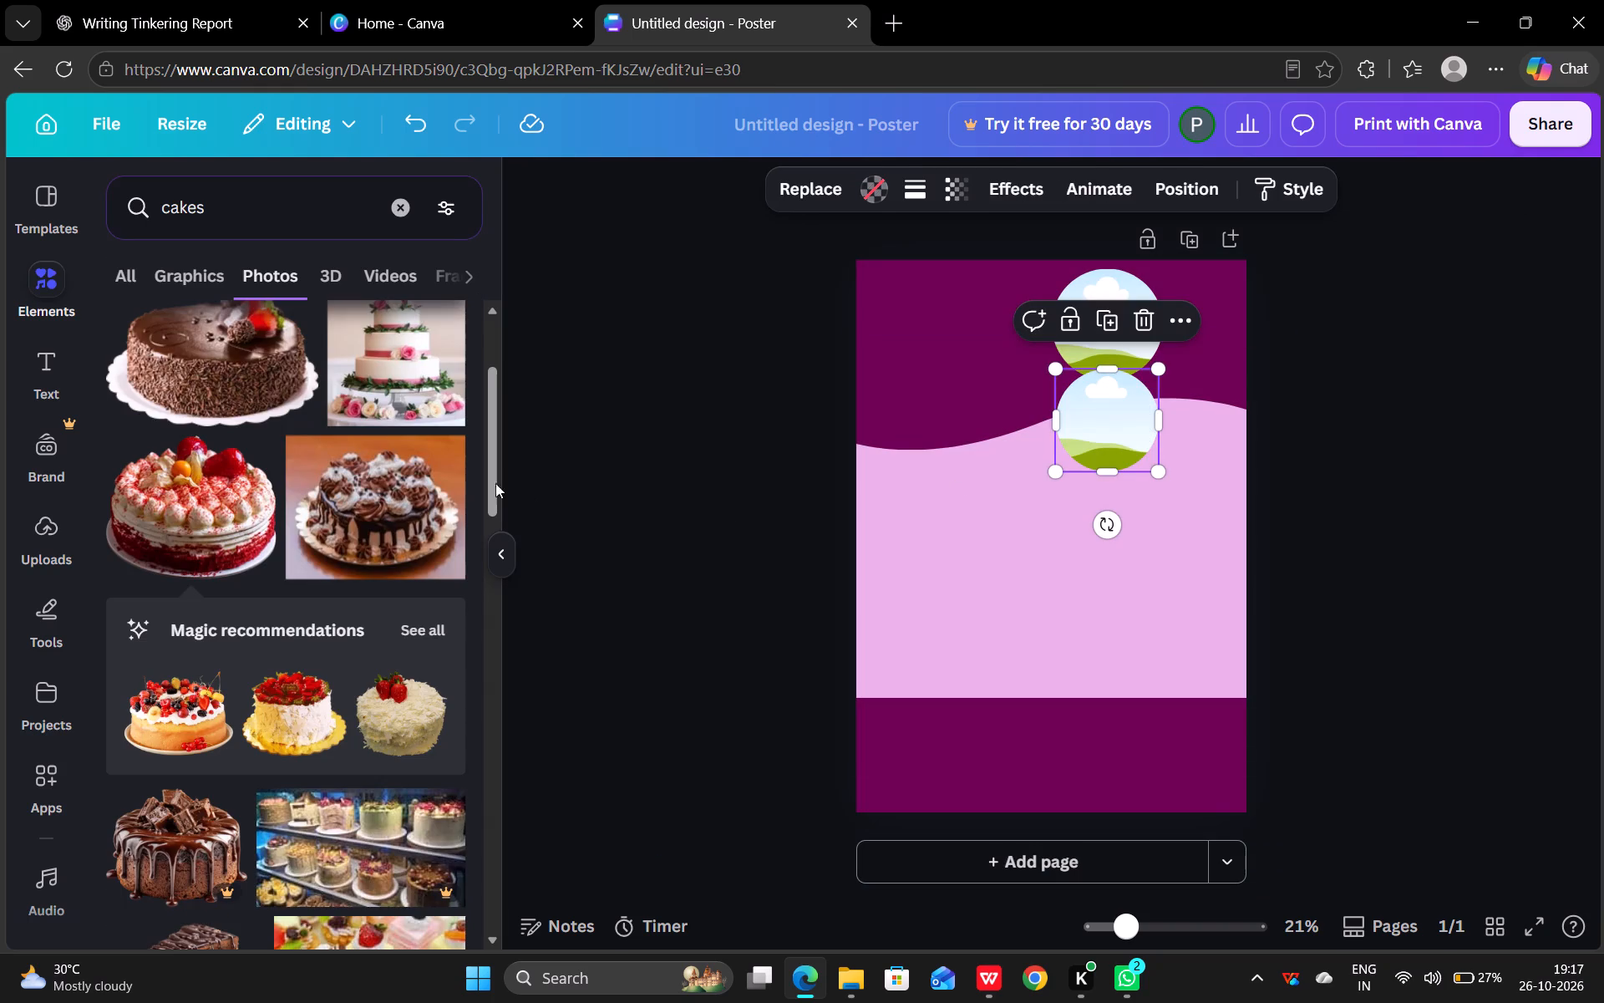
scroll(434, 481, up, 7)
drag(392, 674, 1080, 379)
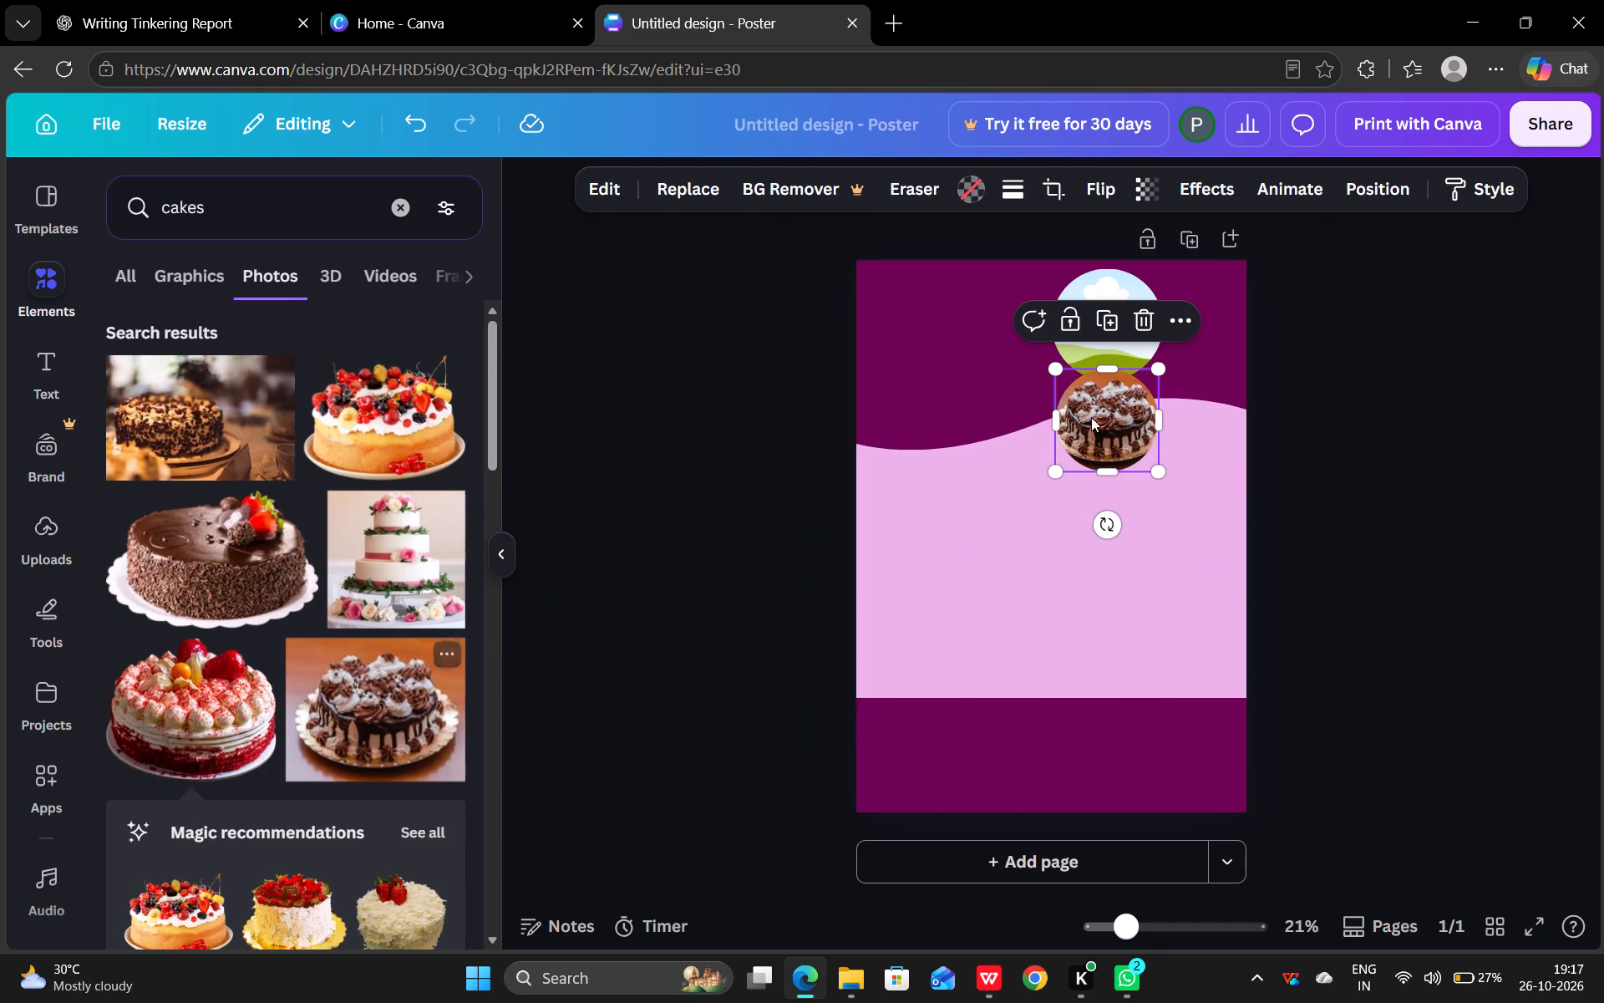
click(971, 526)
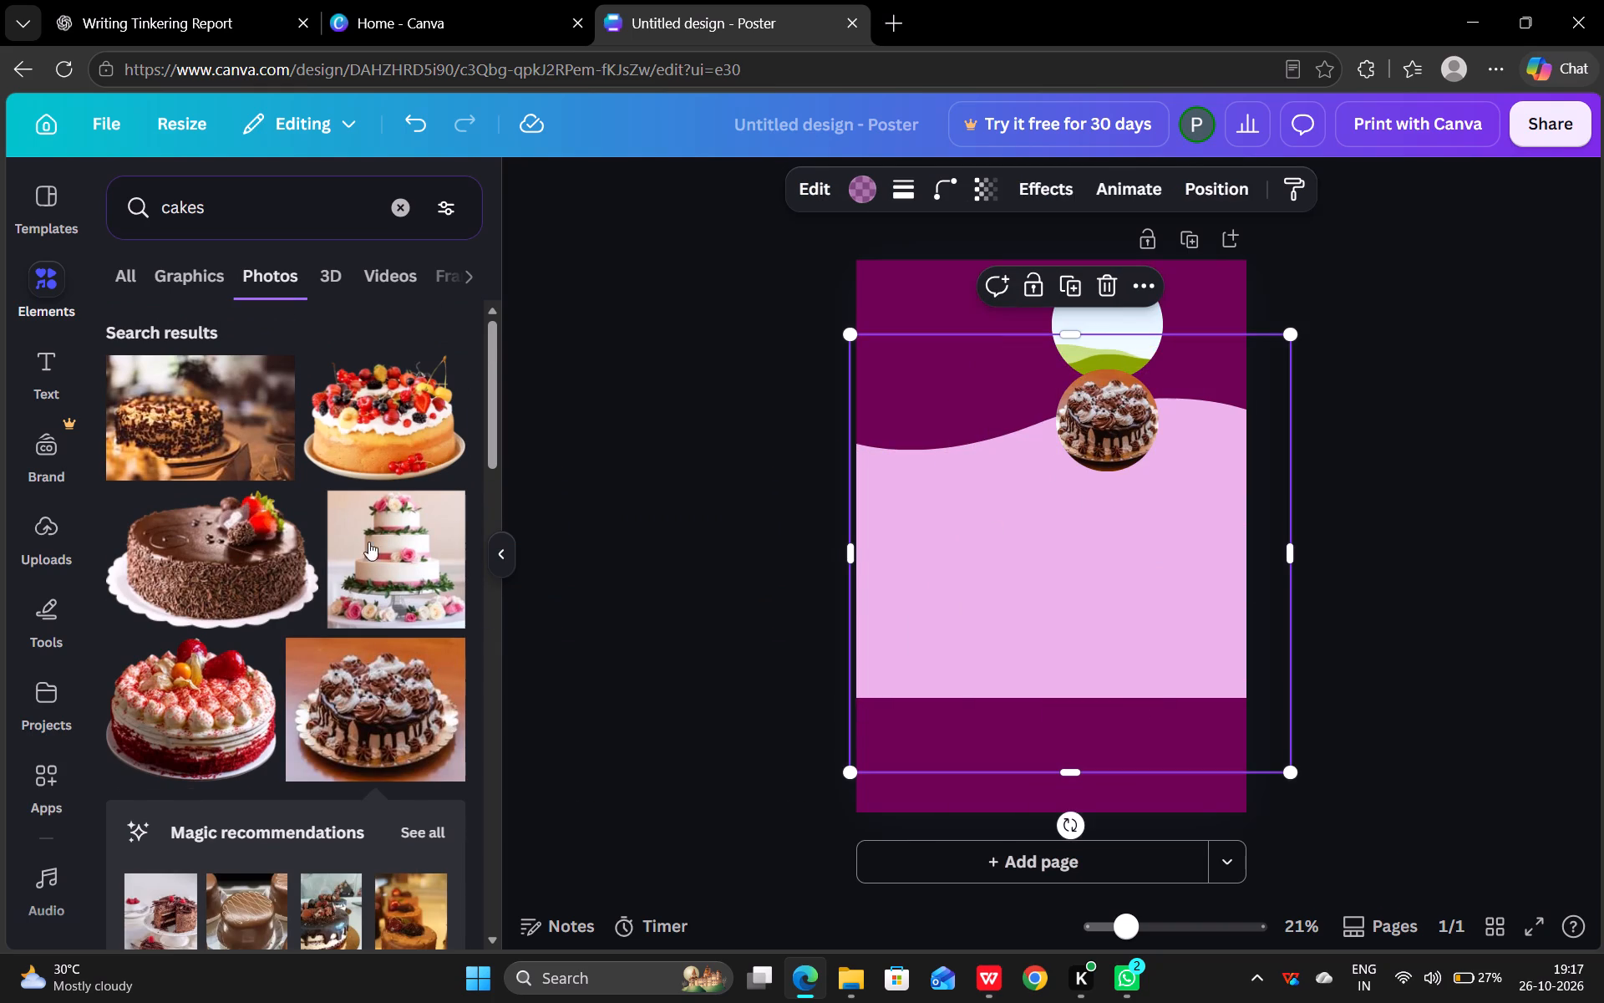
Fill the upper circular frame with the photo of the nut-covered chocolate cake on a wooden board.
drag(175, 420, 1103, 280)
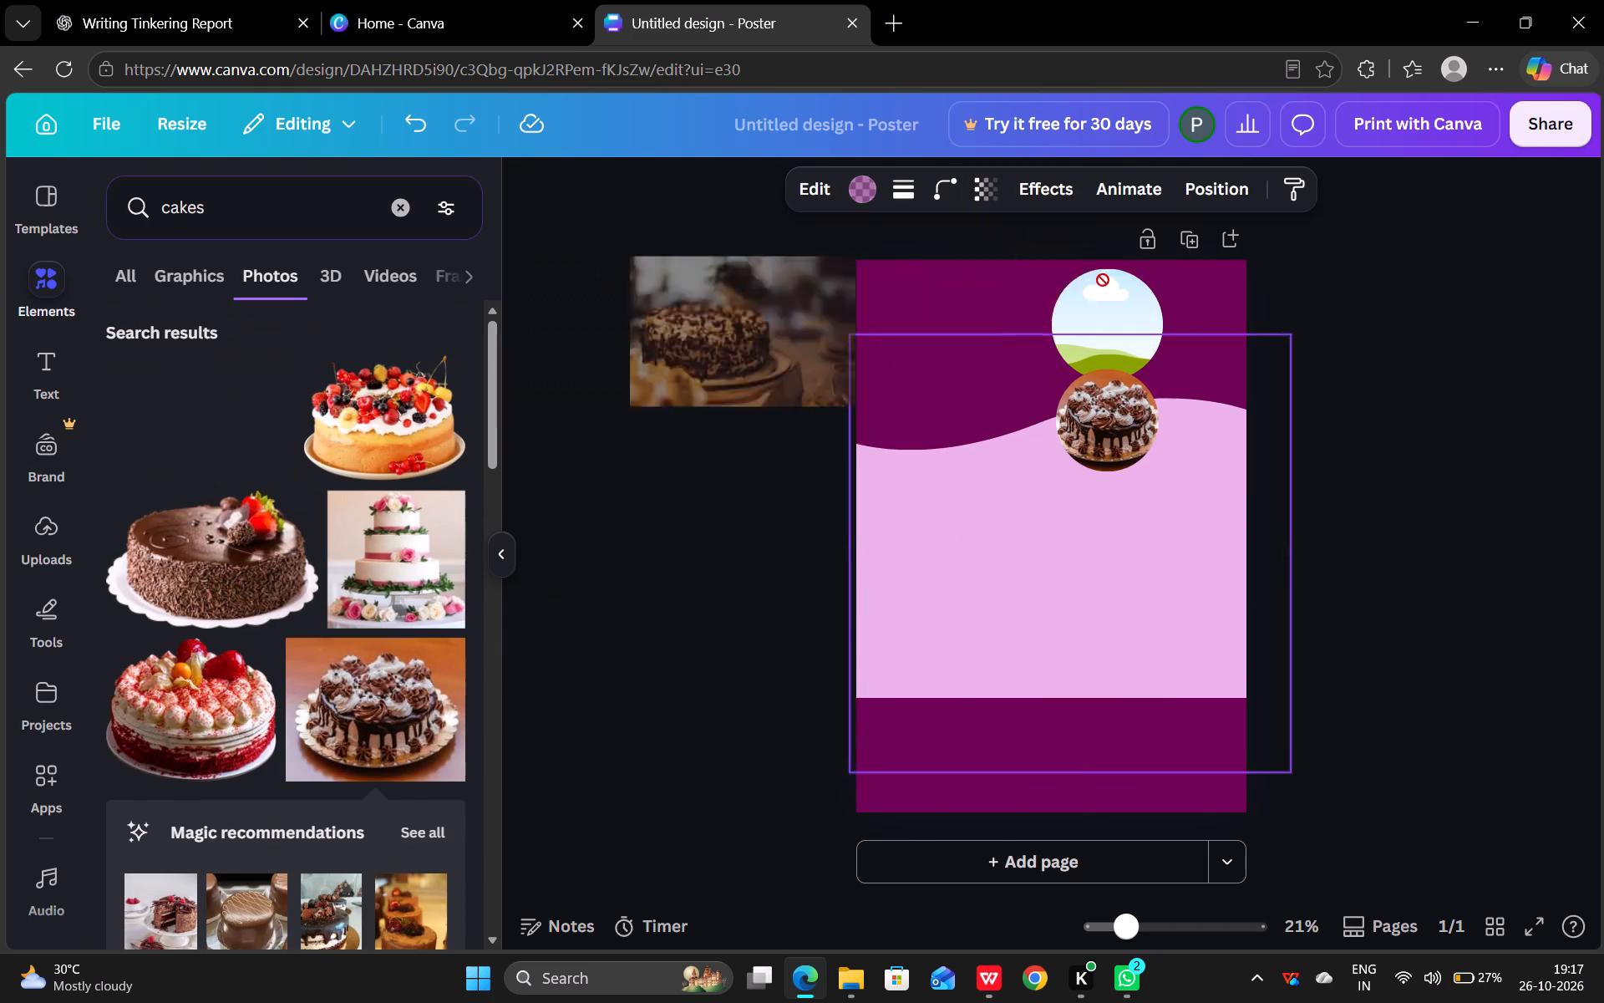
drag(1103, 280, 1124, 285)
click(977, 482)
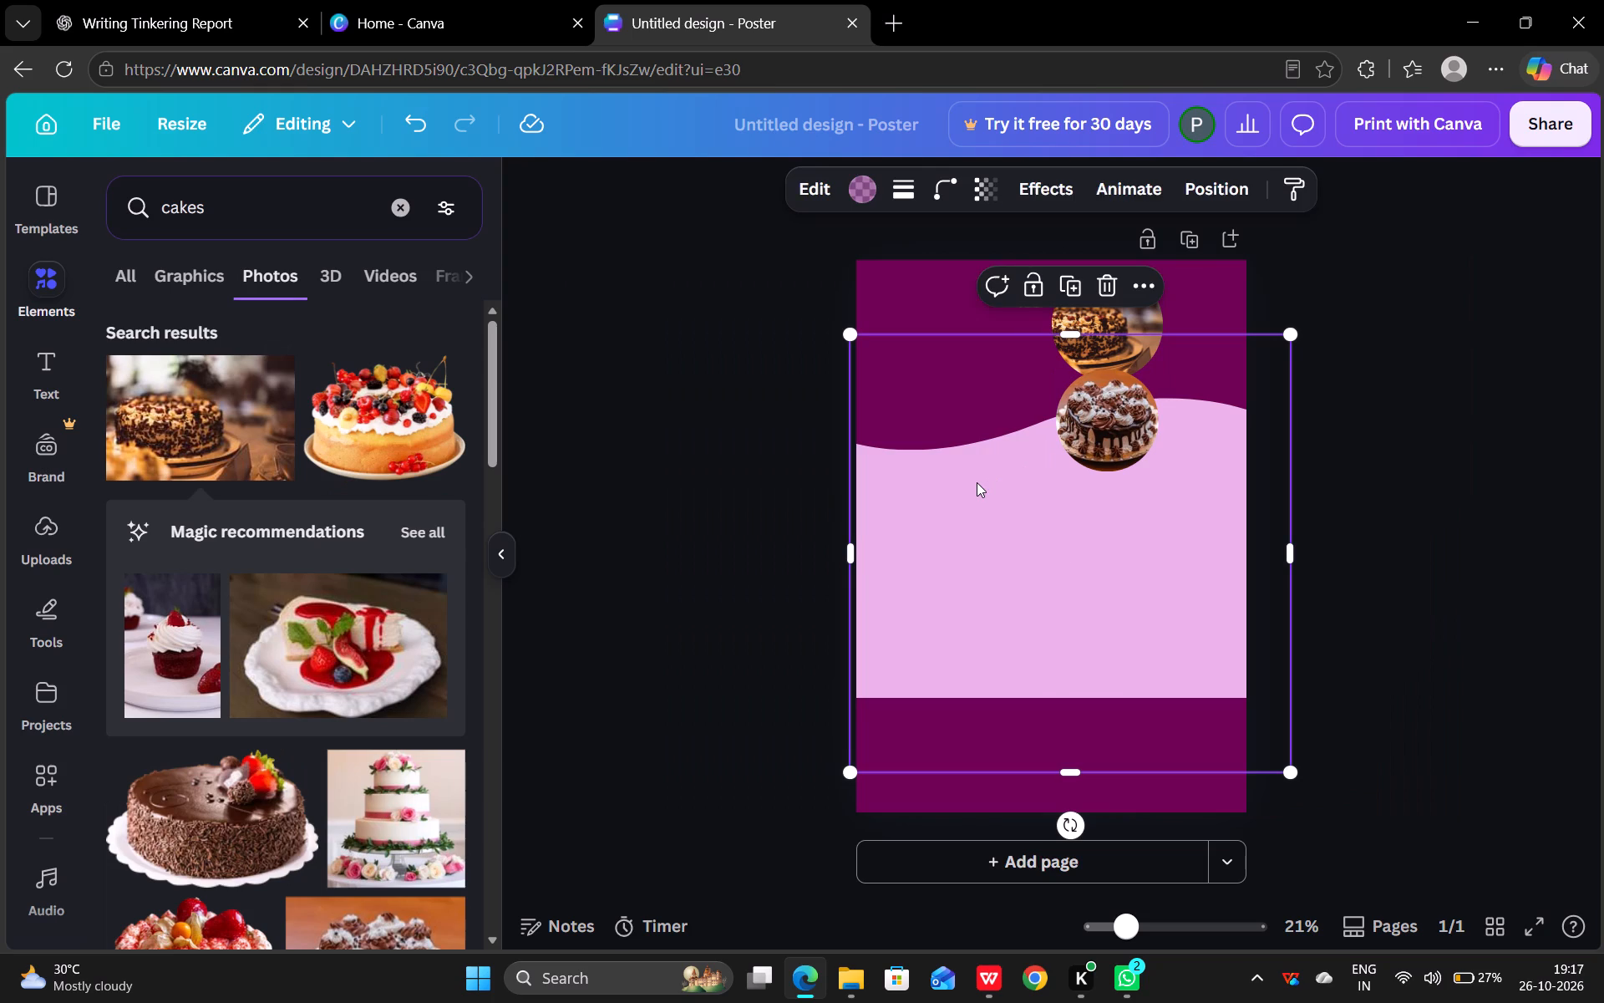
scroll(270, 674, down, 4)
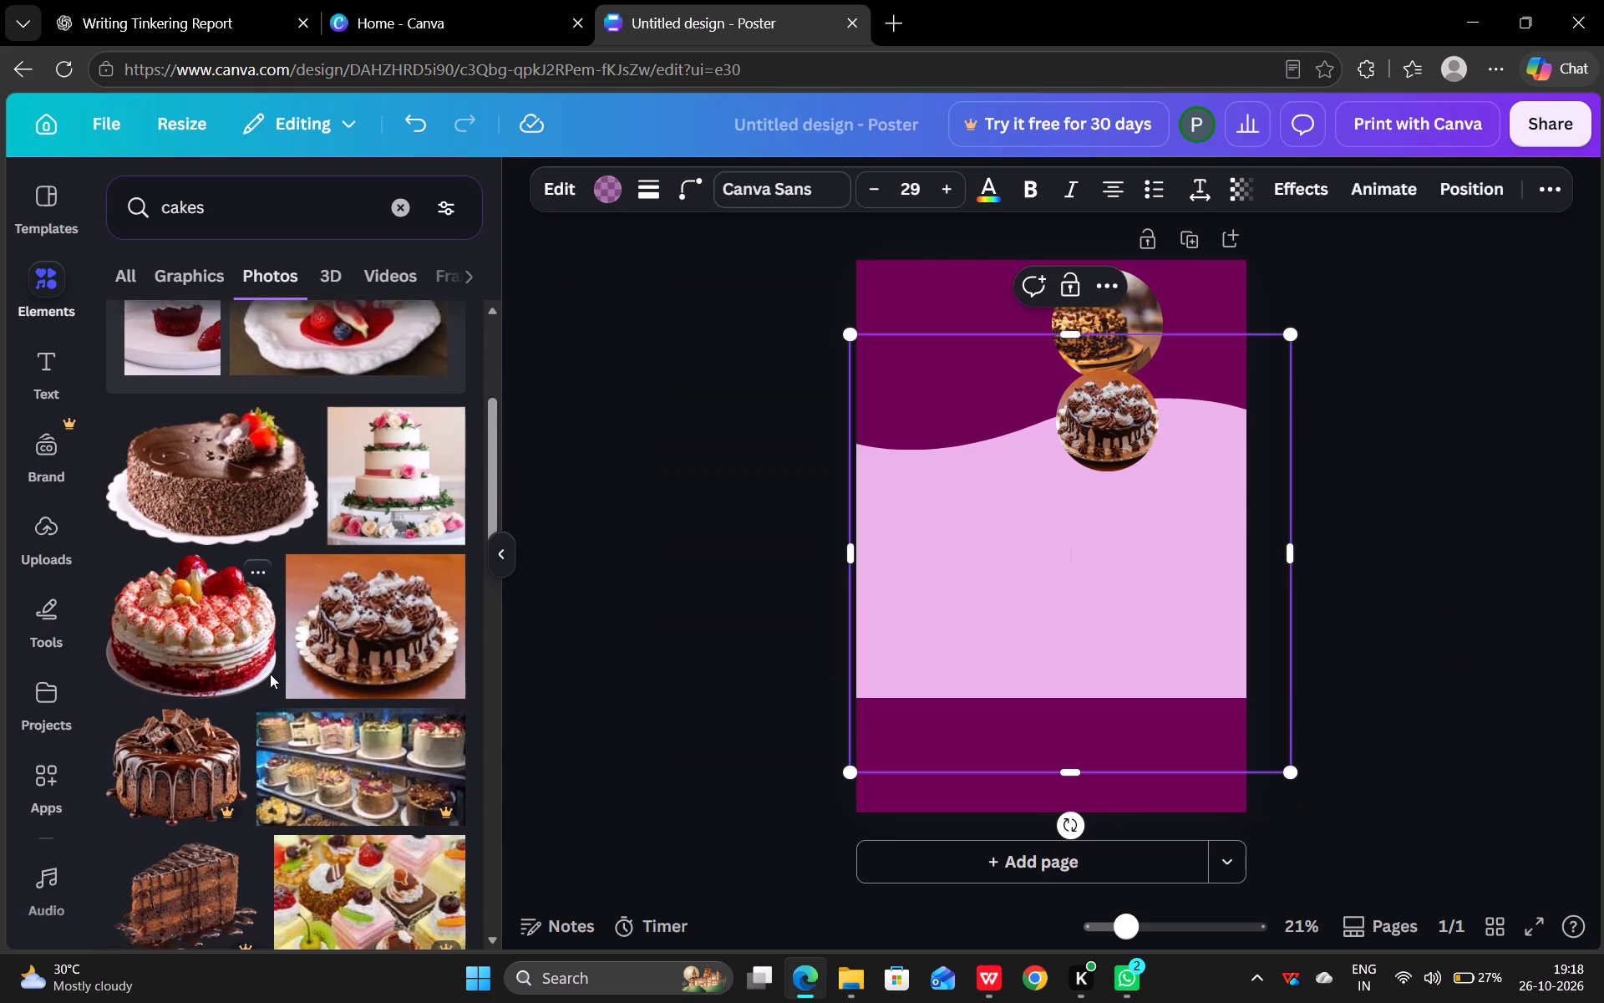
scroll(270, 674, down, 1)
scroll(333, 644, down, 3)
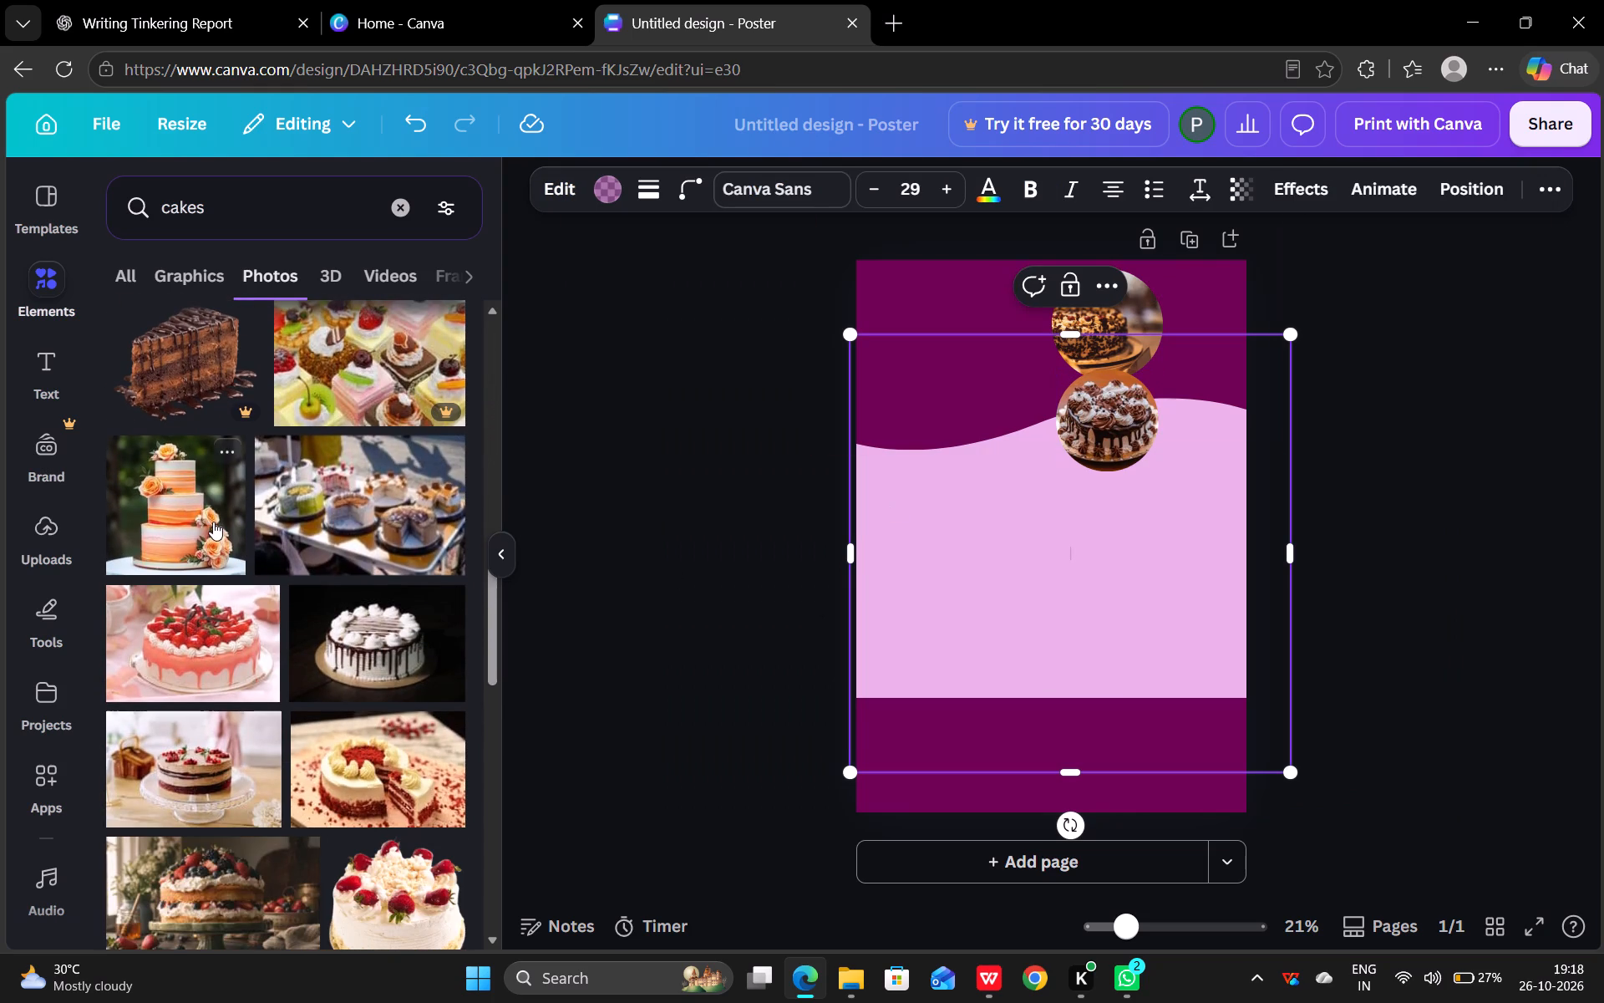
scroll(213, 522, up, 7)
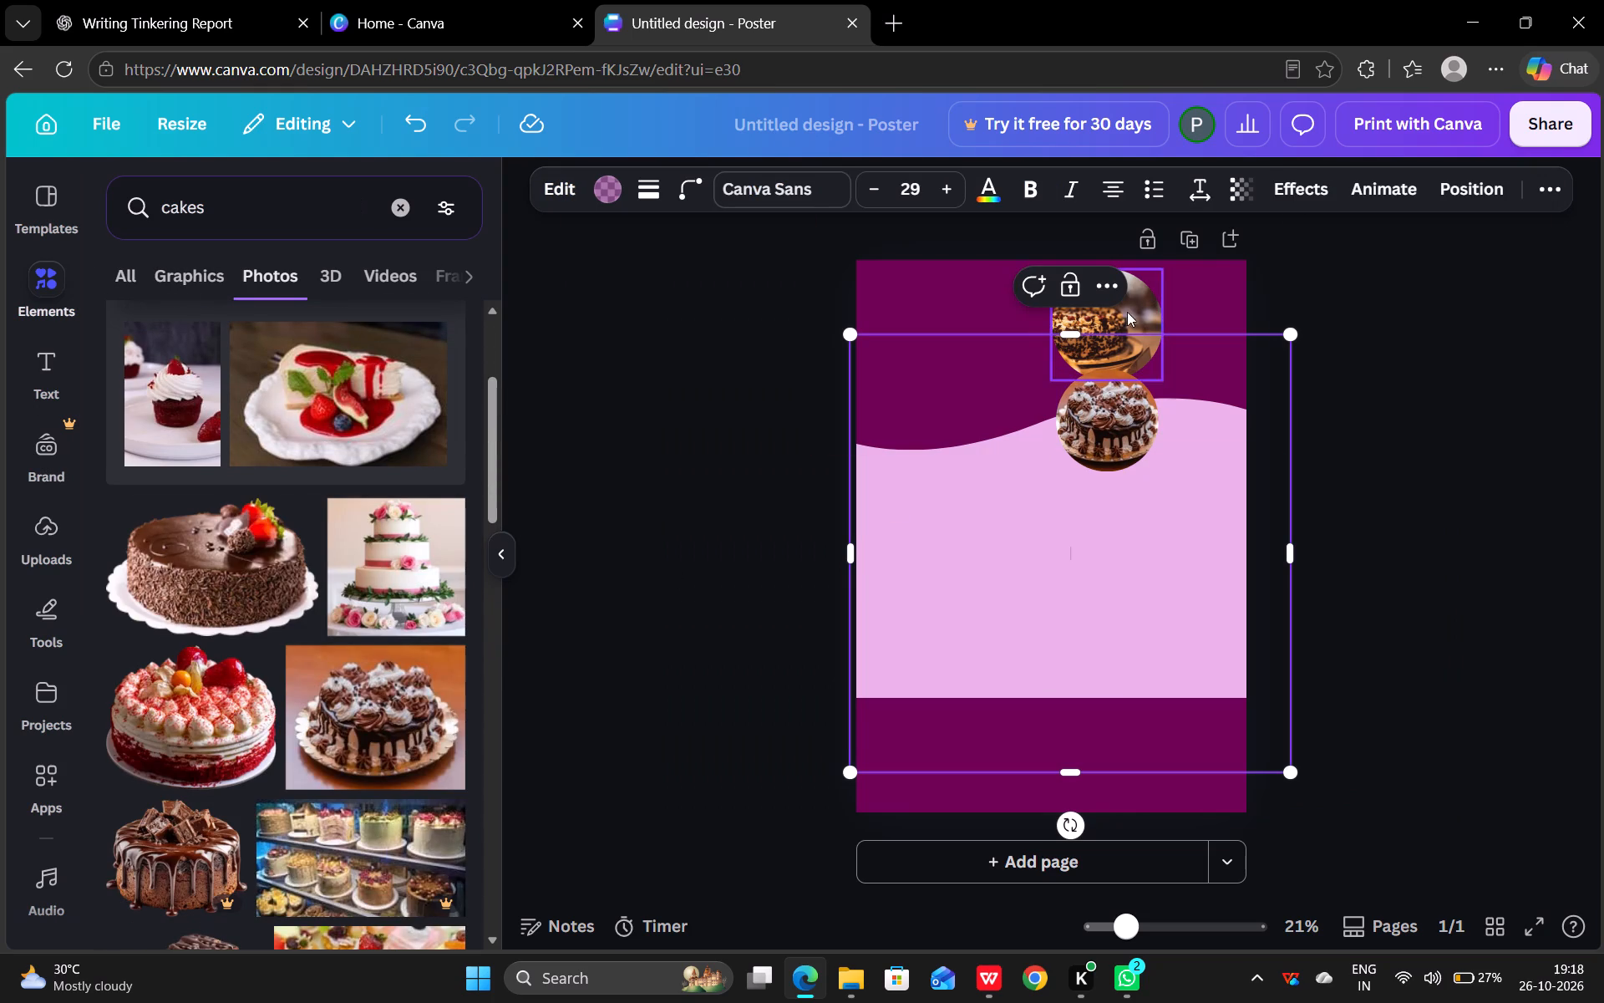
Move the upper circular cake frame slightly up so it sits against the poster's top edge, above the lower frame.
click(1107, 336)
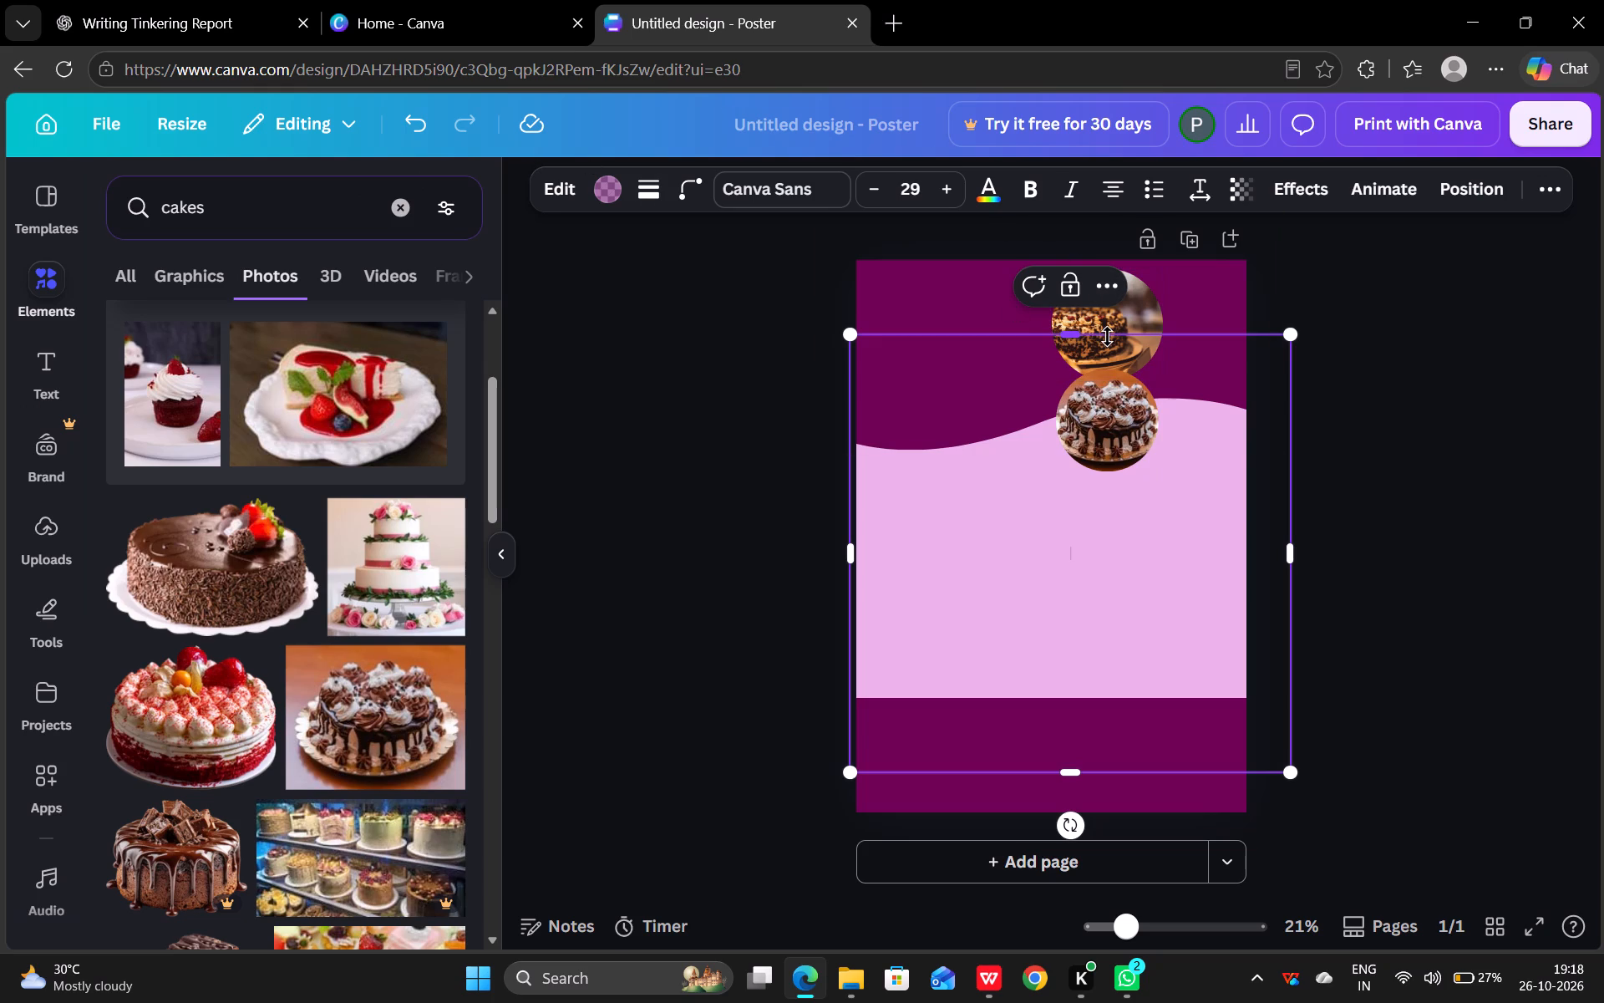
drag(1128, 311, 1150, 300)
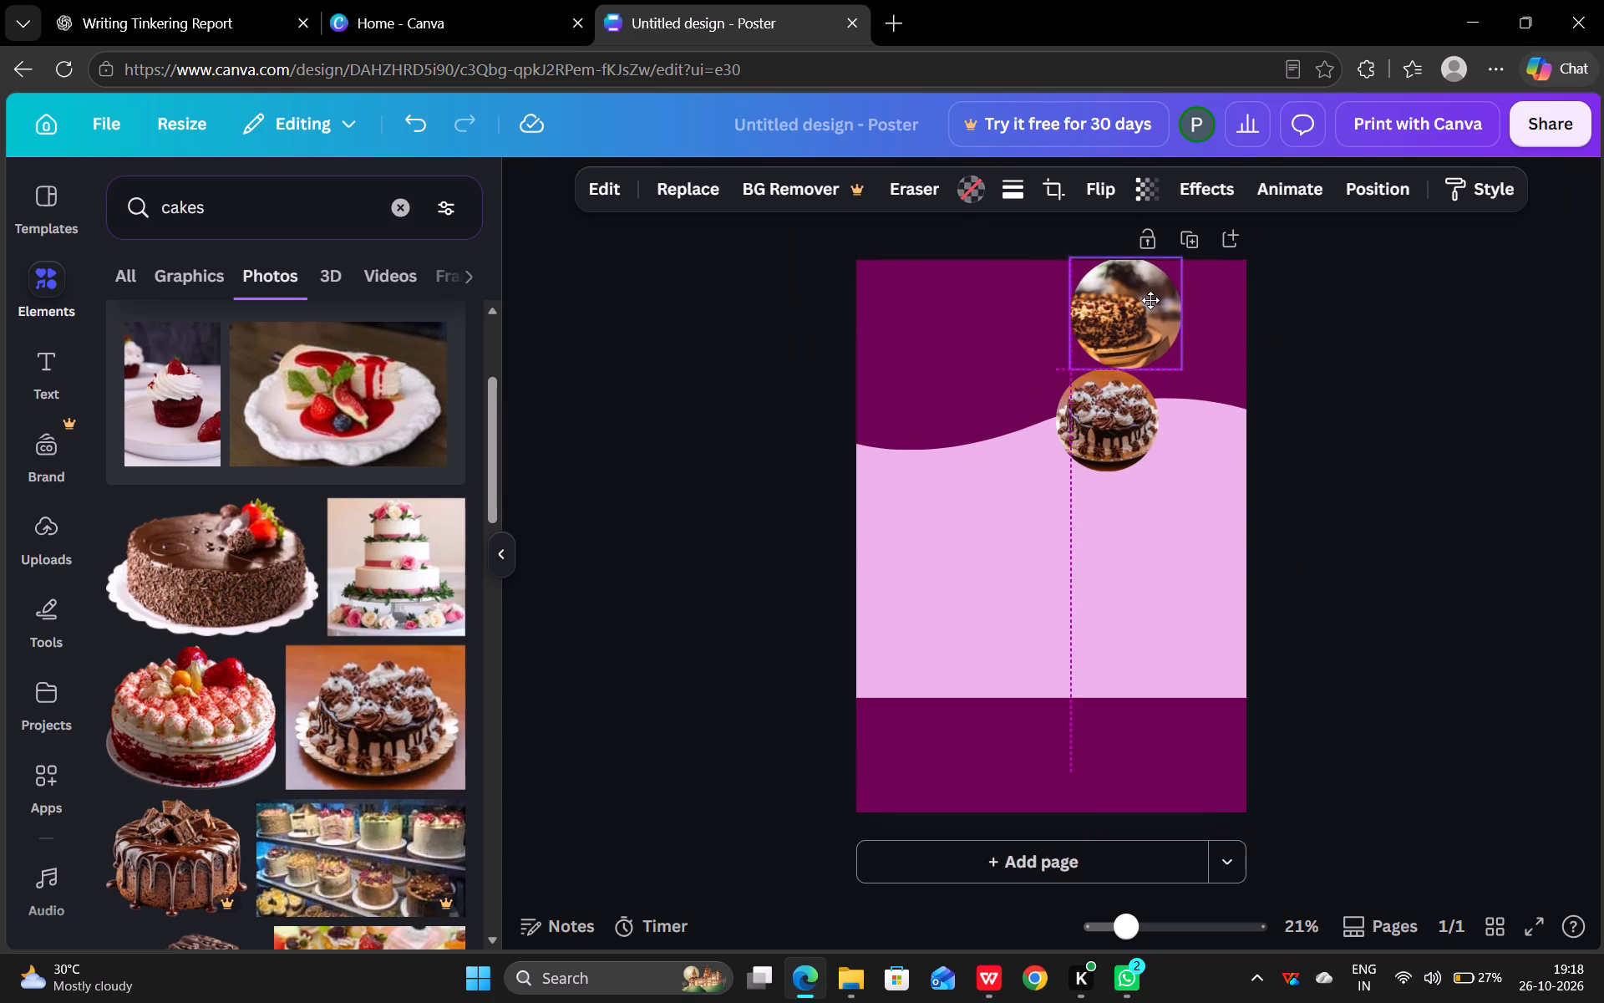
drag(1150, 300, 1130, 303)
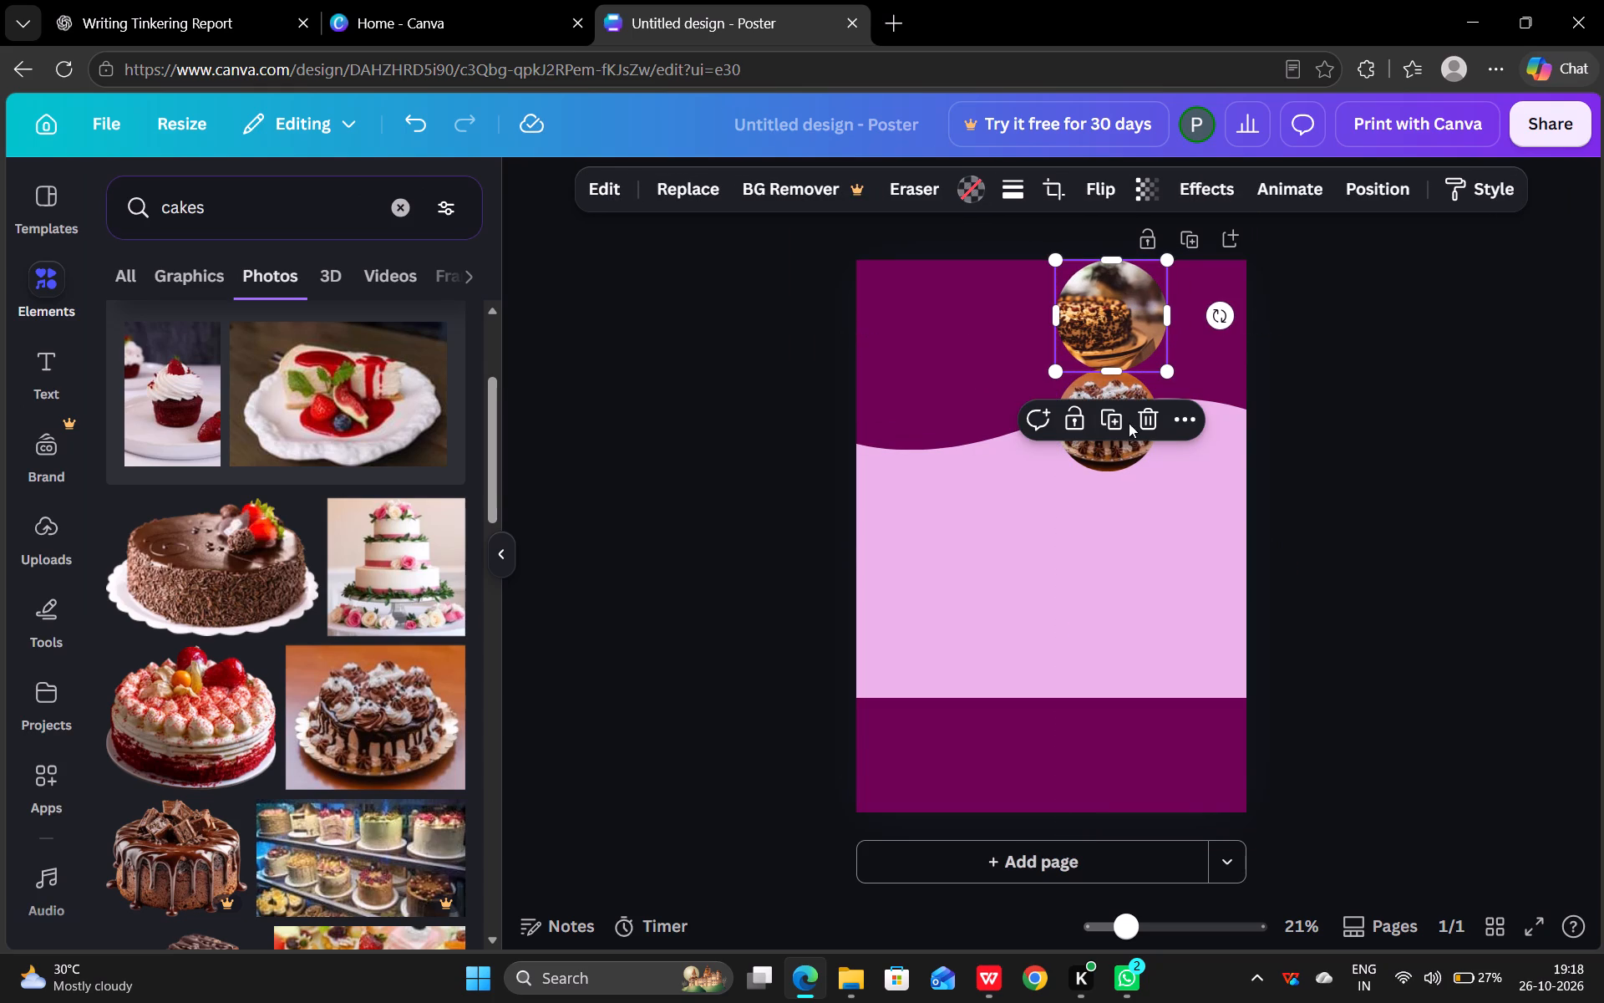
Duplicate the upper circular cake frame and place the copy at the poster's right edge, beside the two existing frames.
click(1110, 414)
drag(1149, 318, 1245, 370)
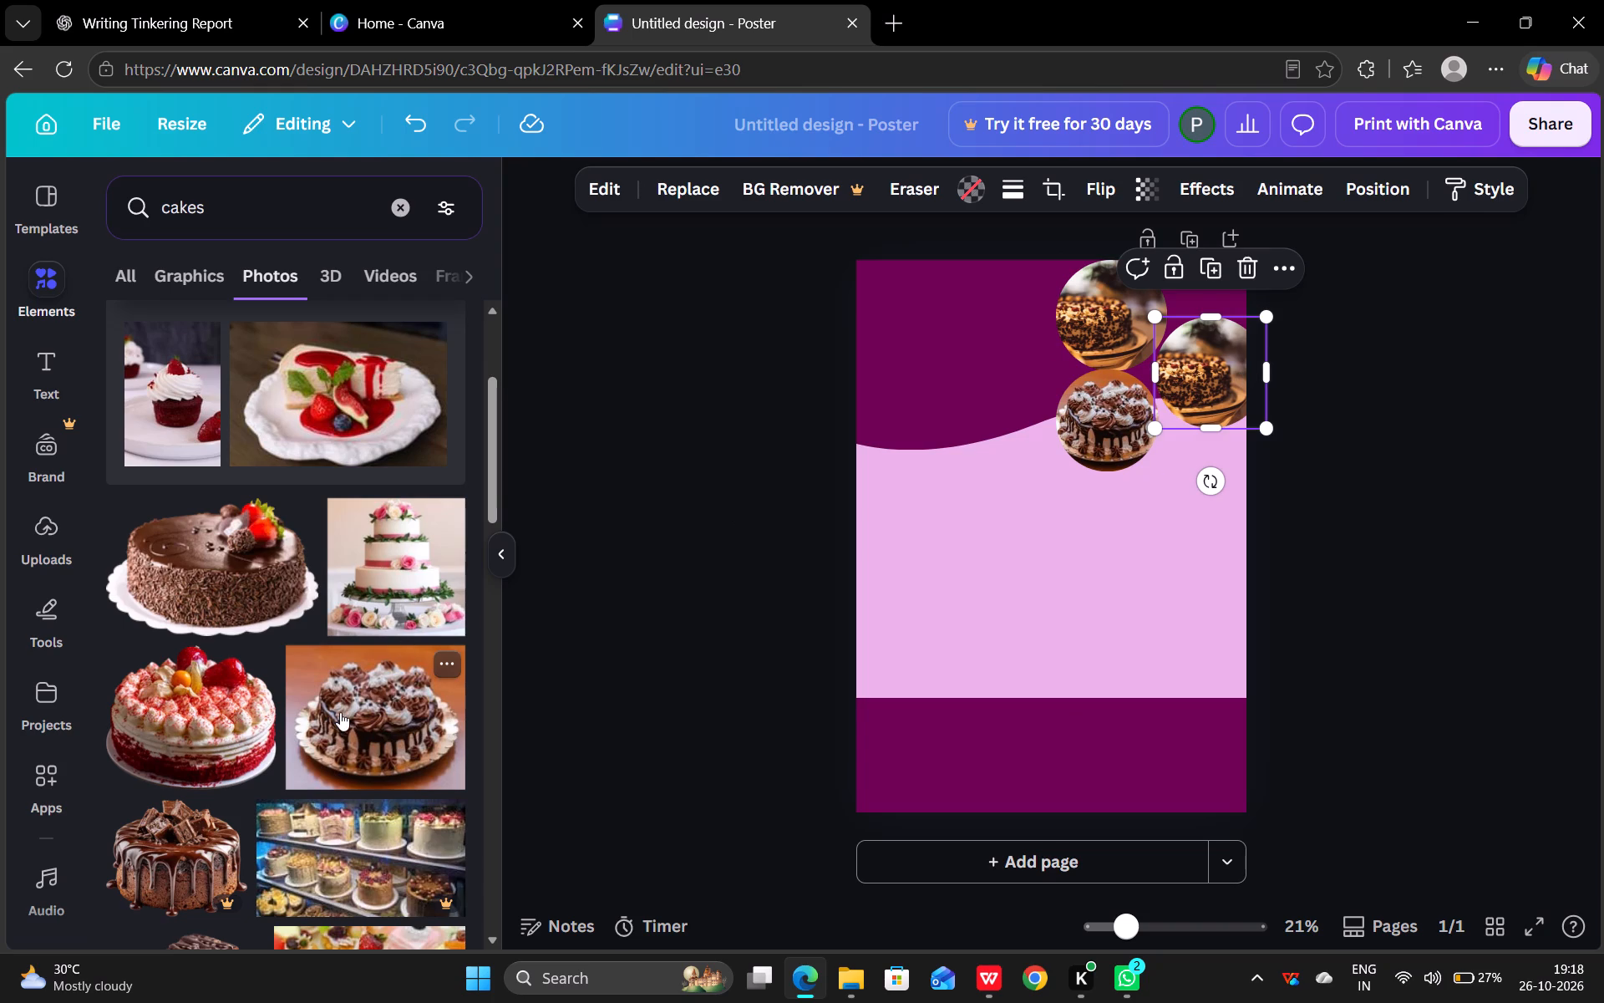
Replace the photo in the duplicated circular frame with the white chocolate-drip cake on a black background.
scroll(351, 759, down, 5)
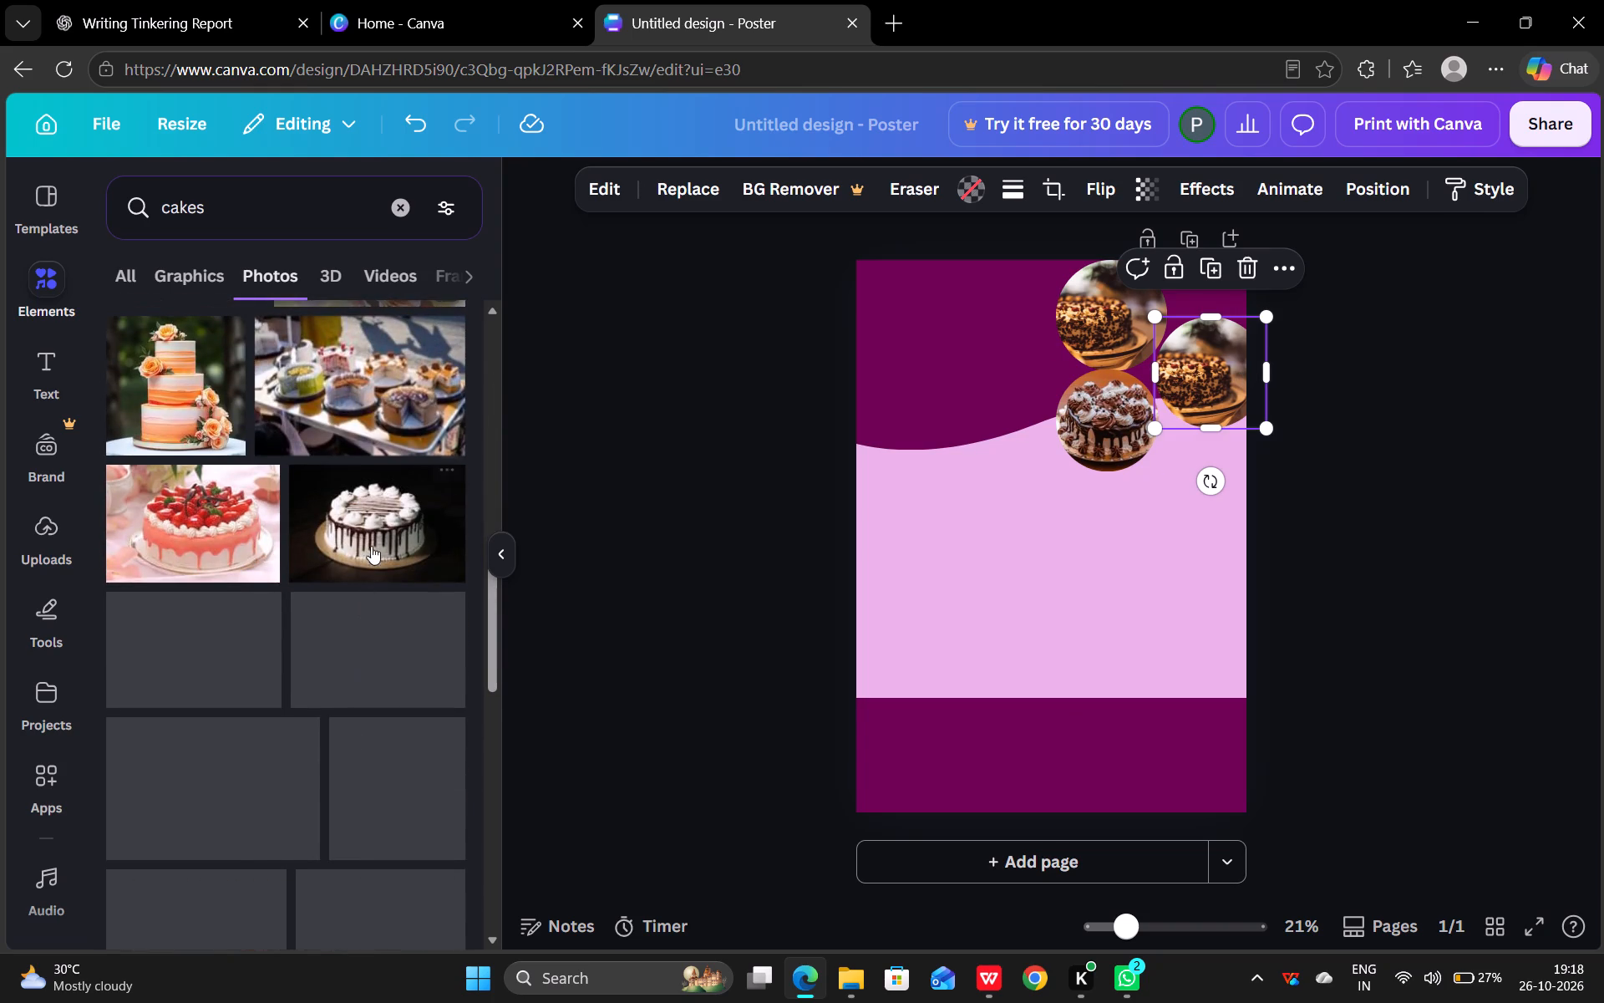
drag(372, 542, 1116, 385)
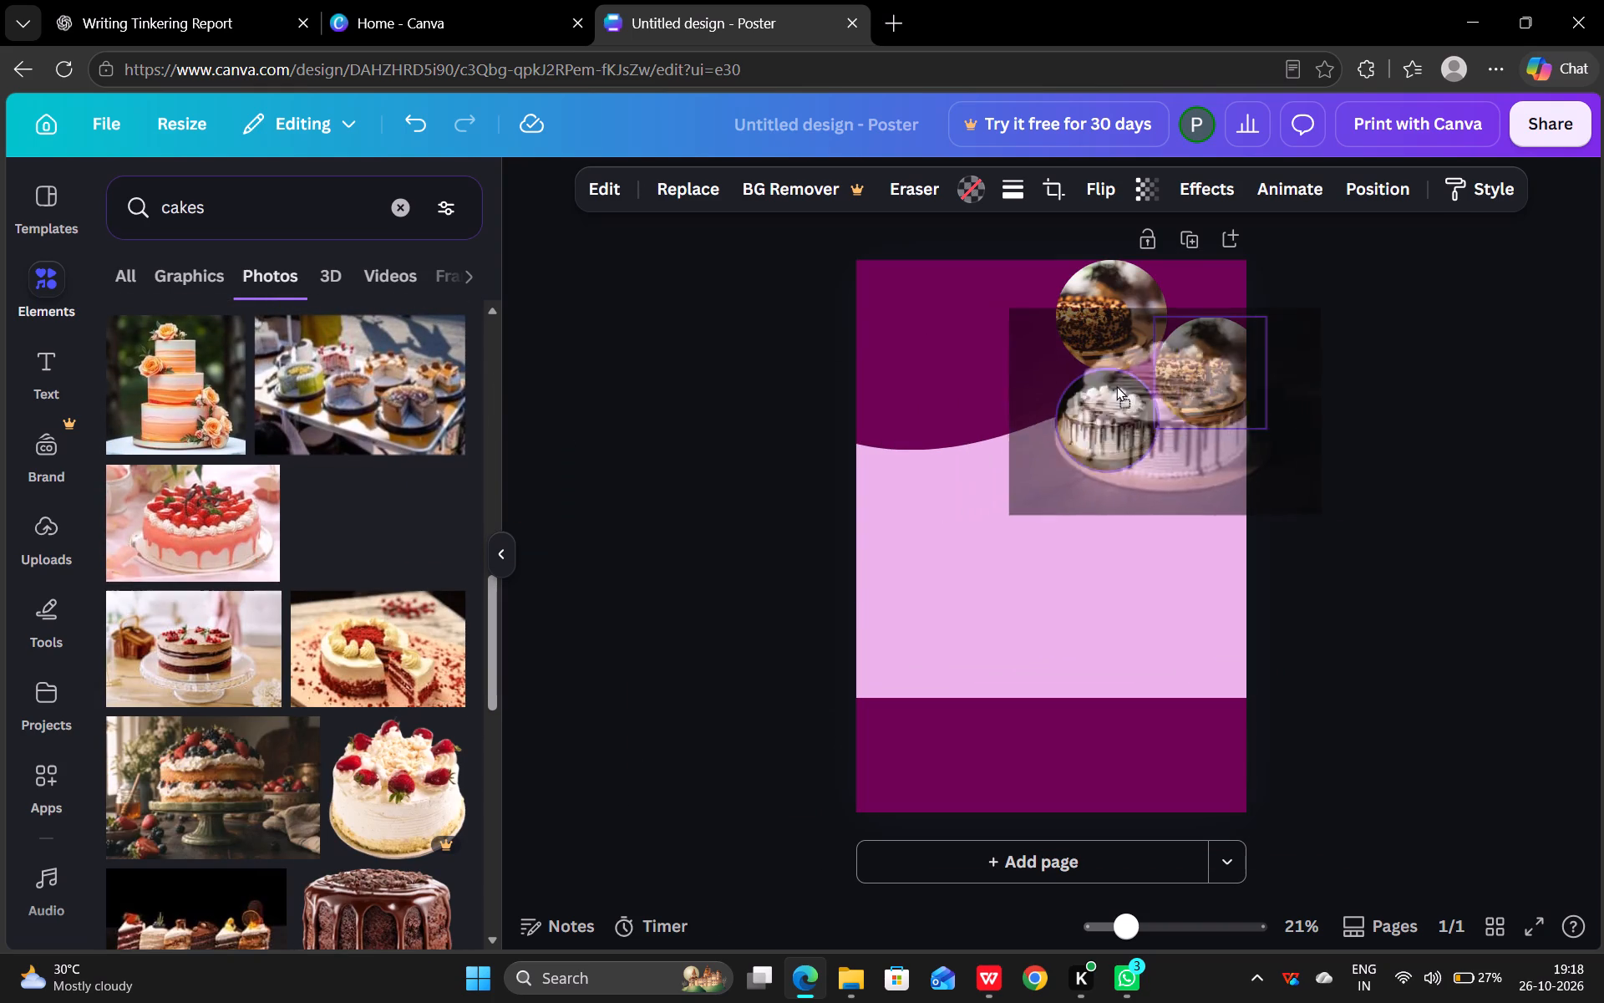
drag(1116, 385, 1178, 369)
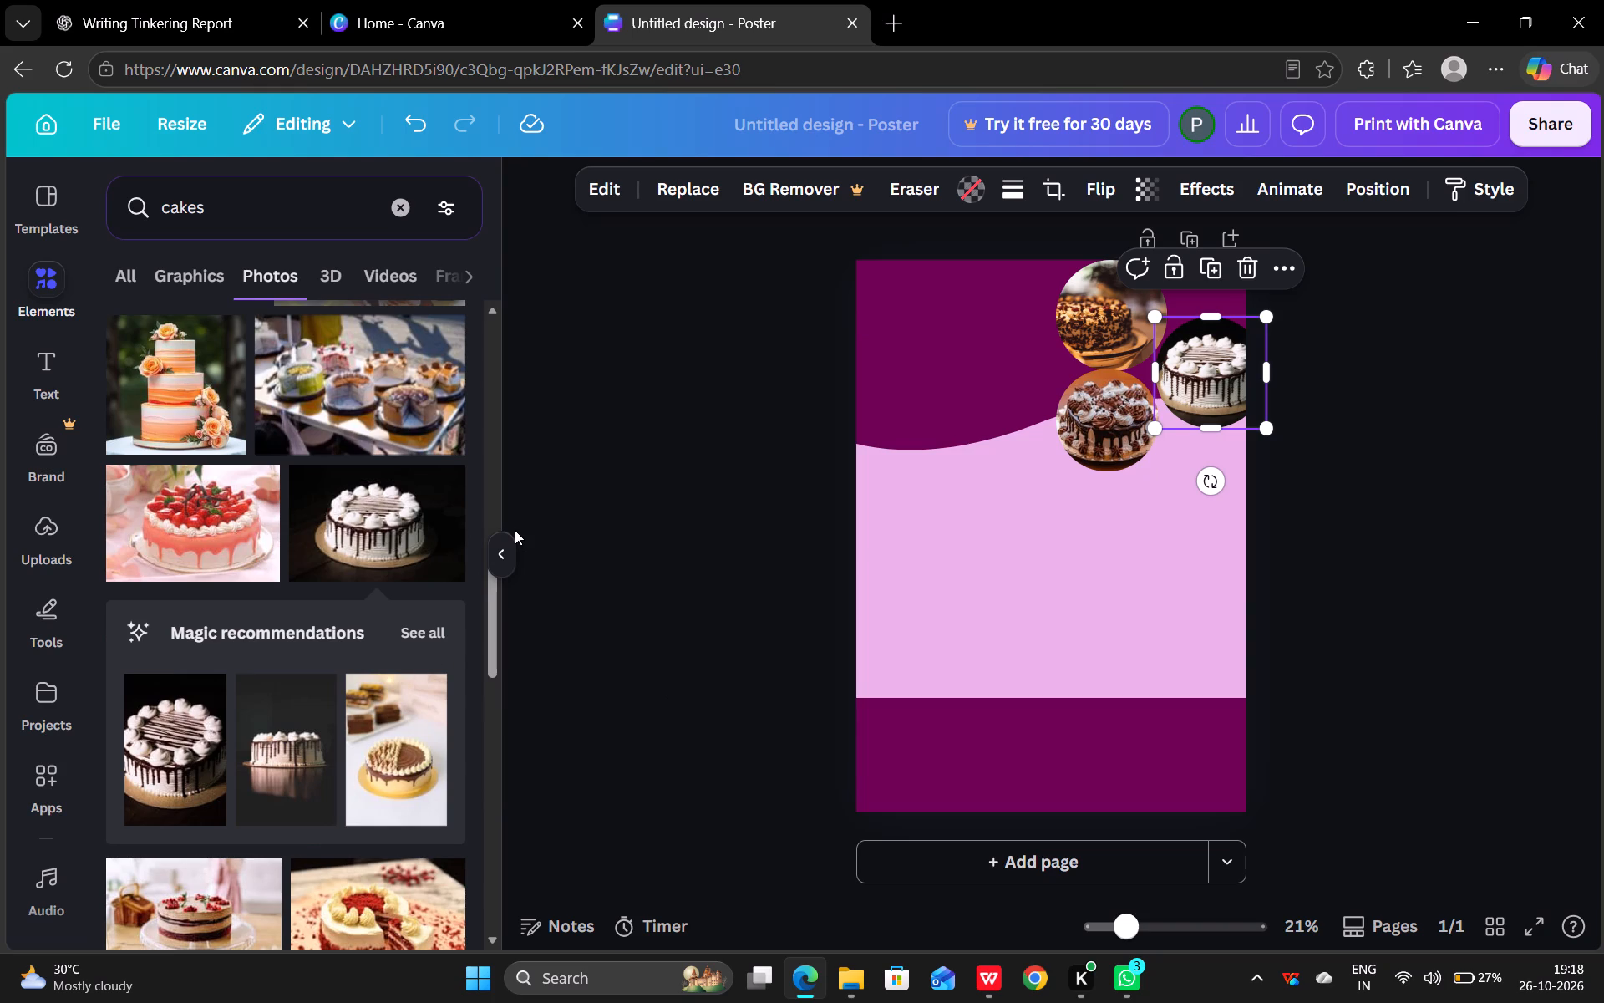
Open the fill colour of the light wavy body shape and search the colours for pink.
click(955, 621)
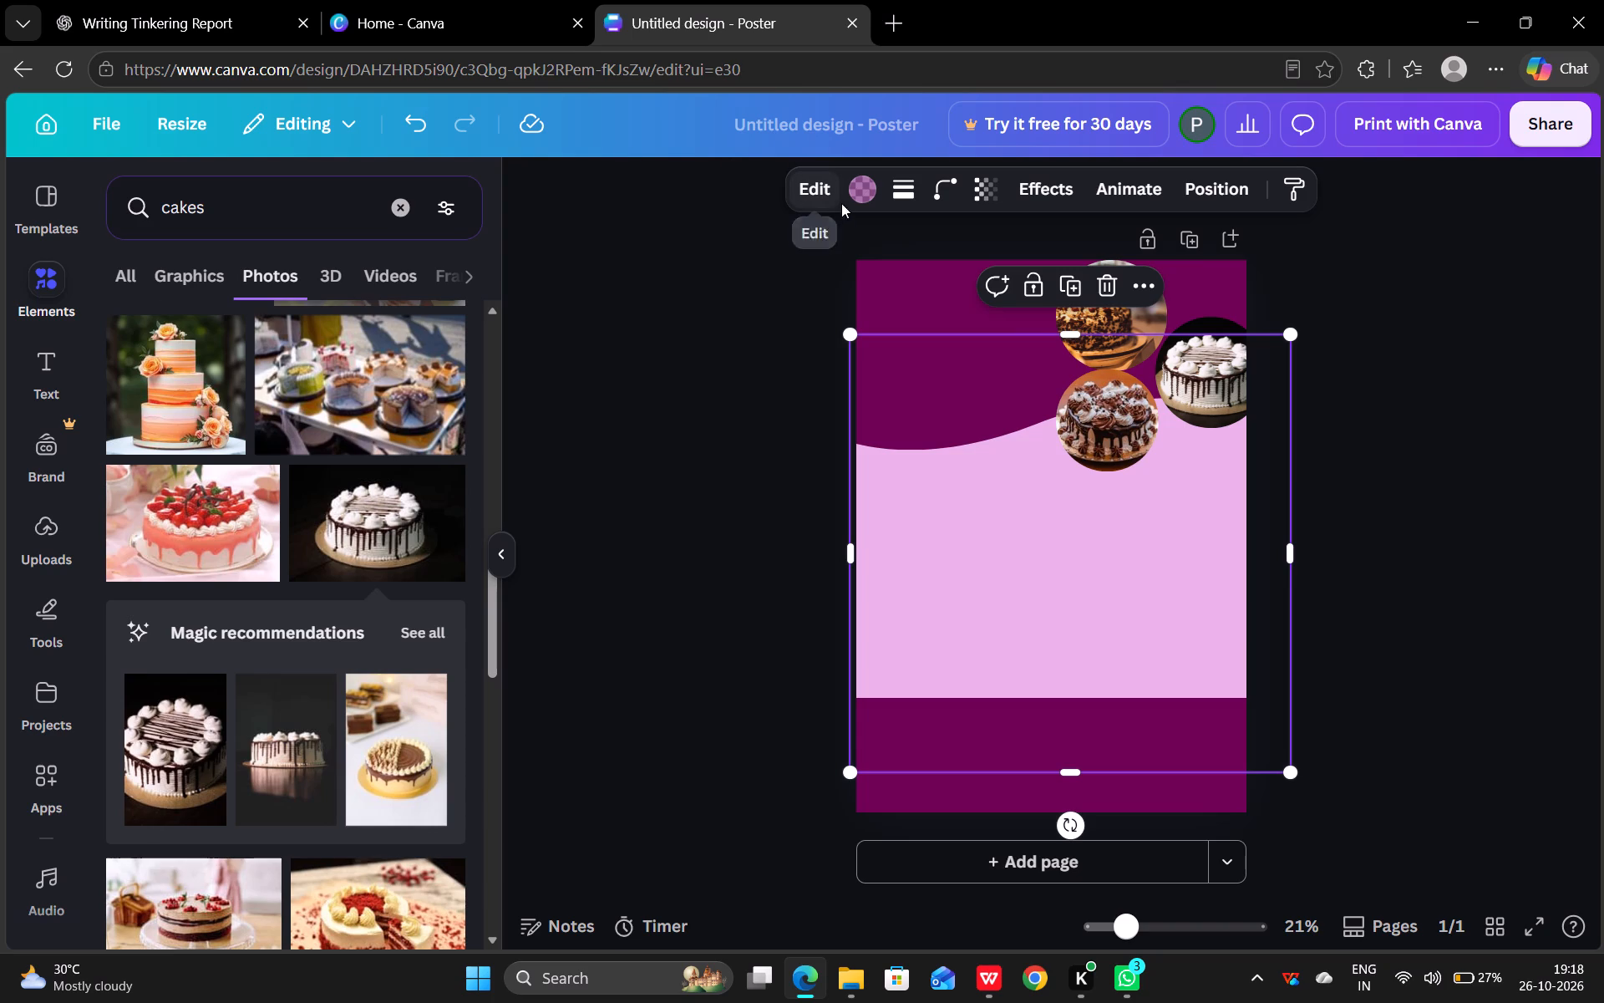
click(861, 206)
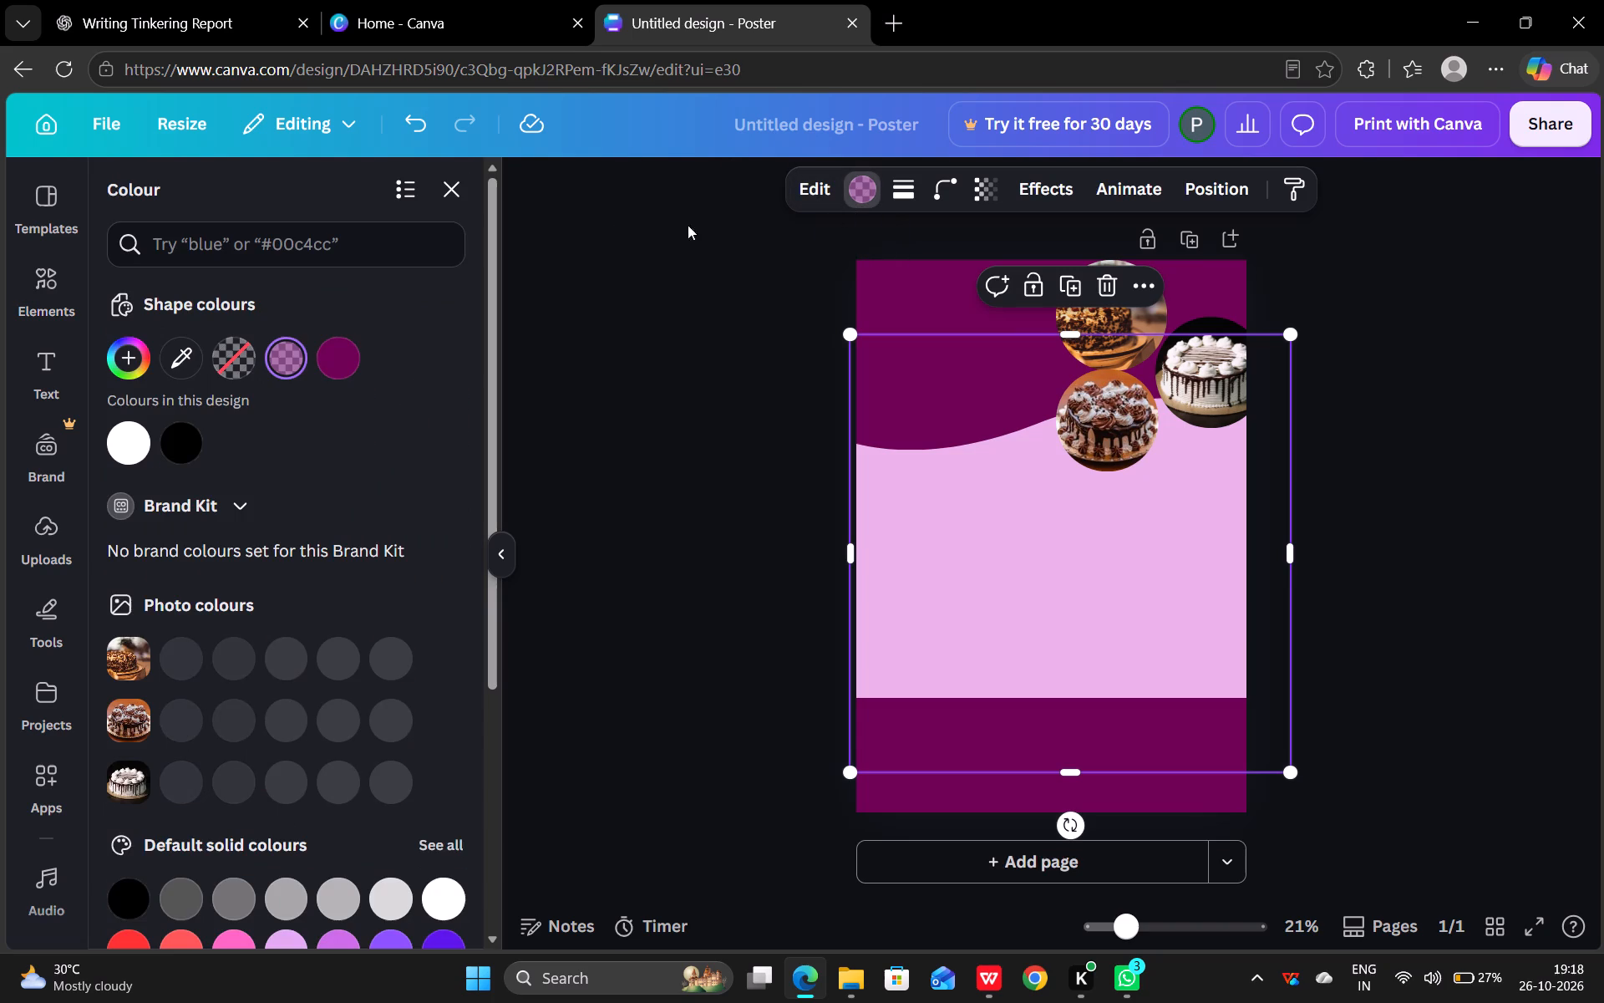
click(127, 363)
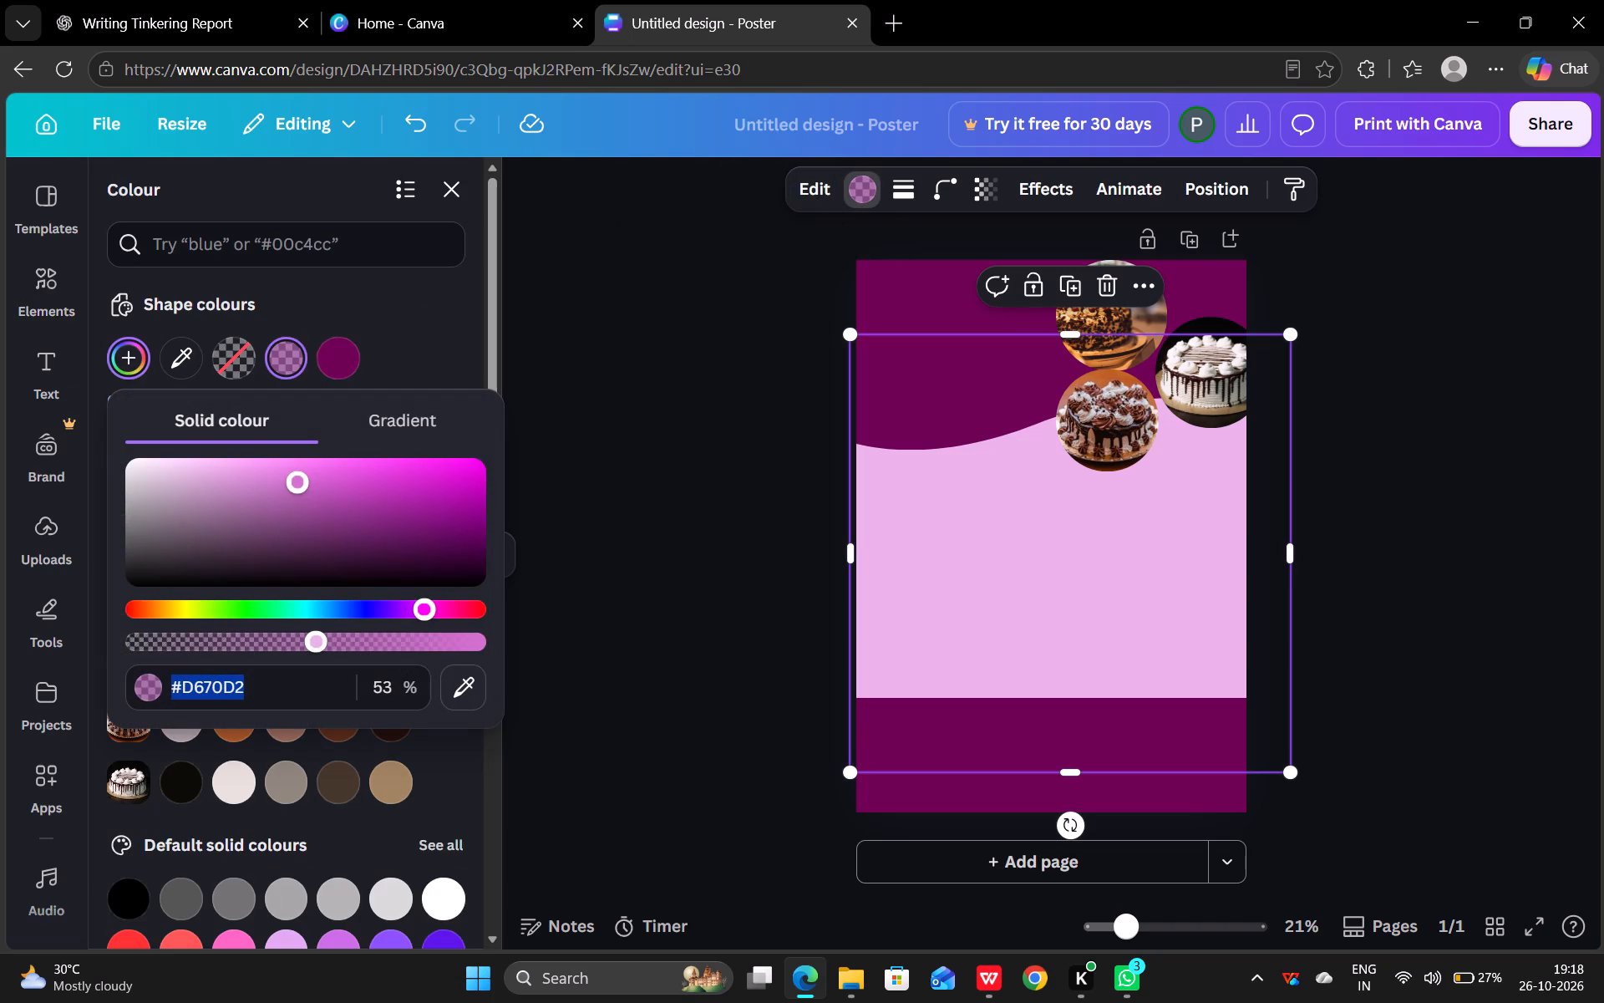
click(236, 245)
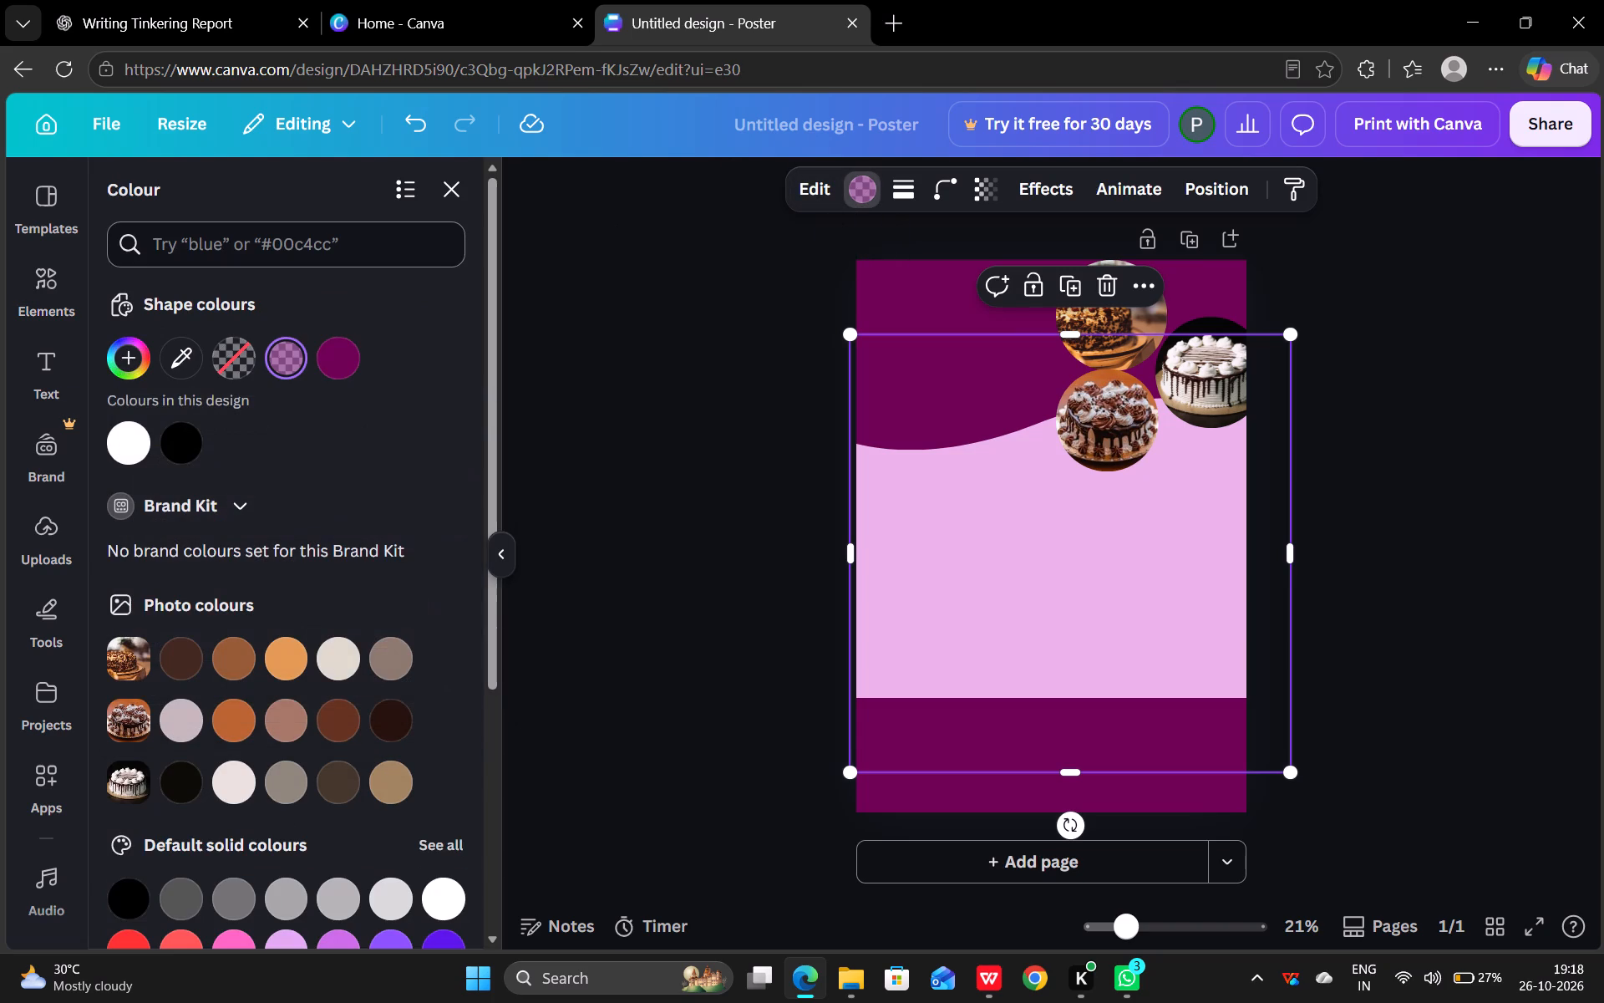
key(p)
click(236, 245)
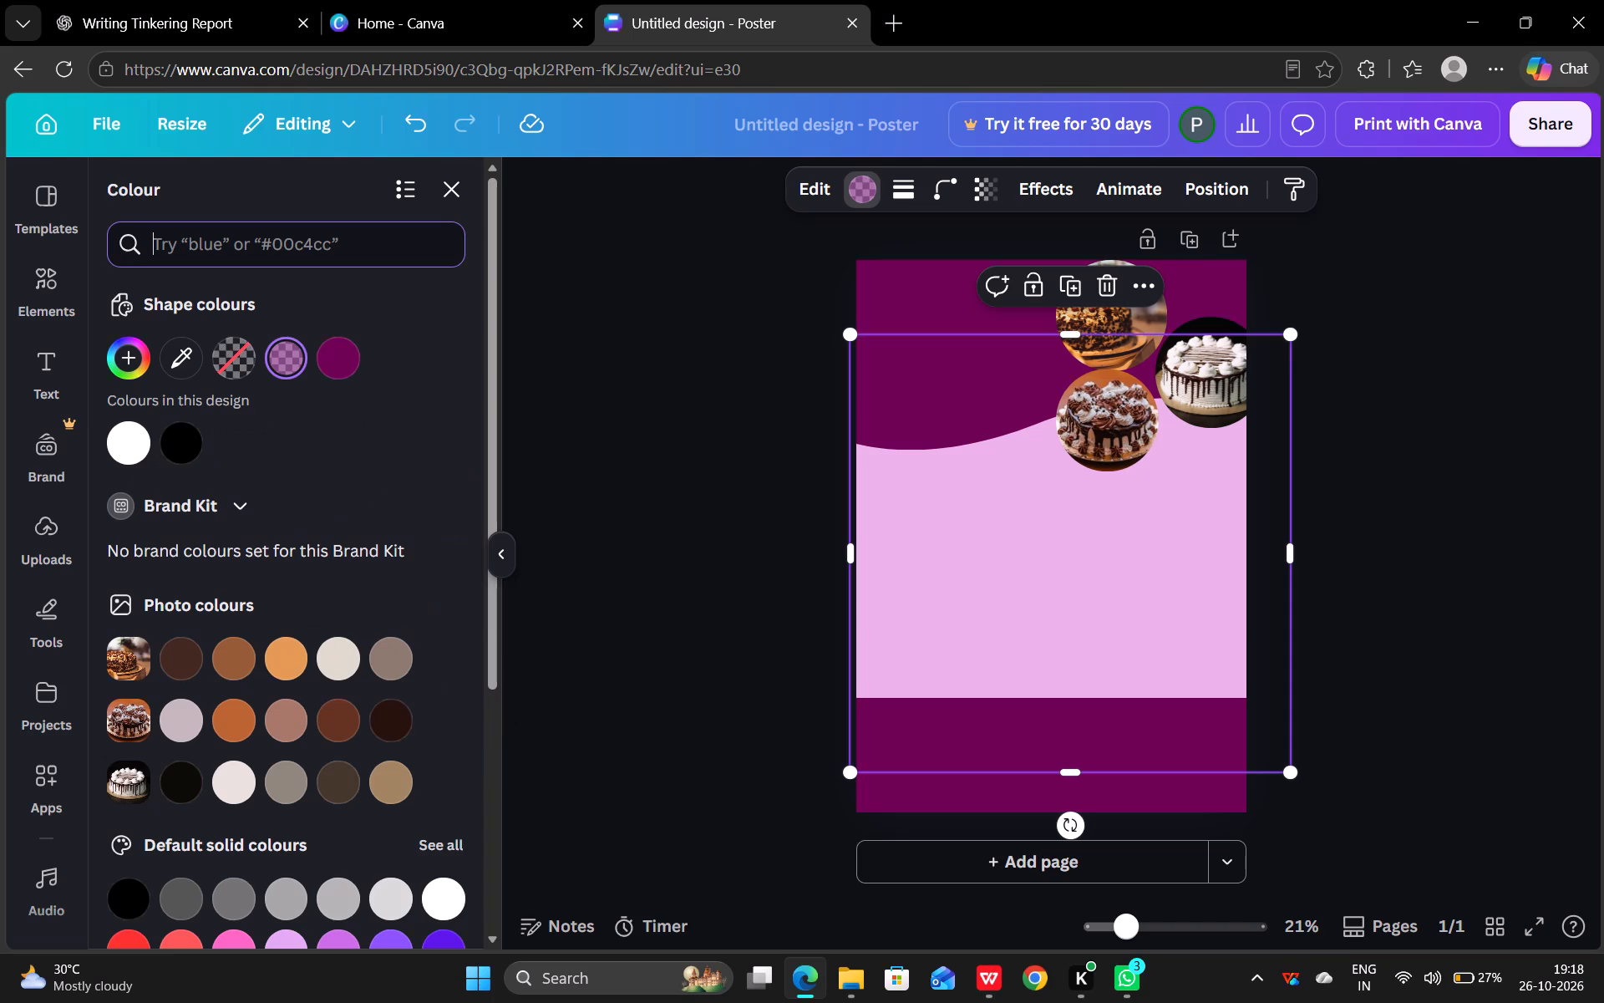
text(pink)
key(Return)
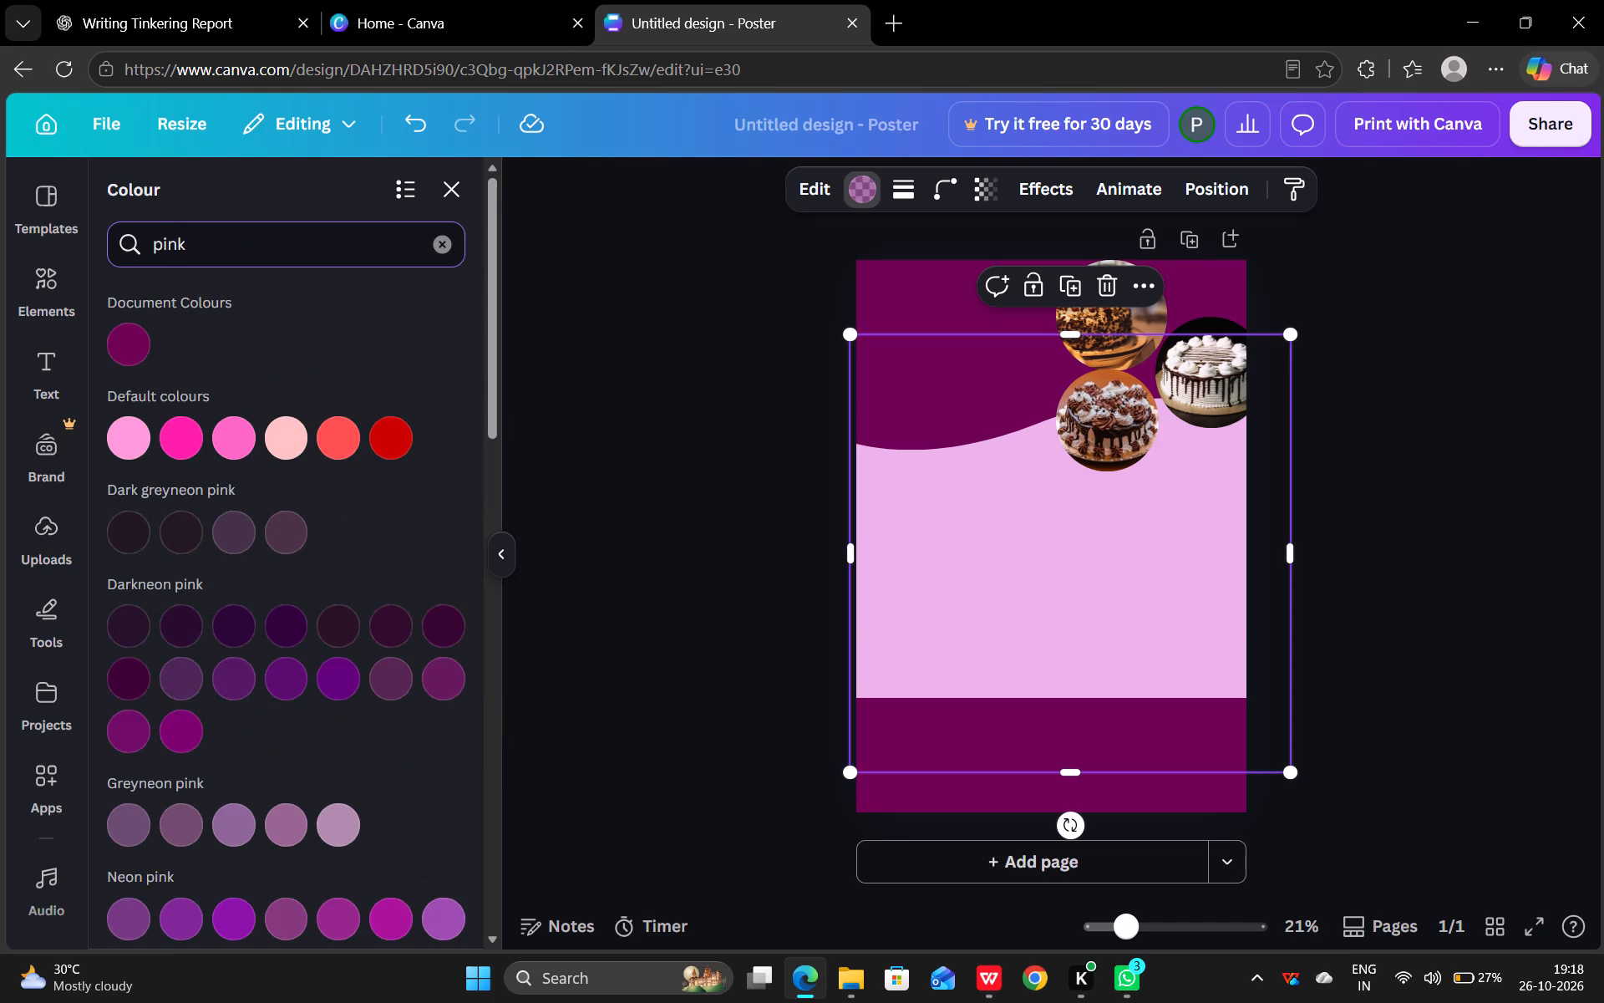
Try several pink shades on the wavy body shape and settle on the light neon pink #ffbdf8.
click(124, 437)
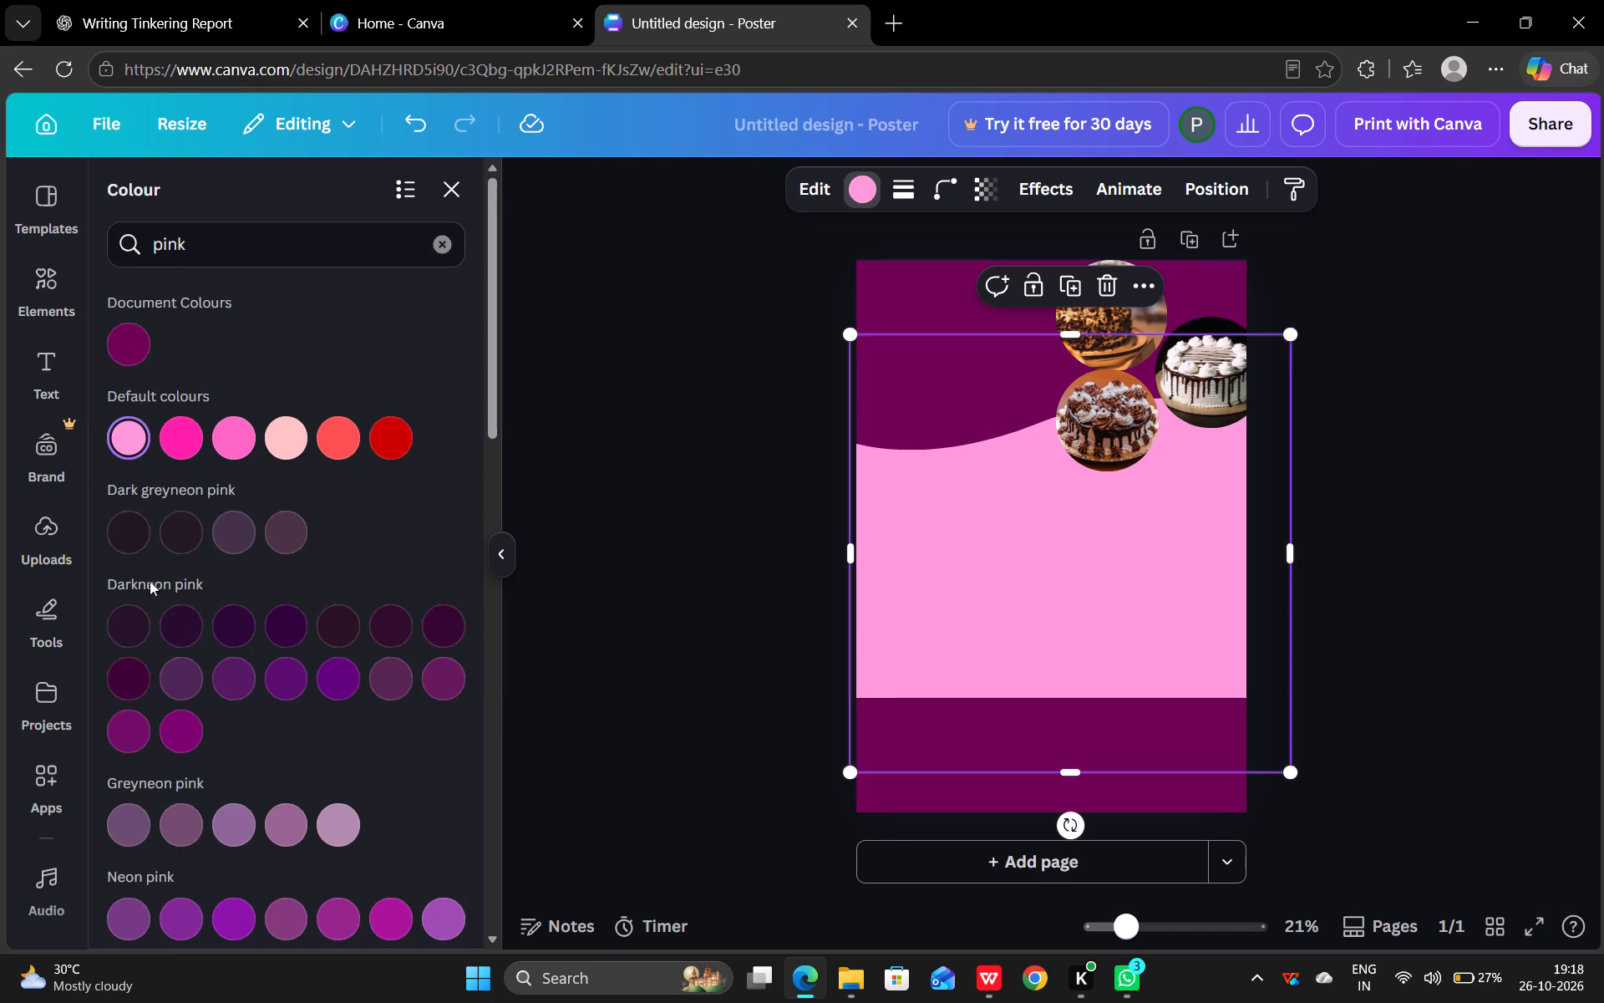
scroll(270, 678, down, 5)
scroll(270, 678, left, 1)
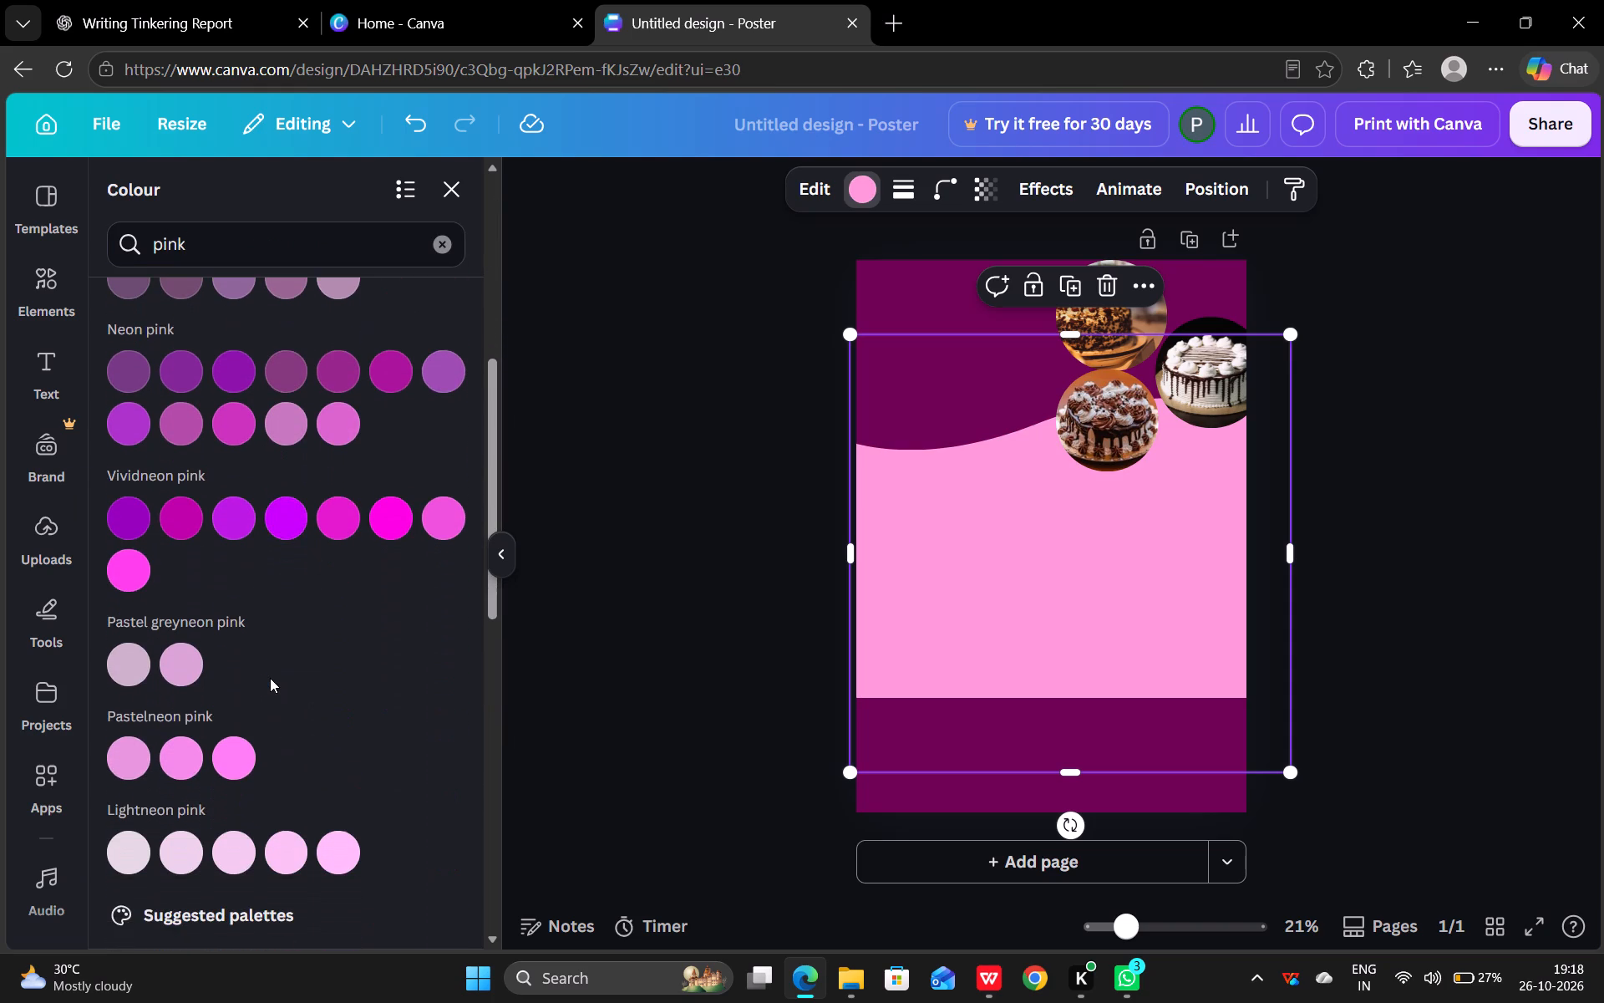
scroll(270, 678, left, 1)
click(186, 651)
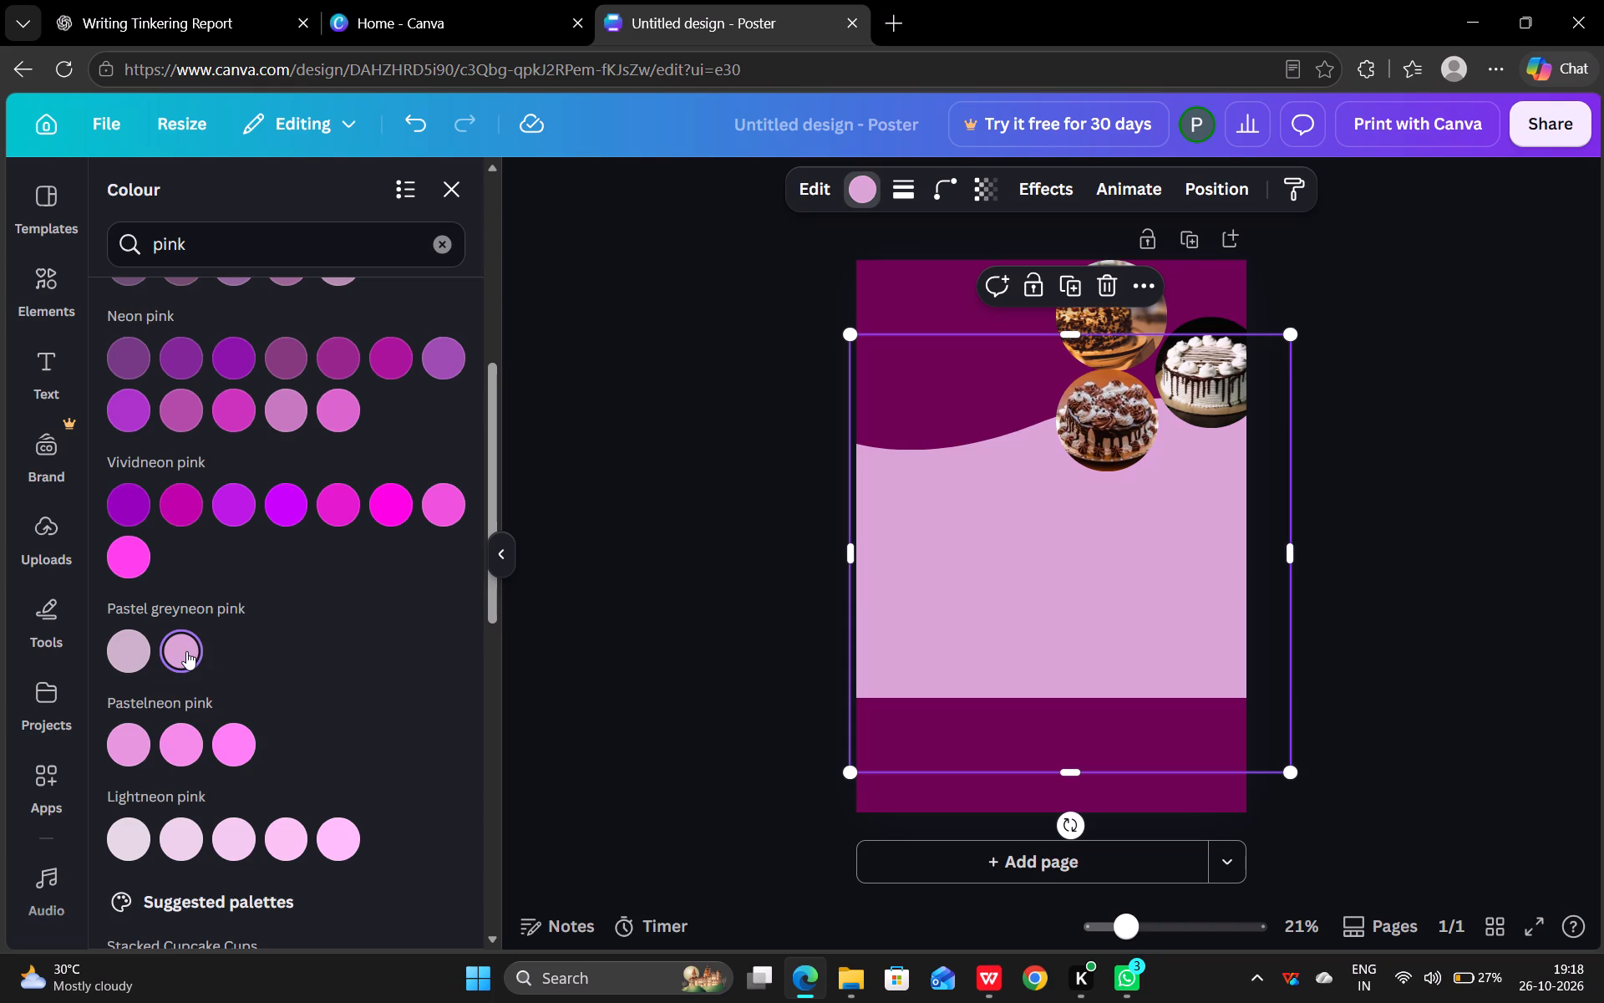
click(242, 849)
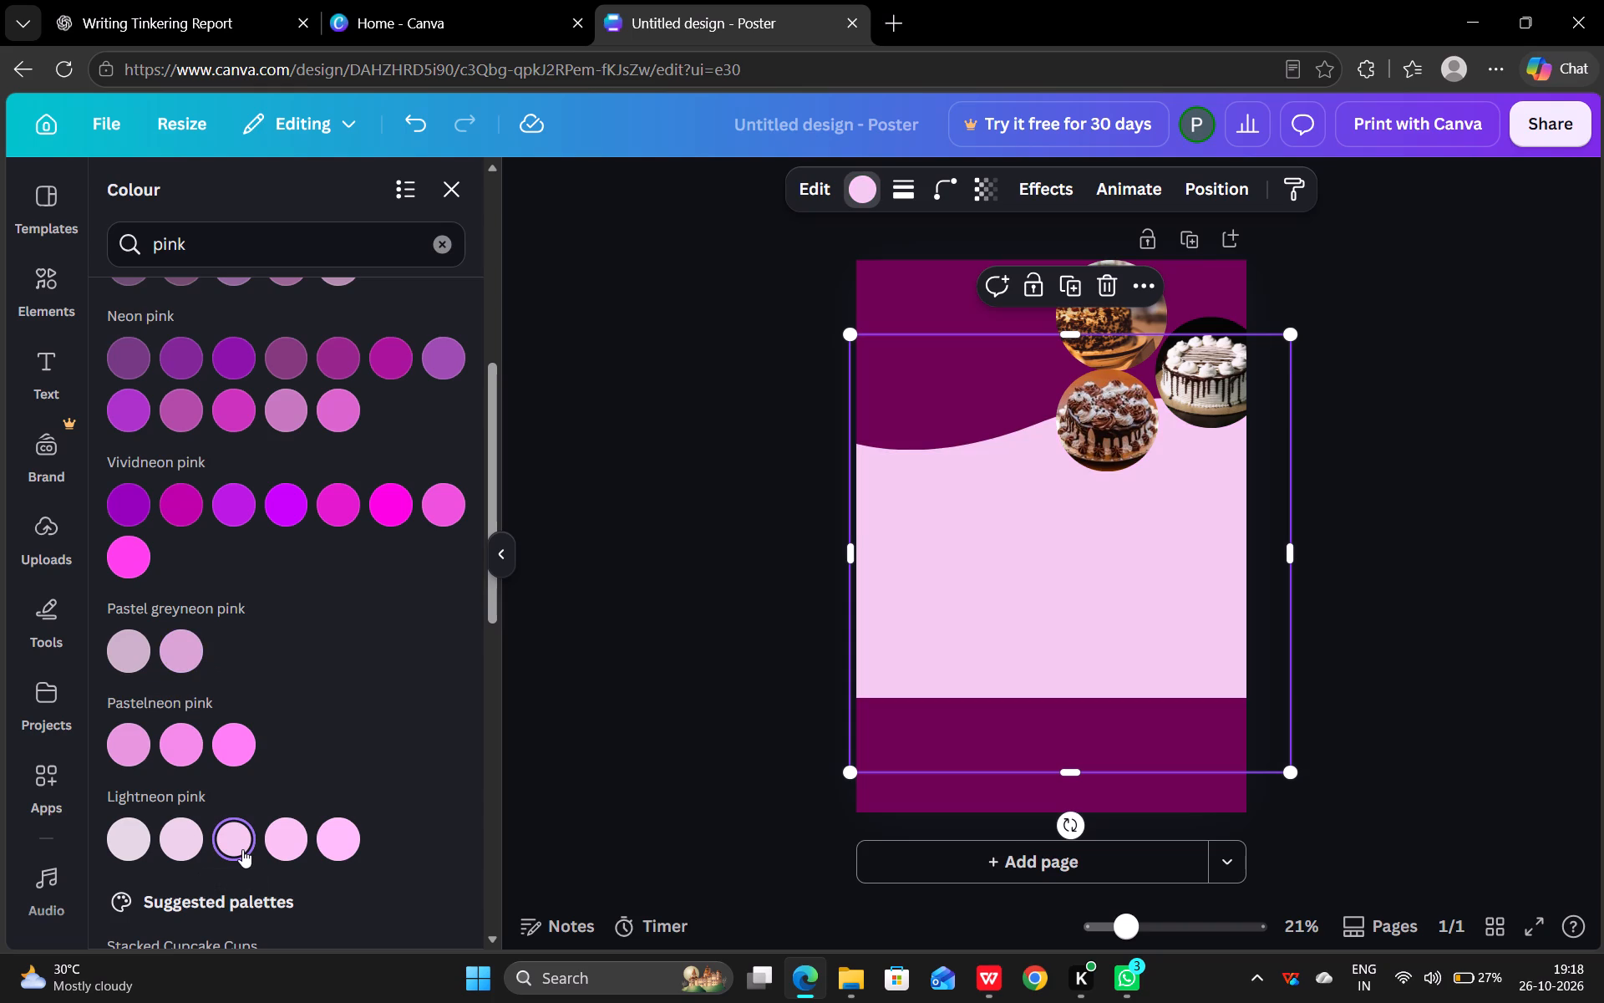
click(305, 850)
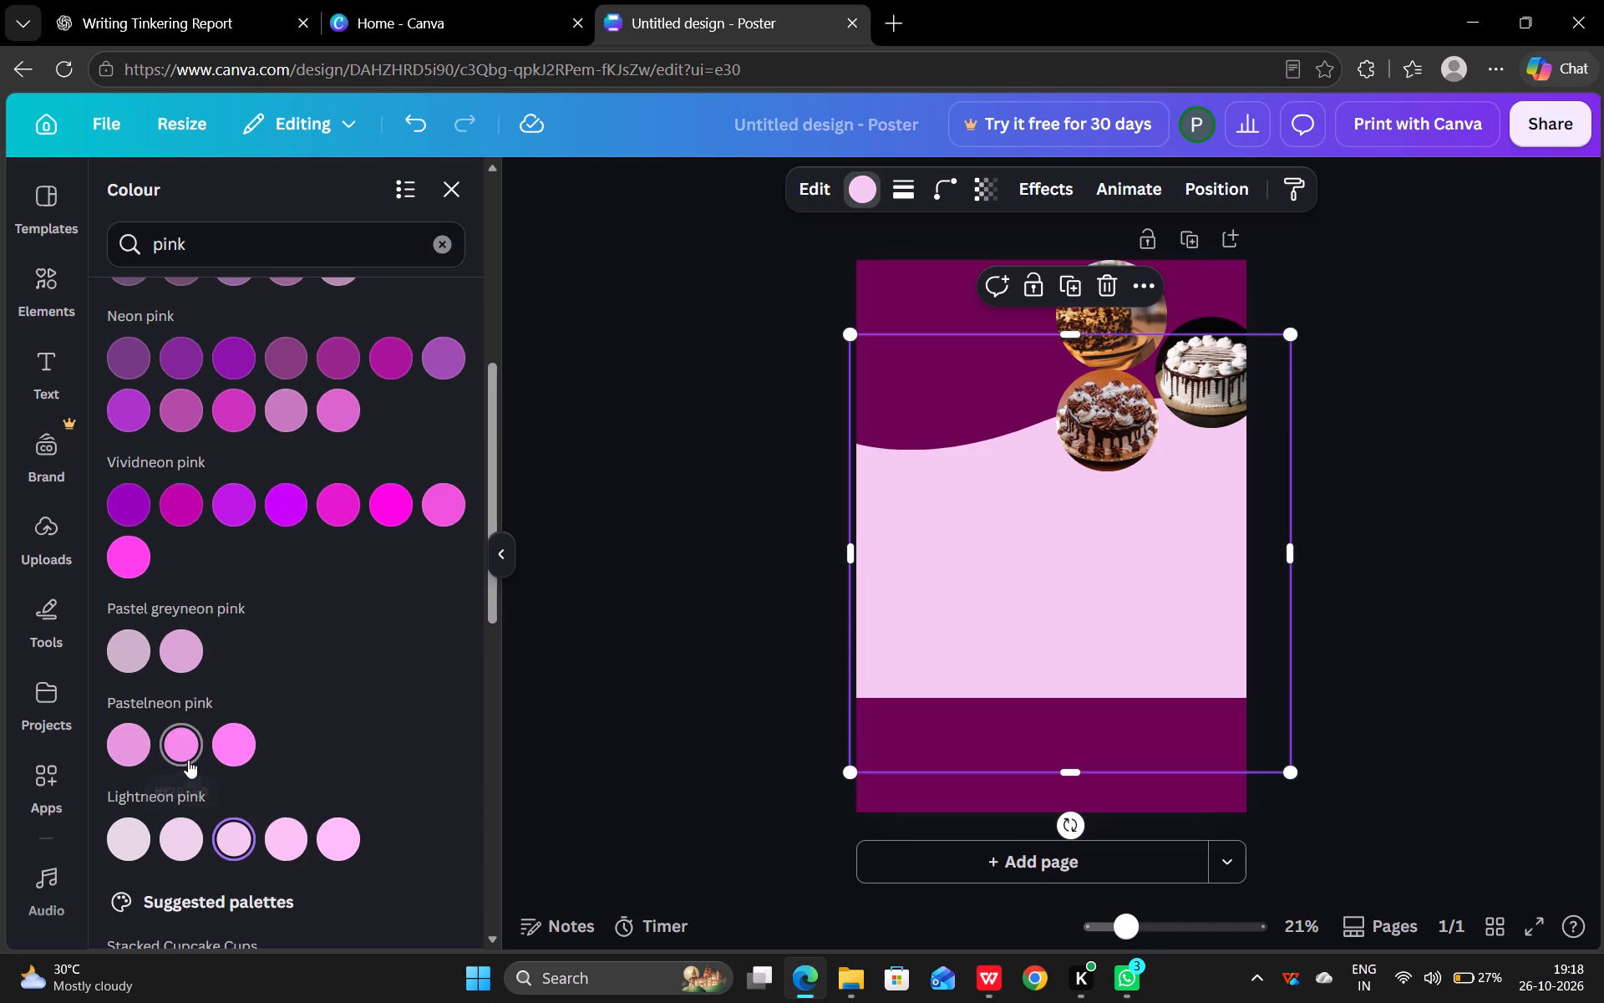
click(188, 760)
click(294, 830)
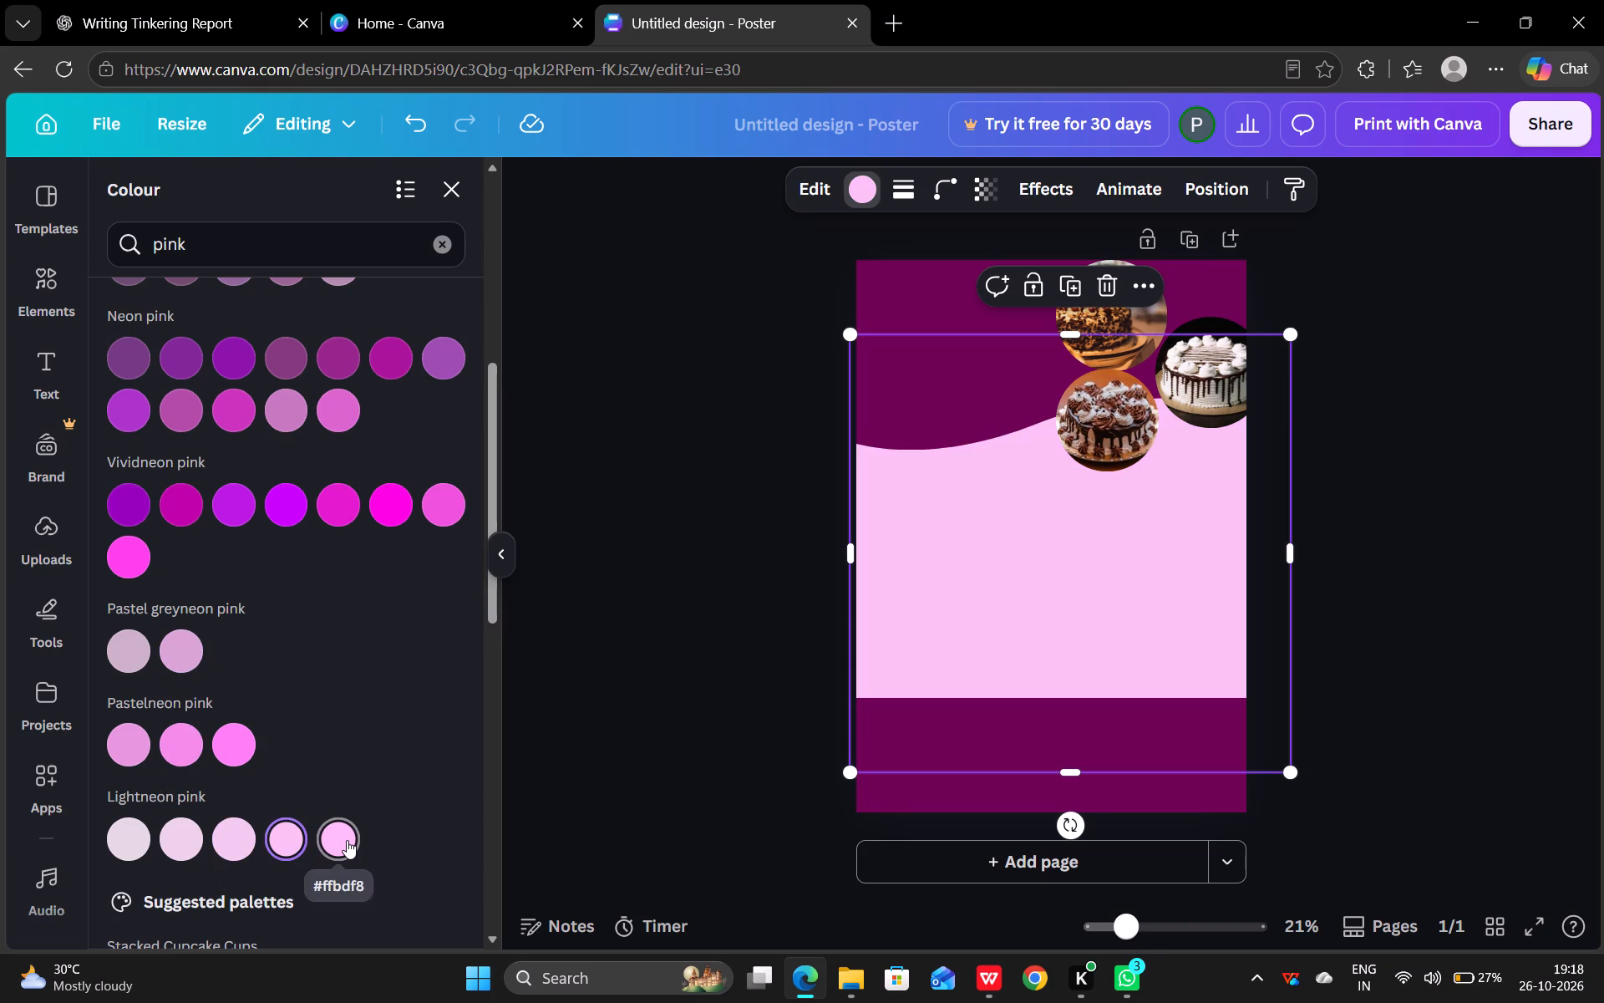
click(347, 840)
scroll(146, 695, down, 4)
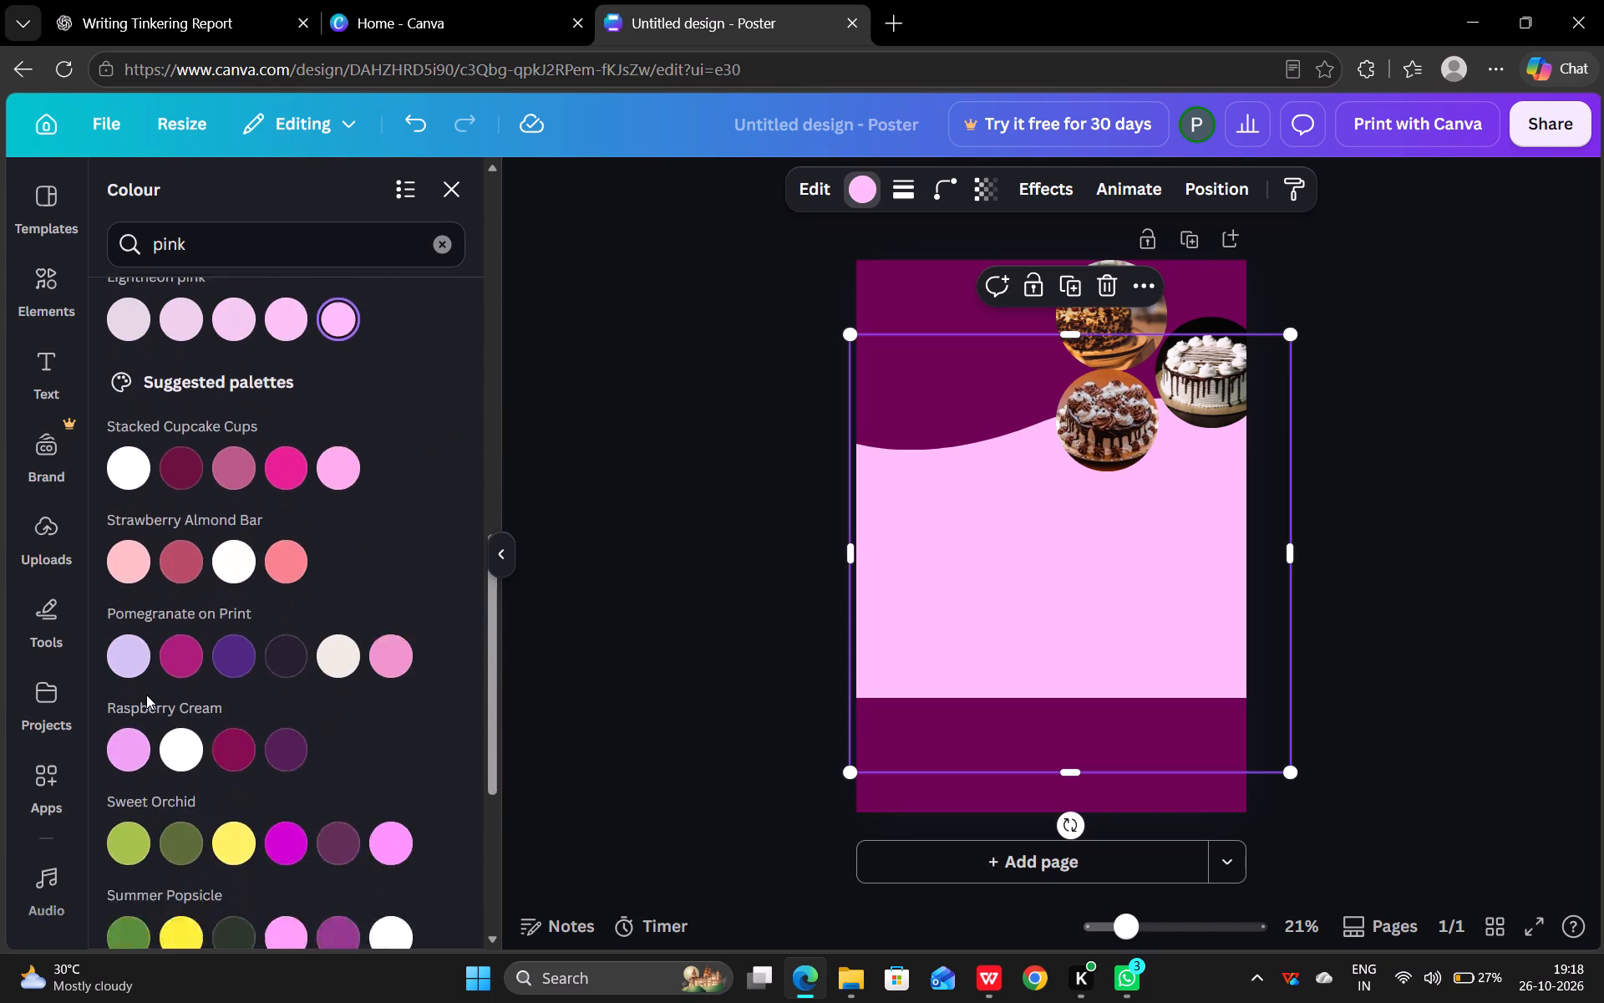
scroll(146, 695, down, 6)
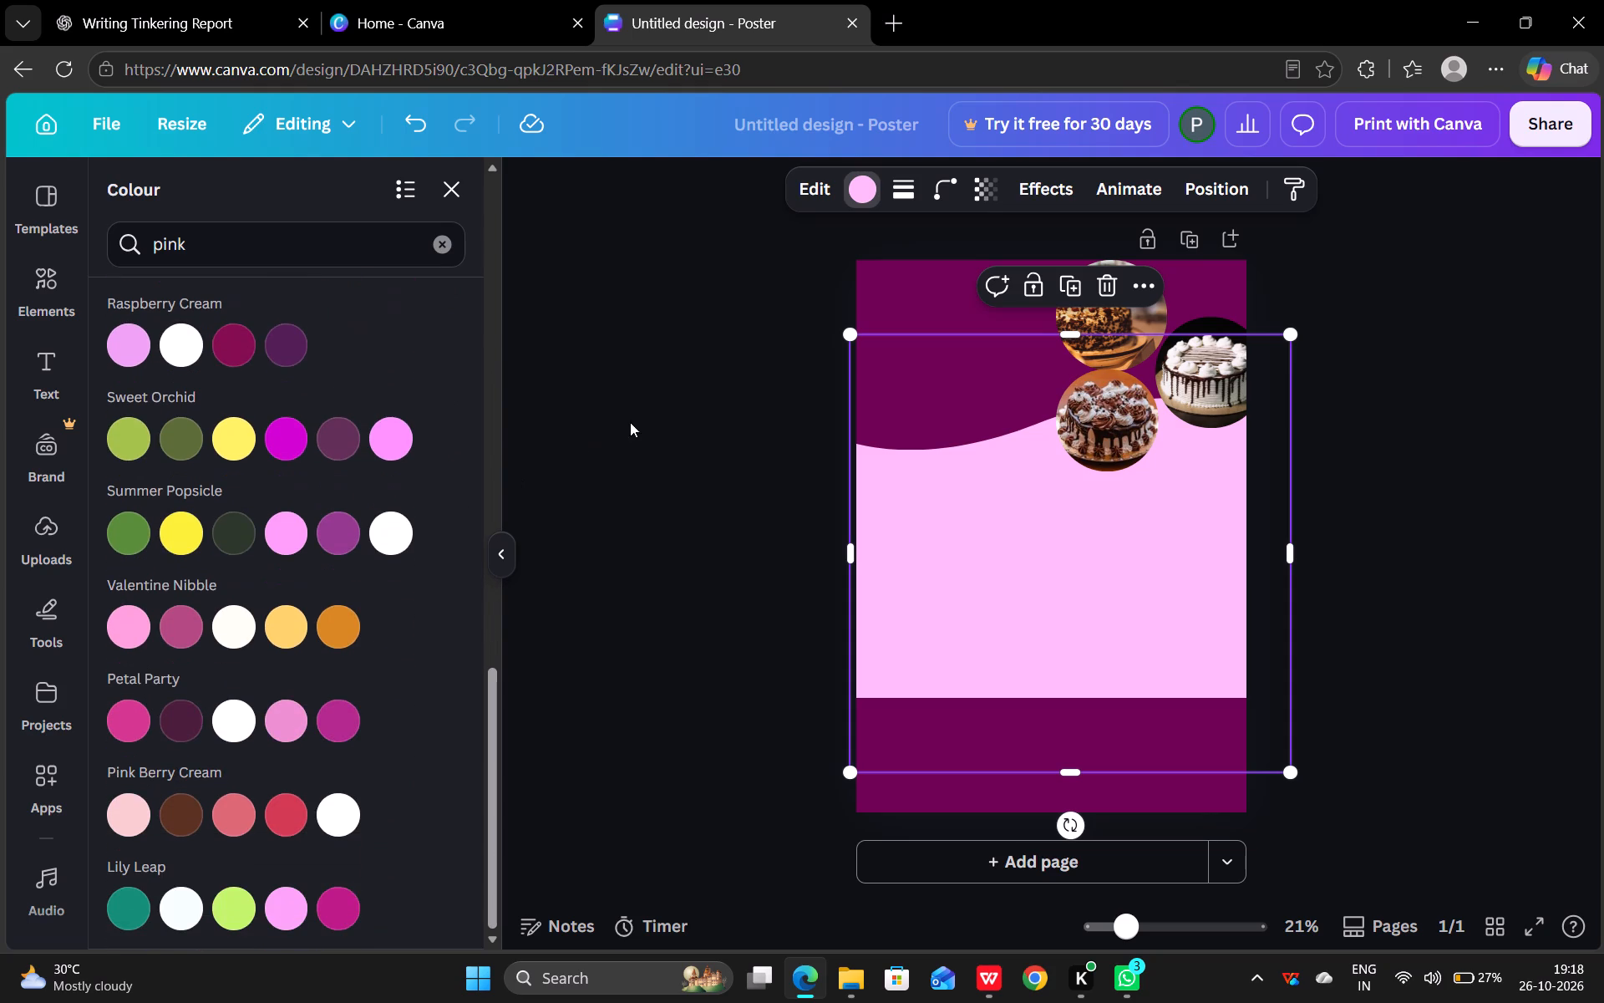
scroll(55, 620, up, 8)
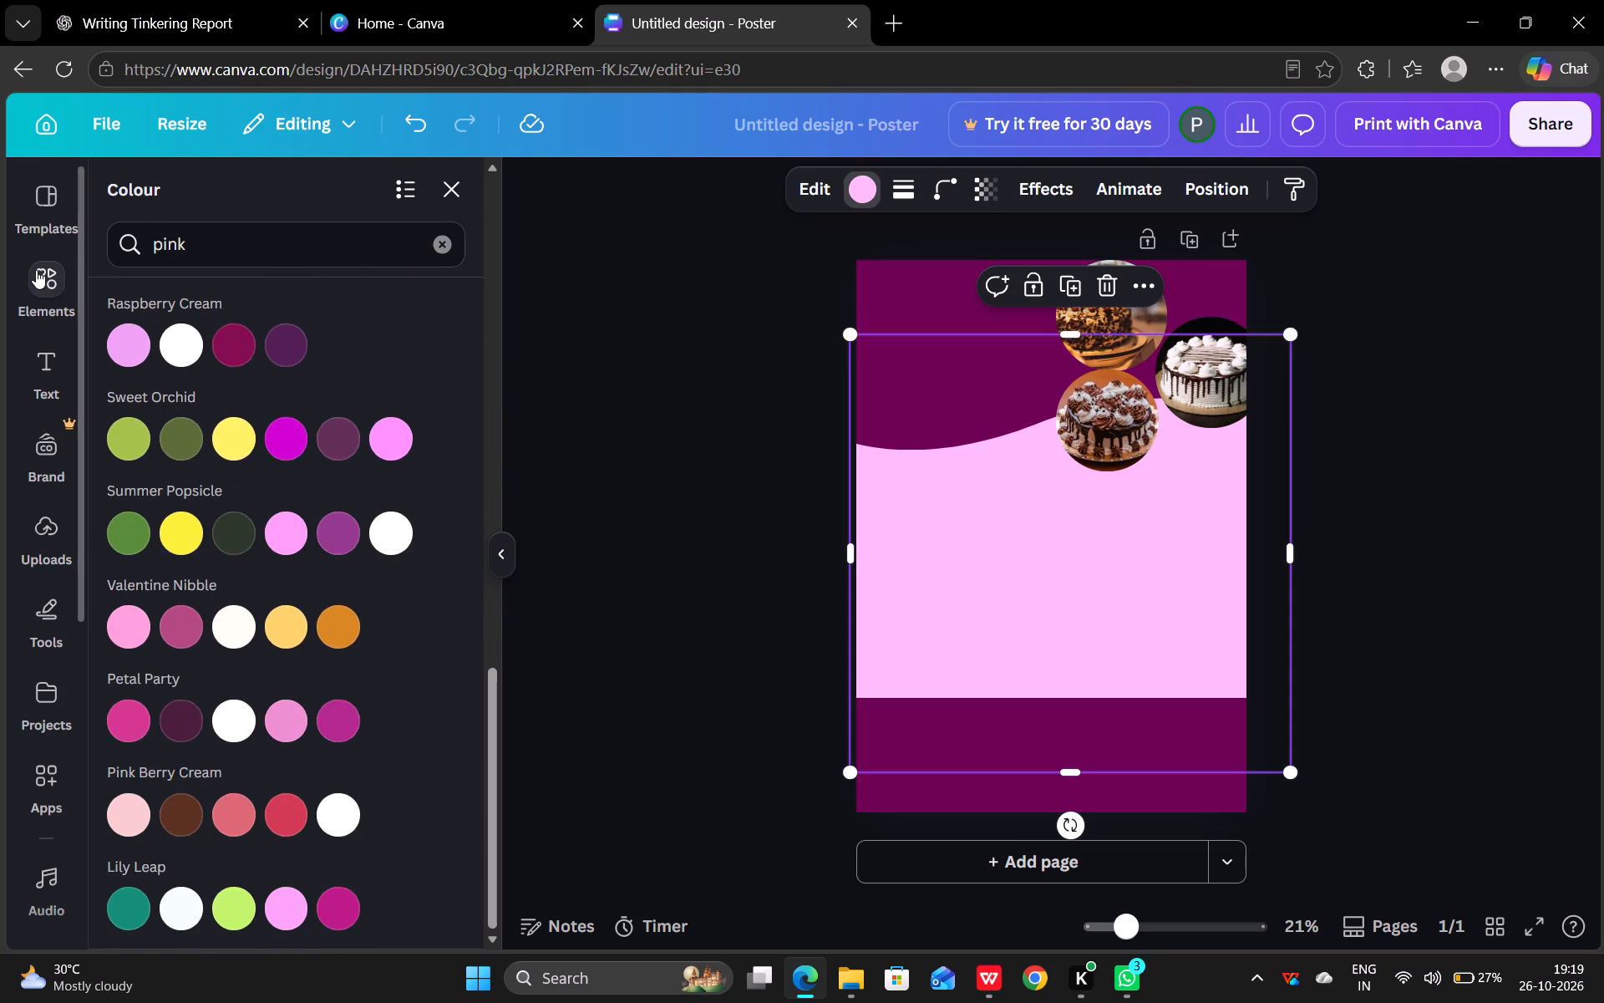
Search the element photos for cupcakes.
click(36, 270)
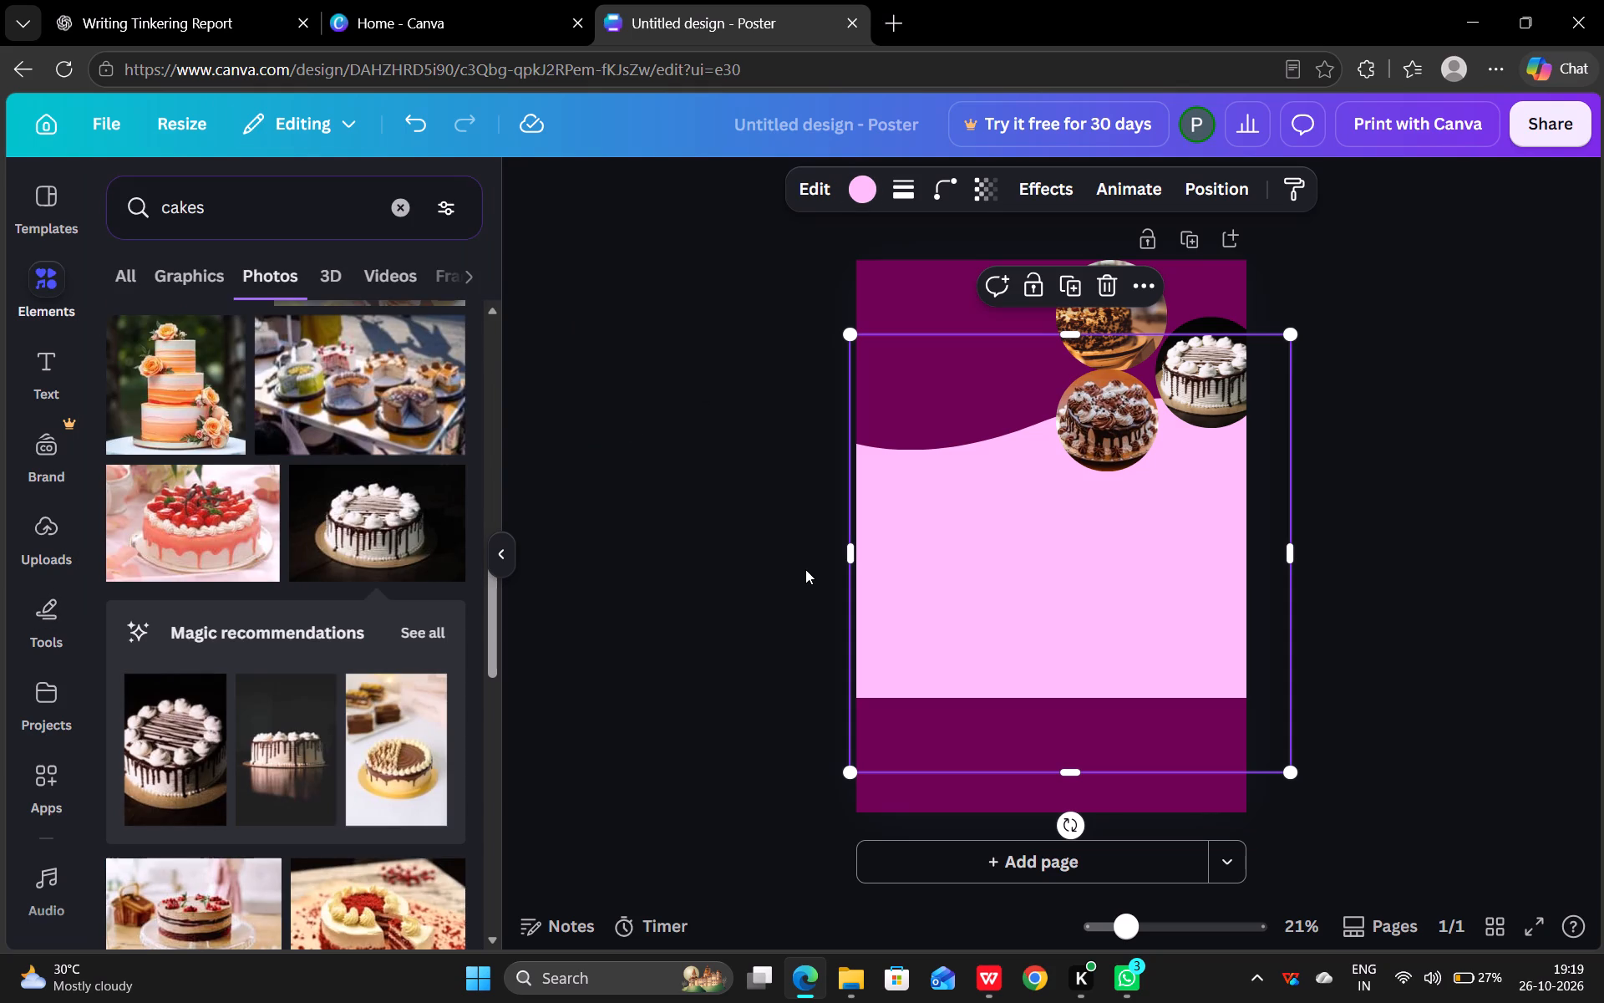
click(164, 206)
text(cup)
key(Return)
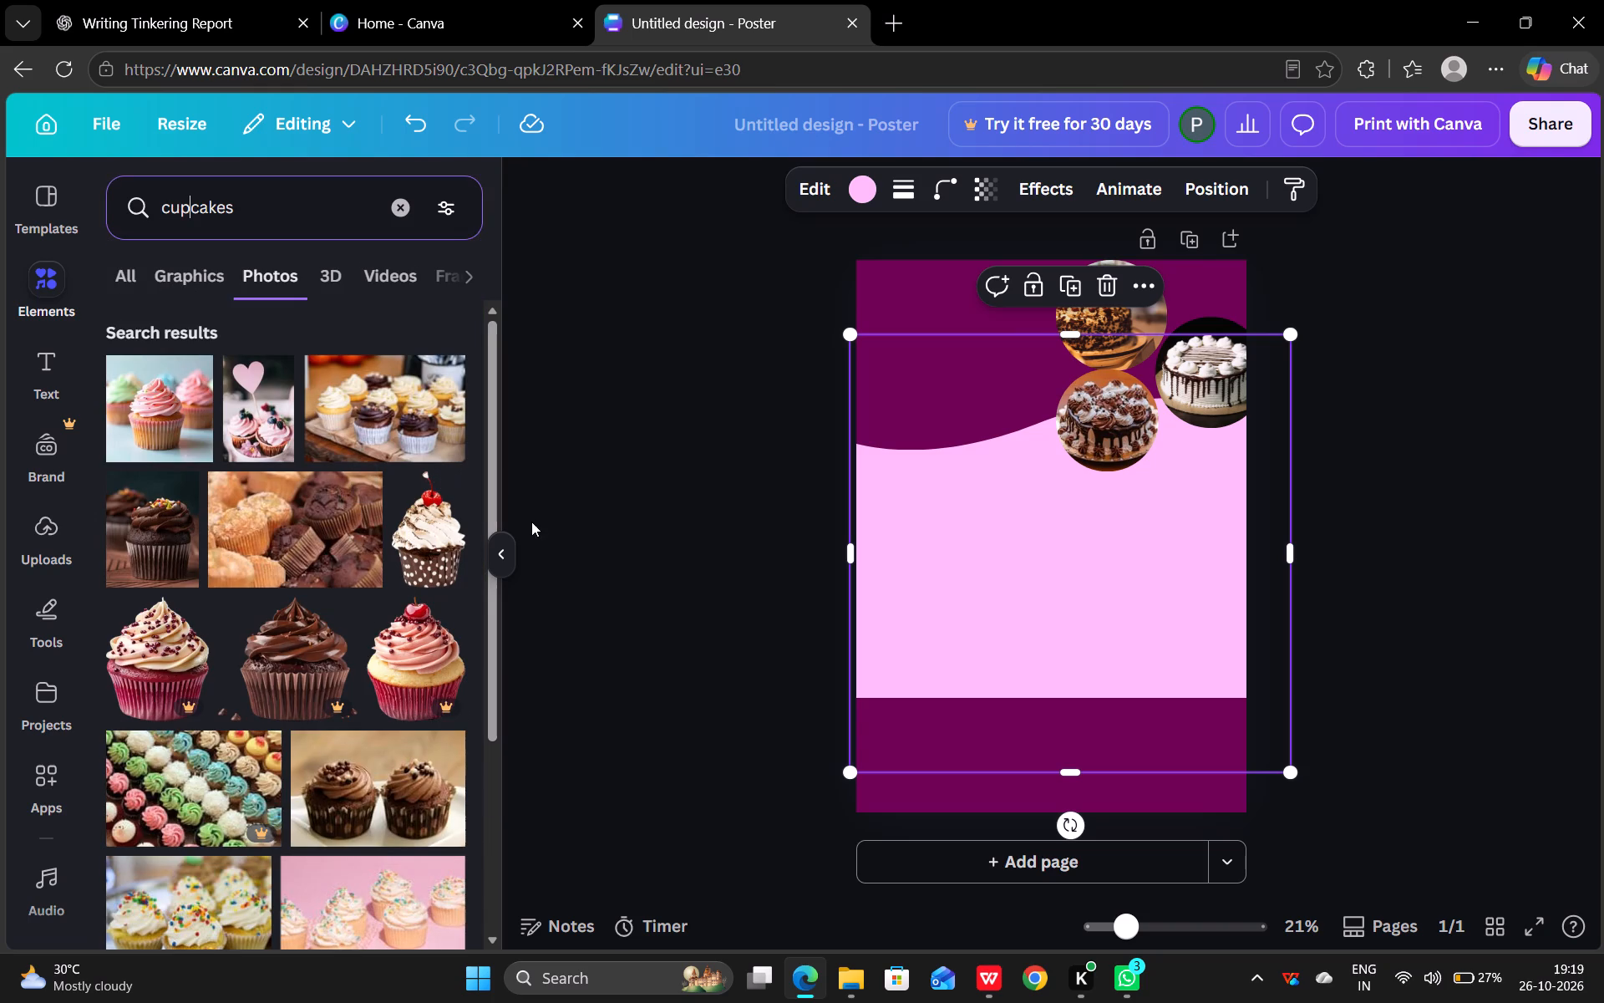
Shift the pink wavy body shape slightly to the left on the poster.
drag(1183, 370, 1197, 372)
drag(1062, 561, 1023, 562)
Nudge the pink wavy body shape slightly left and up on the poster.
drag(1210, 375, 1185, 400)
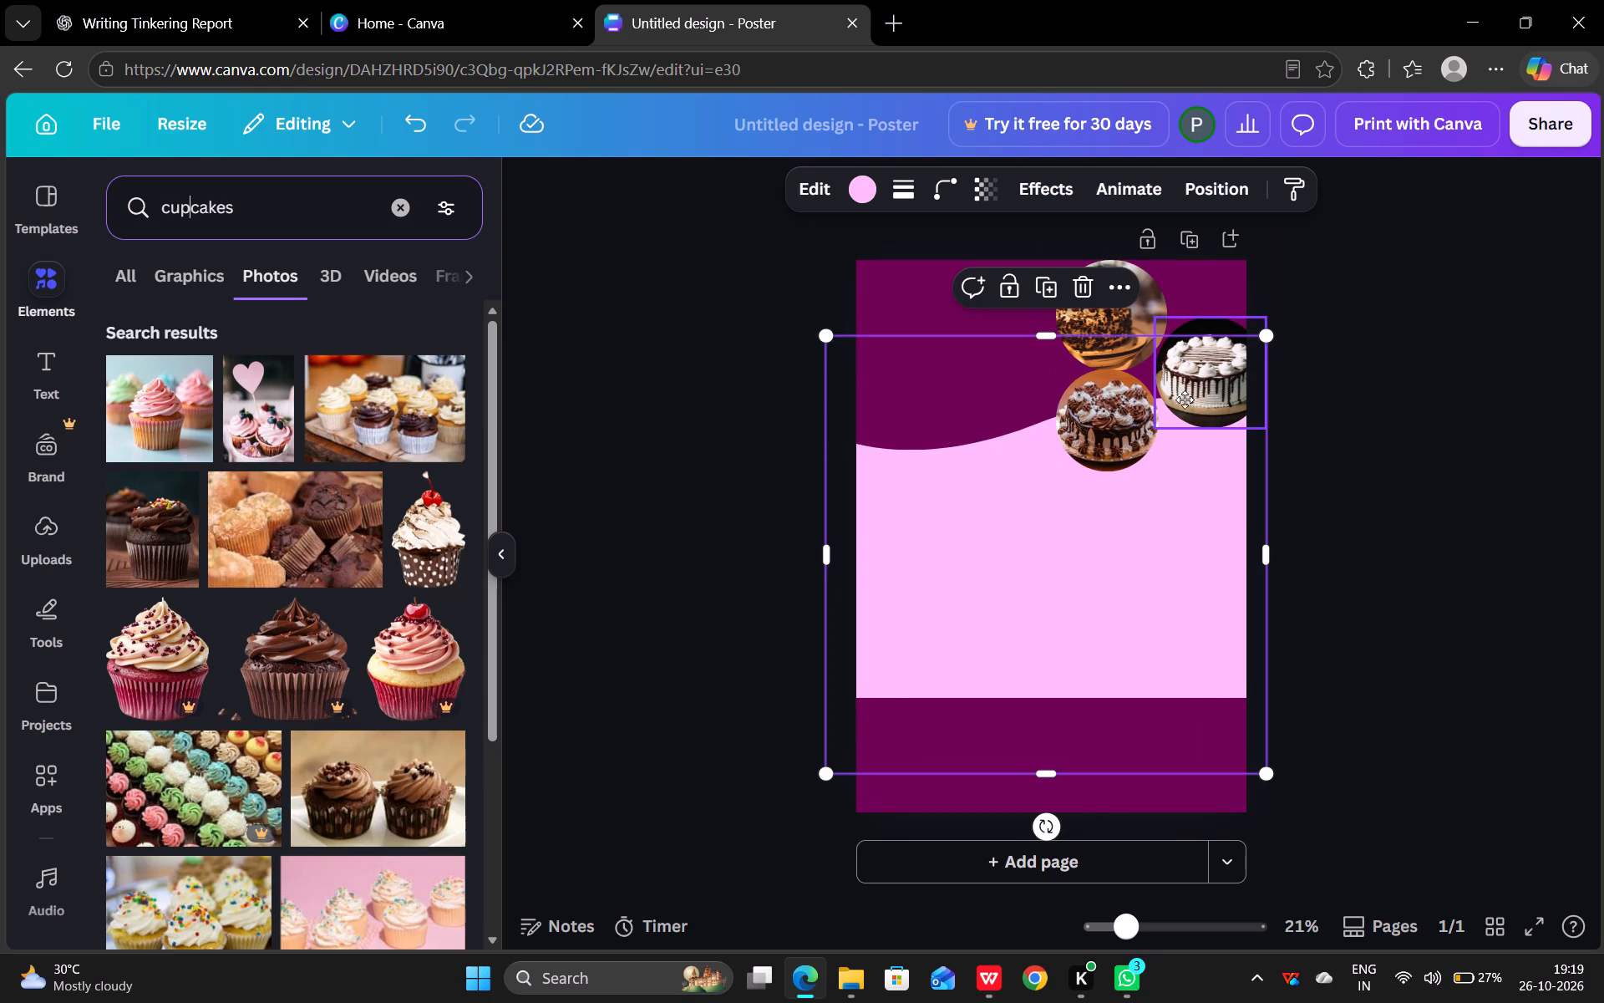
drag(1185, 400, 1226, 361)
double_click(1226, 361)
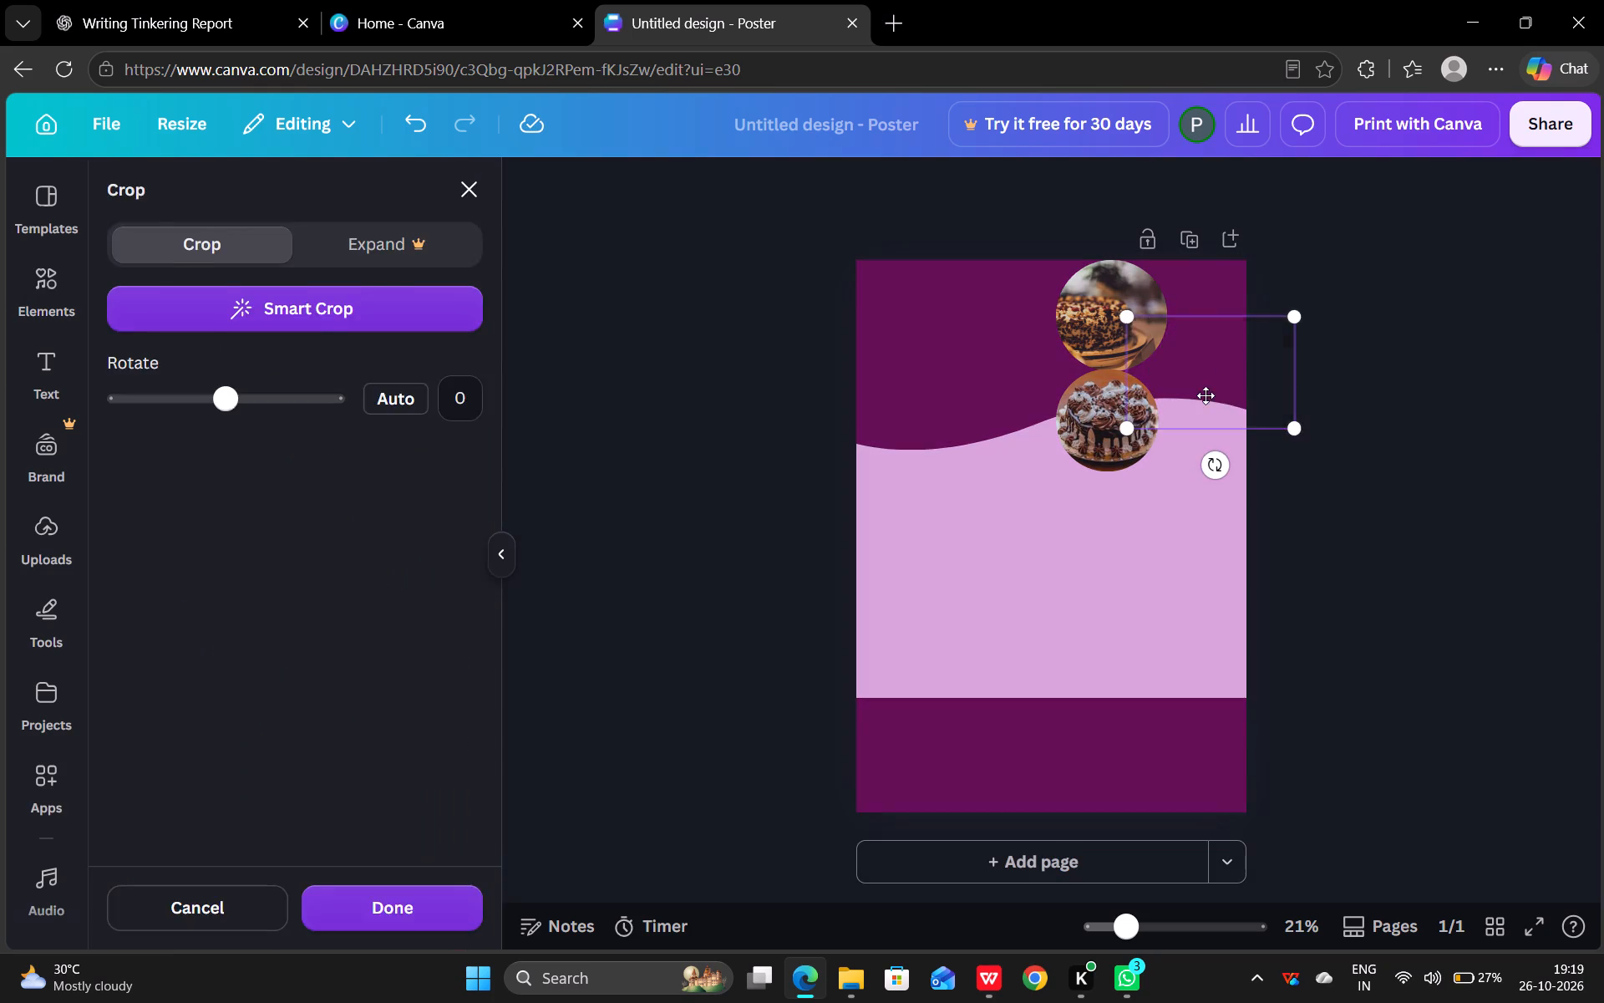
click(1309, 356)
Shrink the circular white drip cake photo and place it beside the chocolate cake circle on the wave edge.
click(1200, 384)
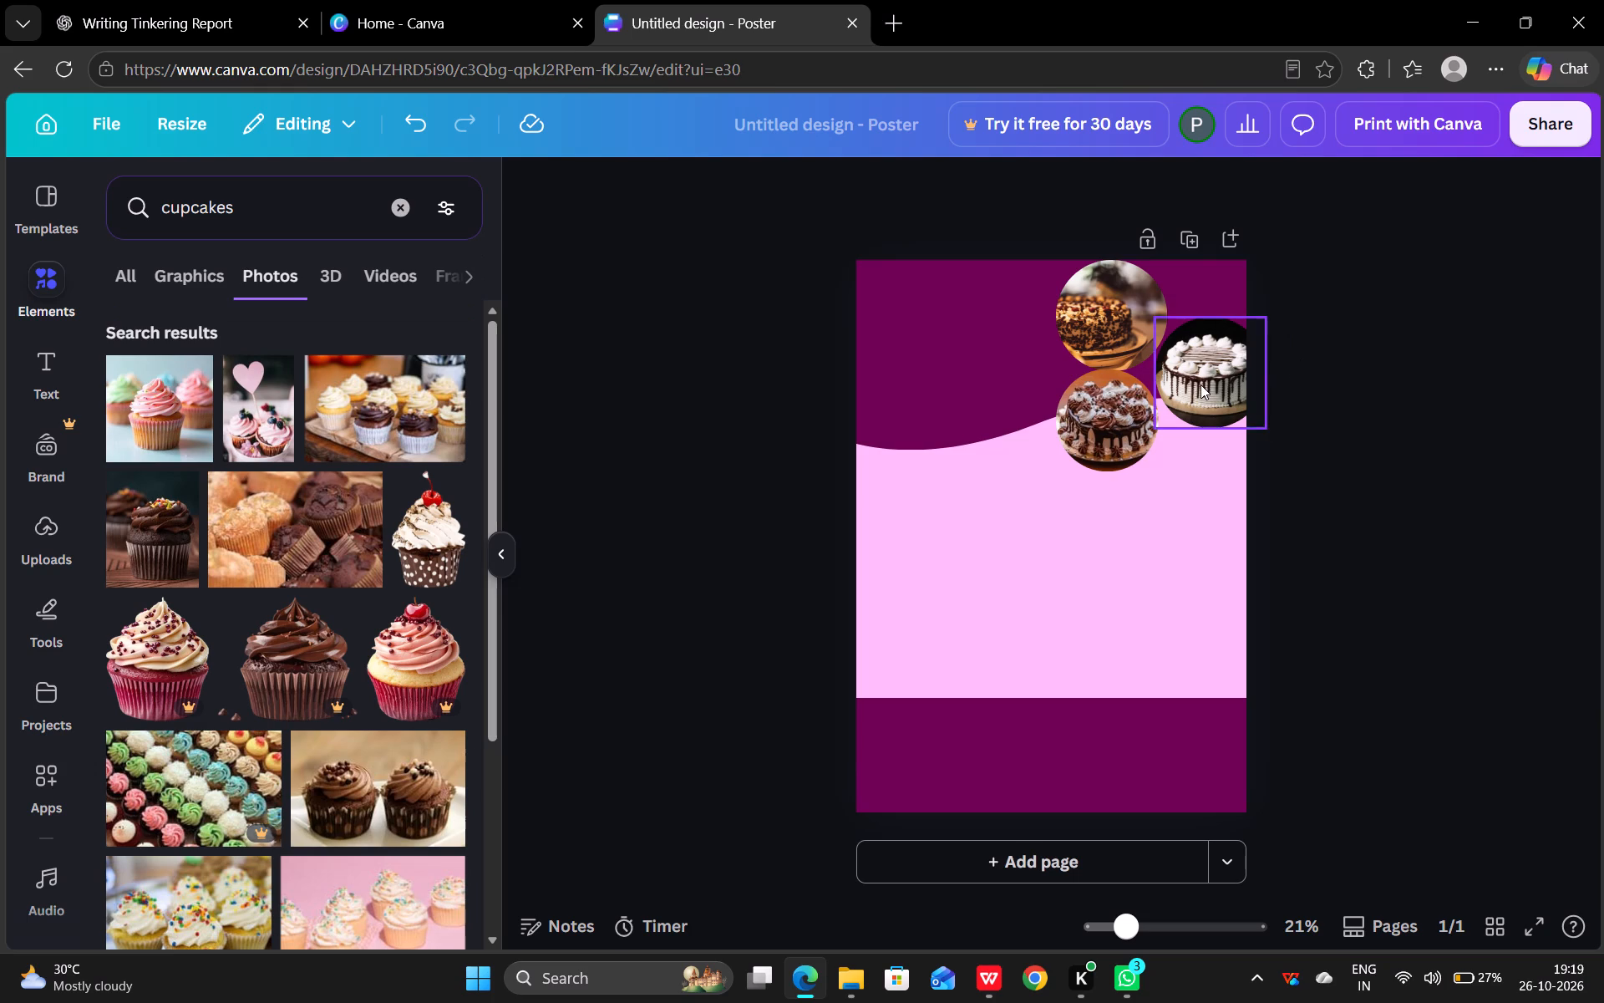
click(1216, 383)
drag(1216, 383, 1191, 433)
click(1394, 395)
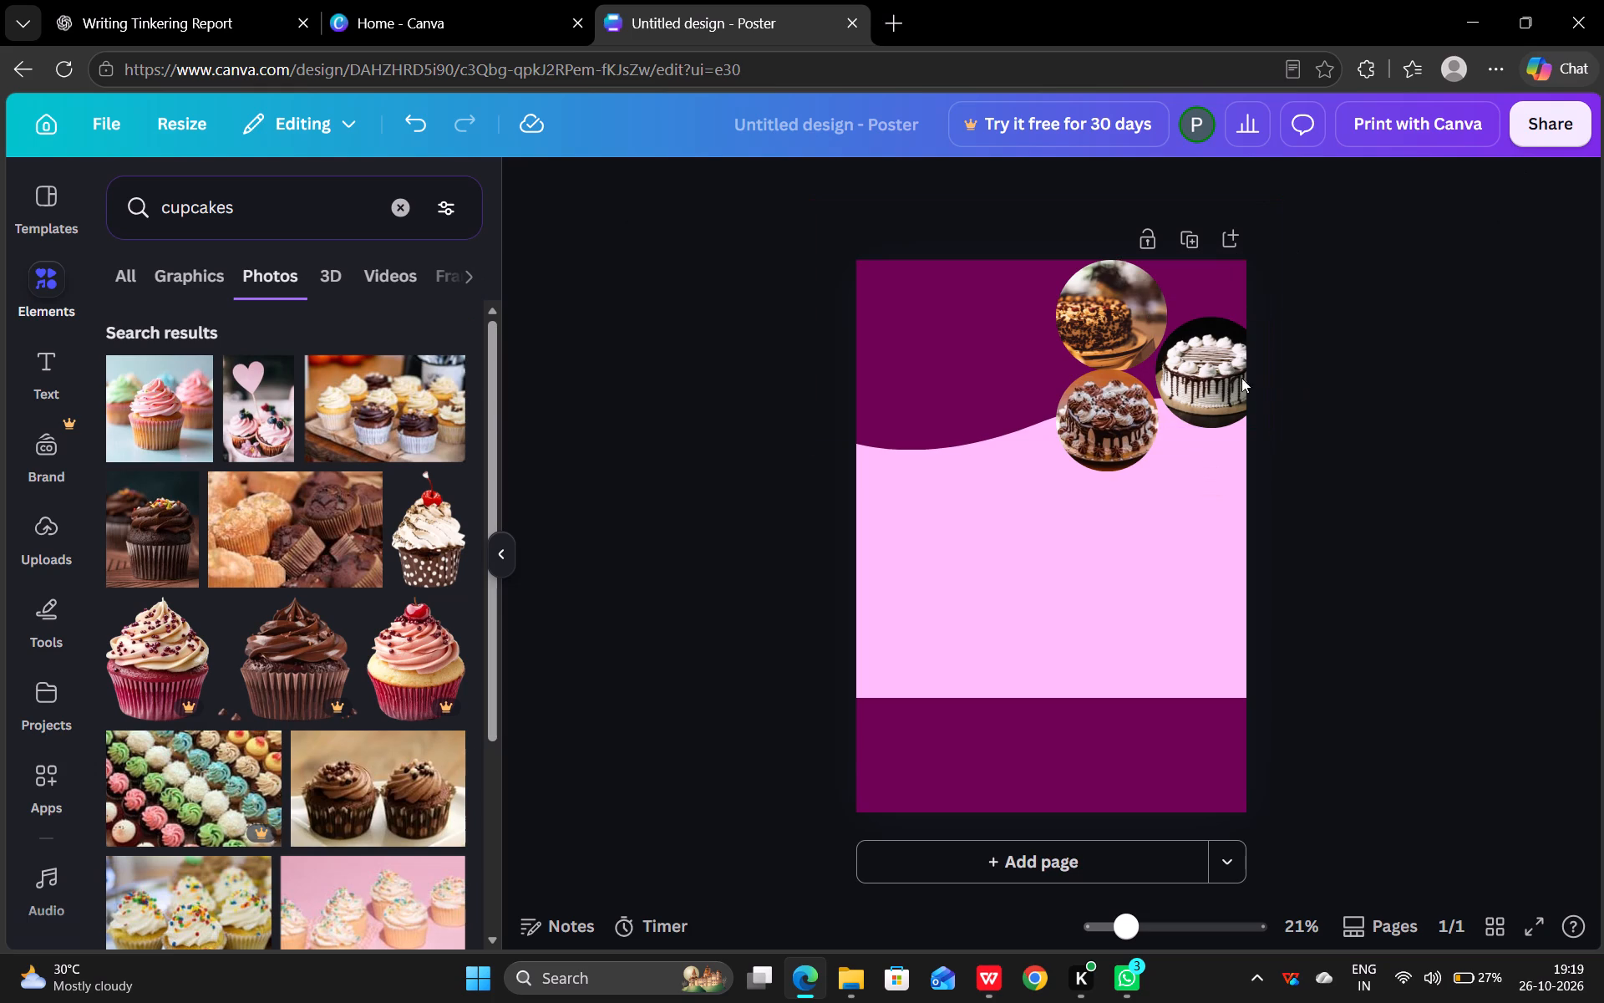
click(1228, 379)
drag(1228, 379, 1197, 428)
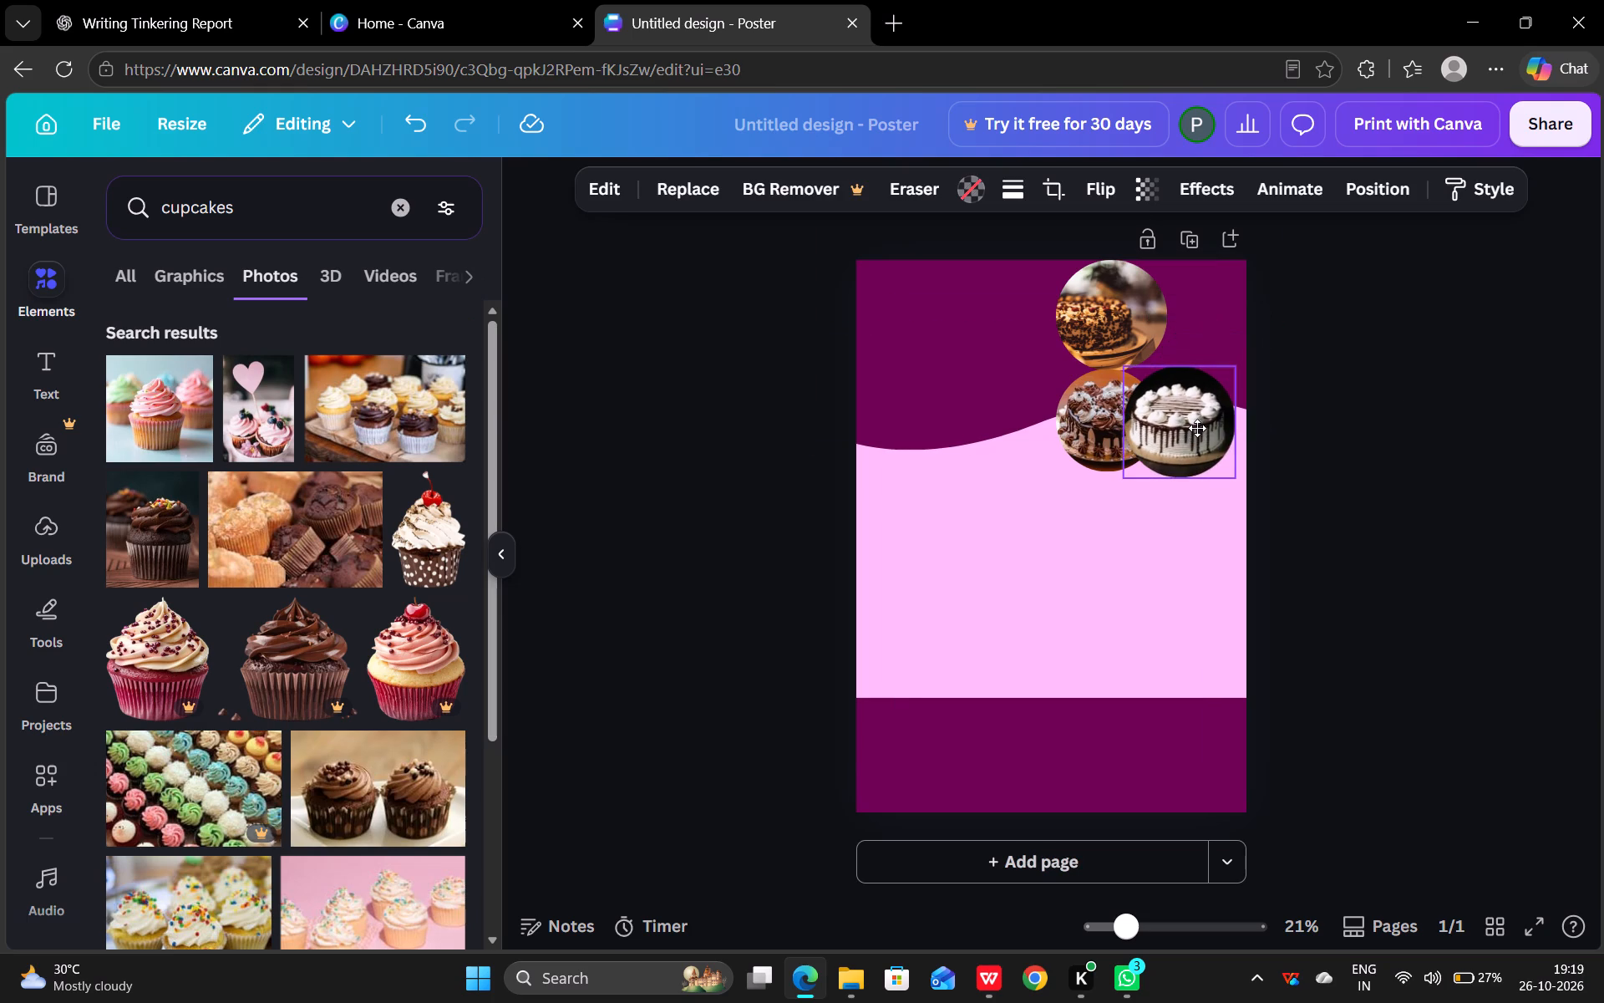
drag(1197, 428, 1226, 459)
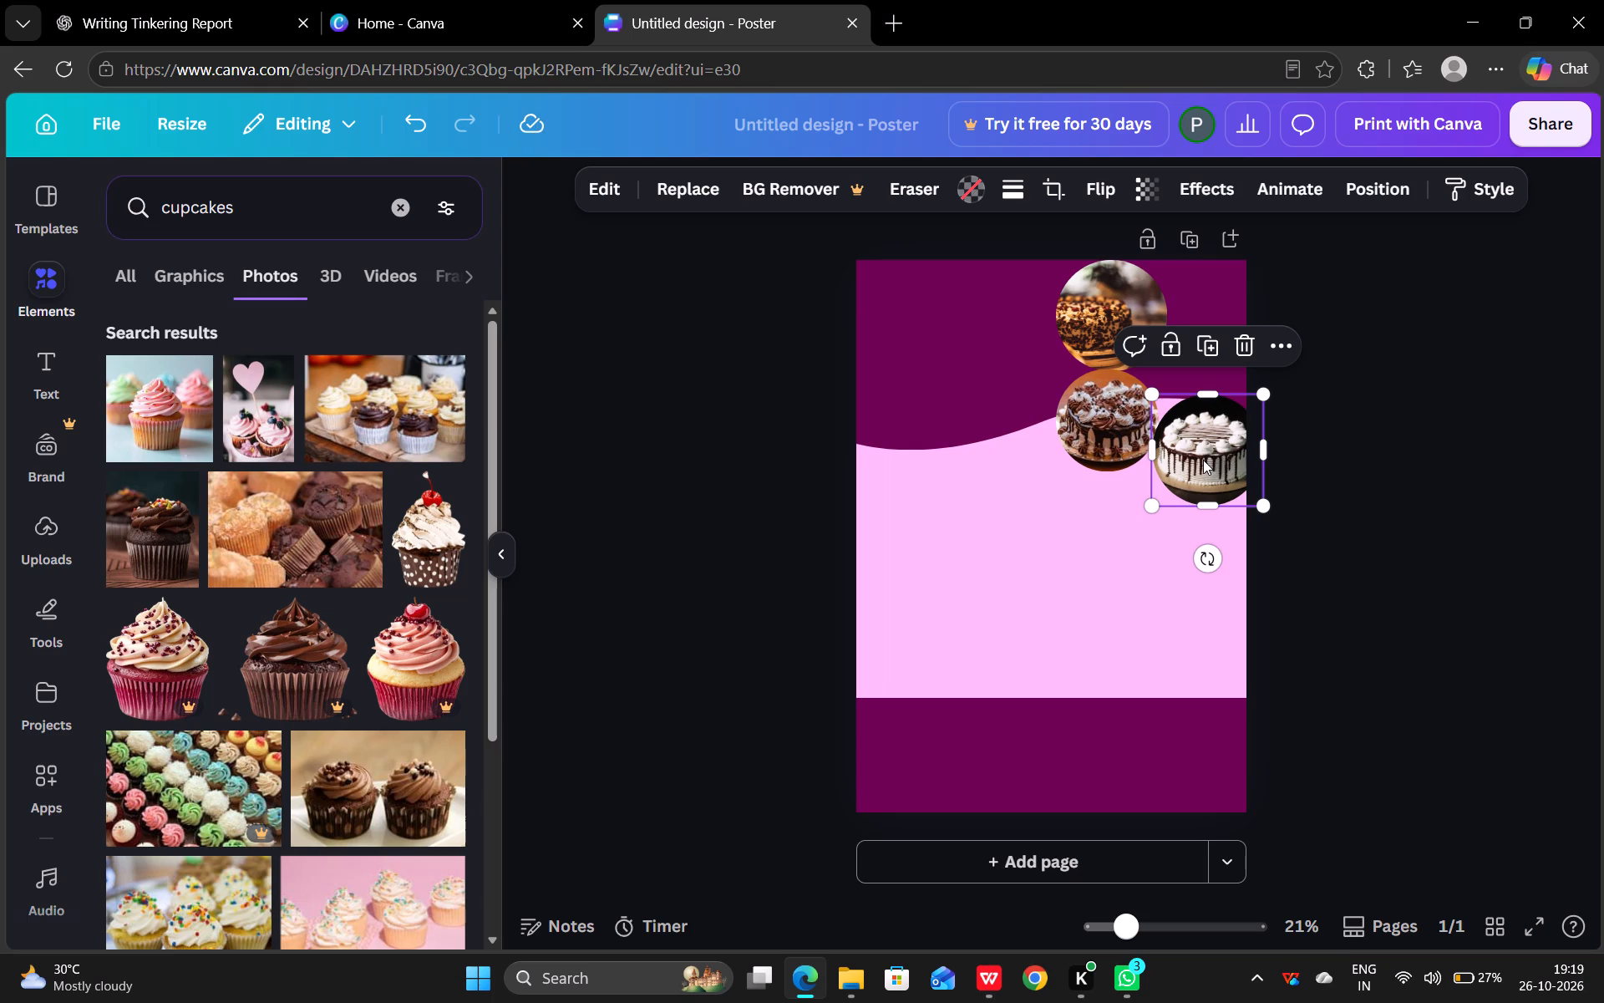
drag(1203, 460, 1110, 582)
drag(1165, 632, 1132, 605)
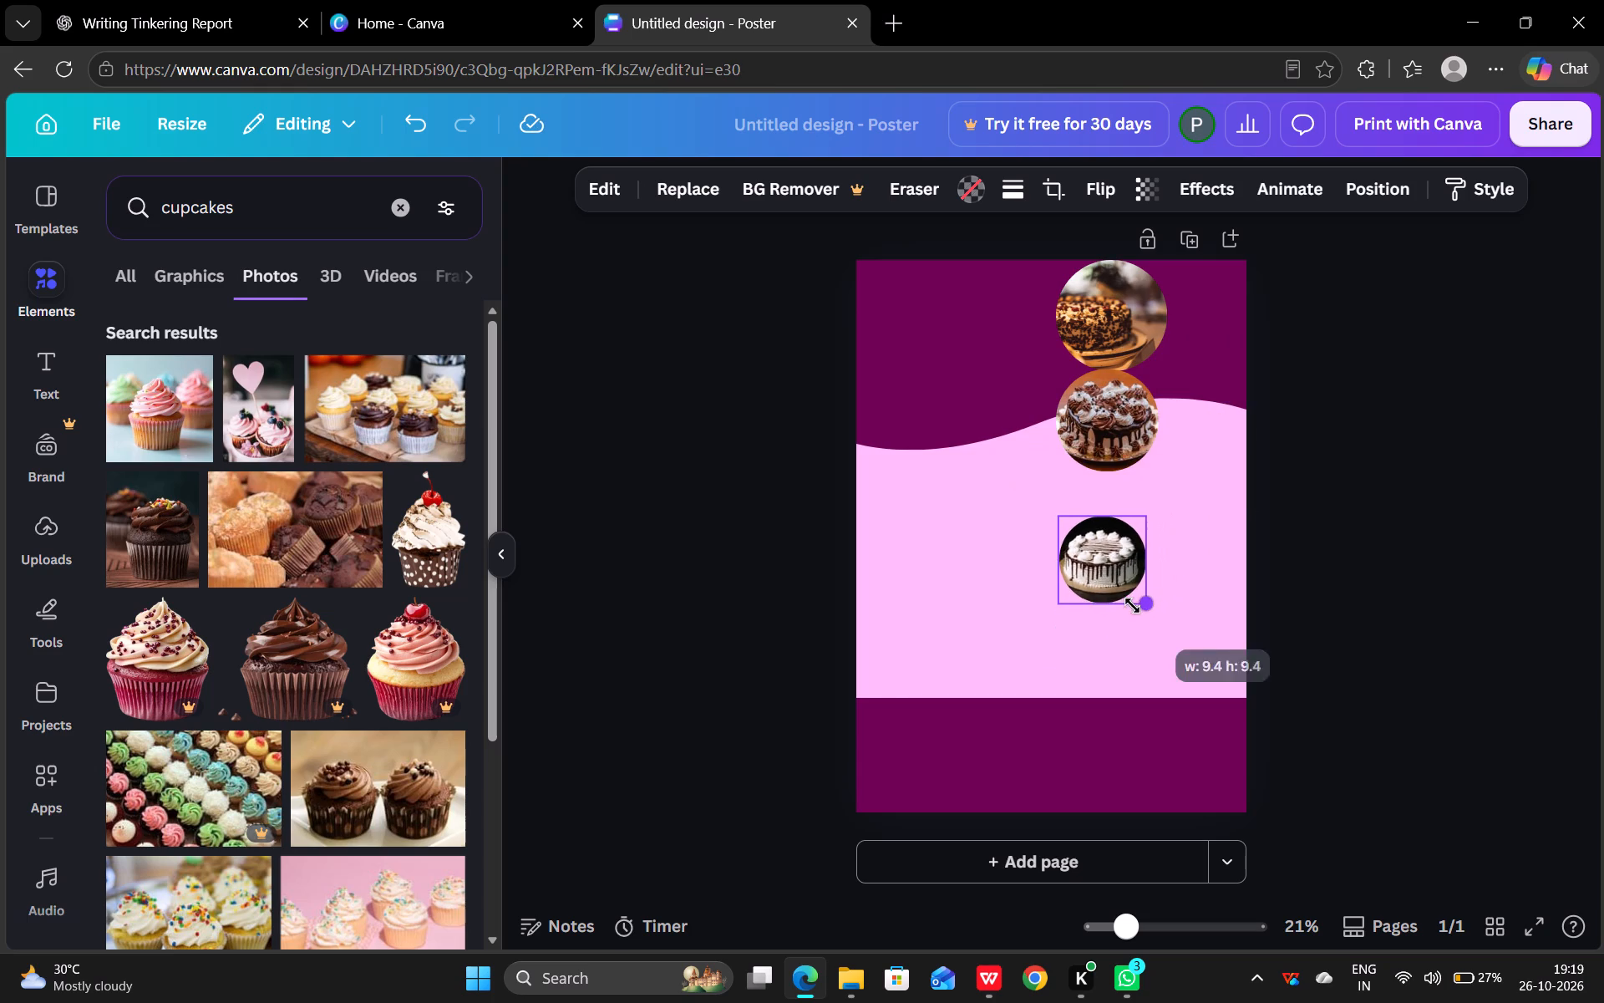
drag(1132, 605, 1128, 601)
drag(1094, 557, 1184, 391)
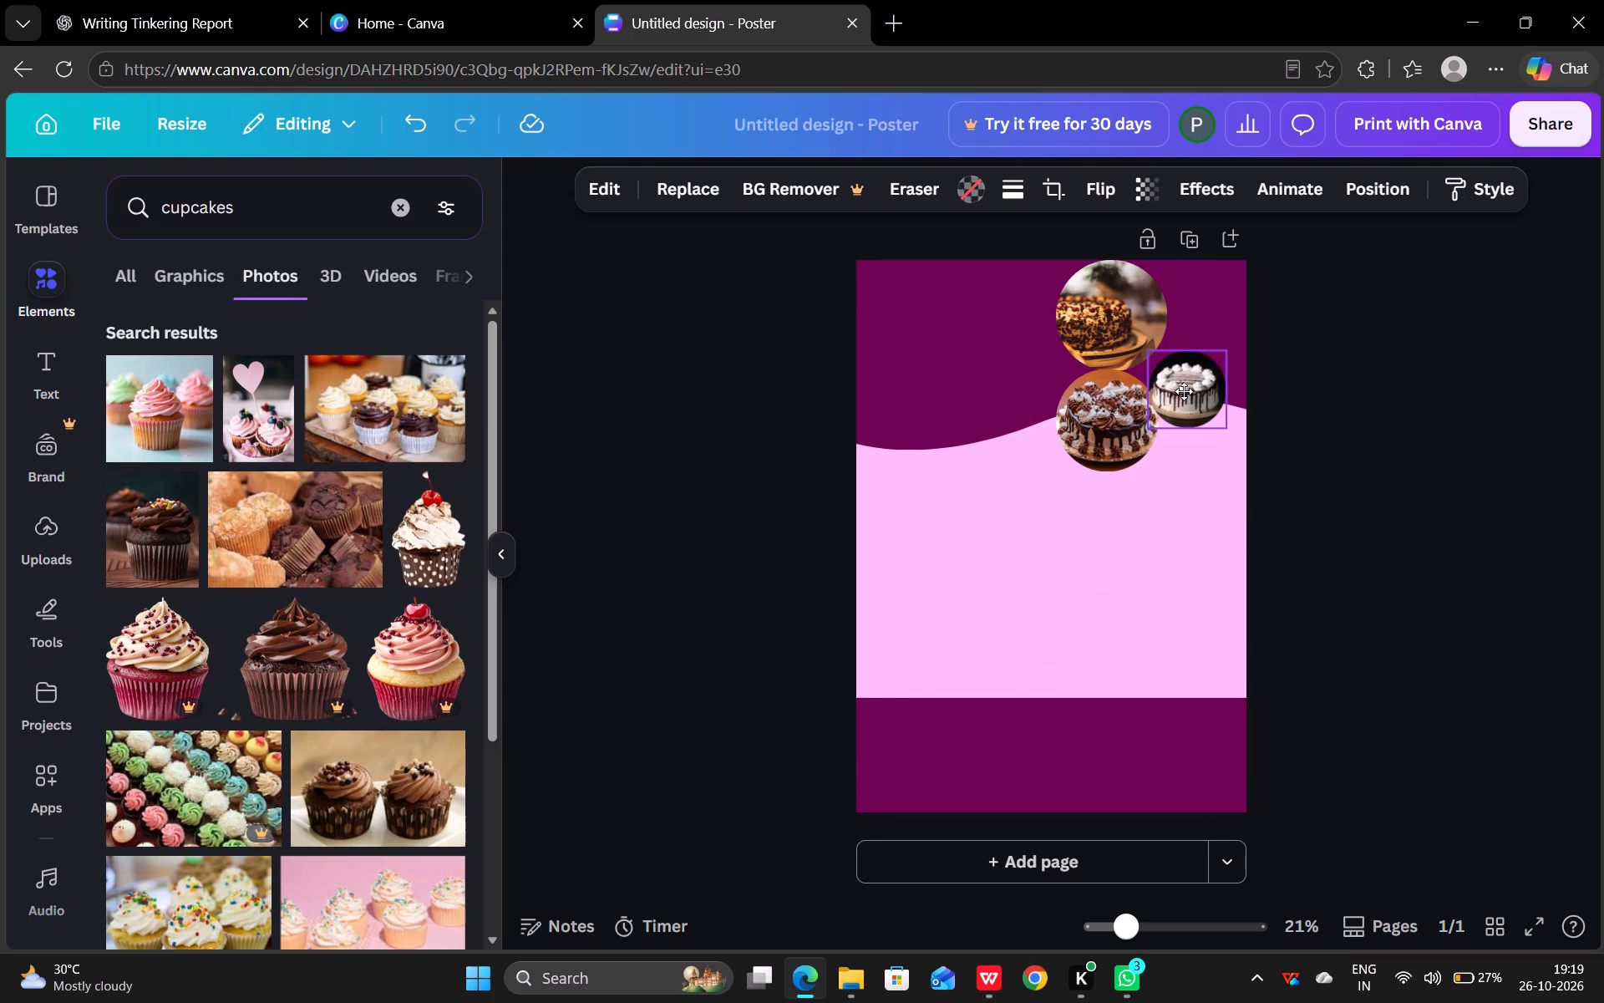
drag(1184, 391, 1184, 398)
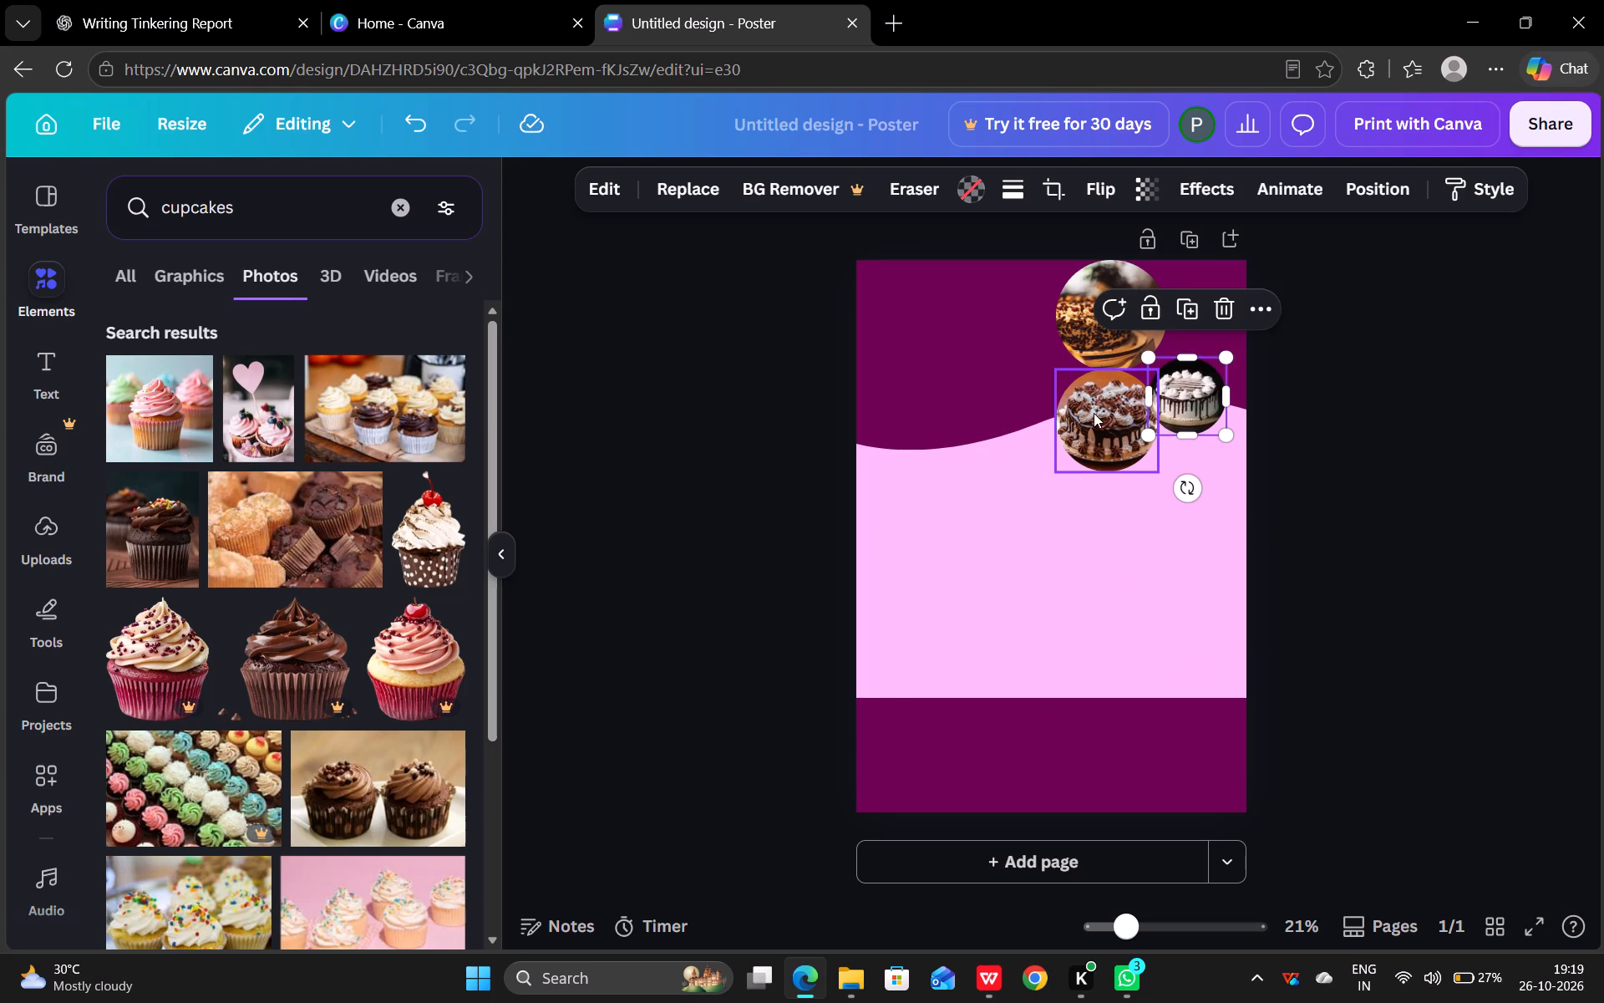
Move the chocolate cake circle up and left, and tuck the small white cake circle against its lower right.
drag(1094, 413, 1053, 379)
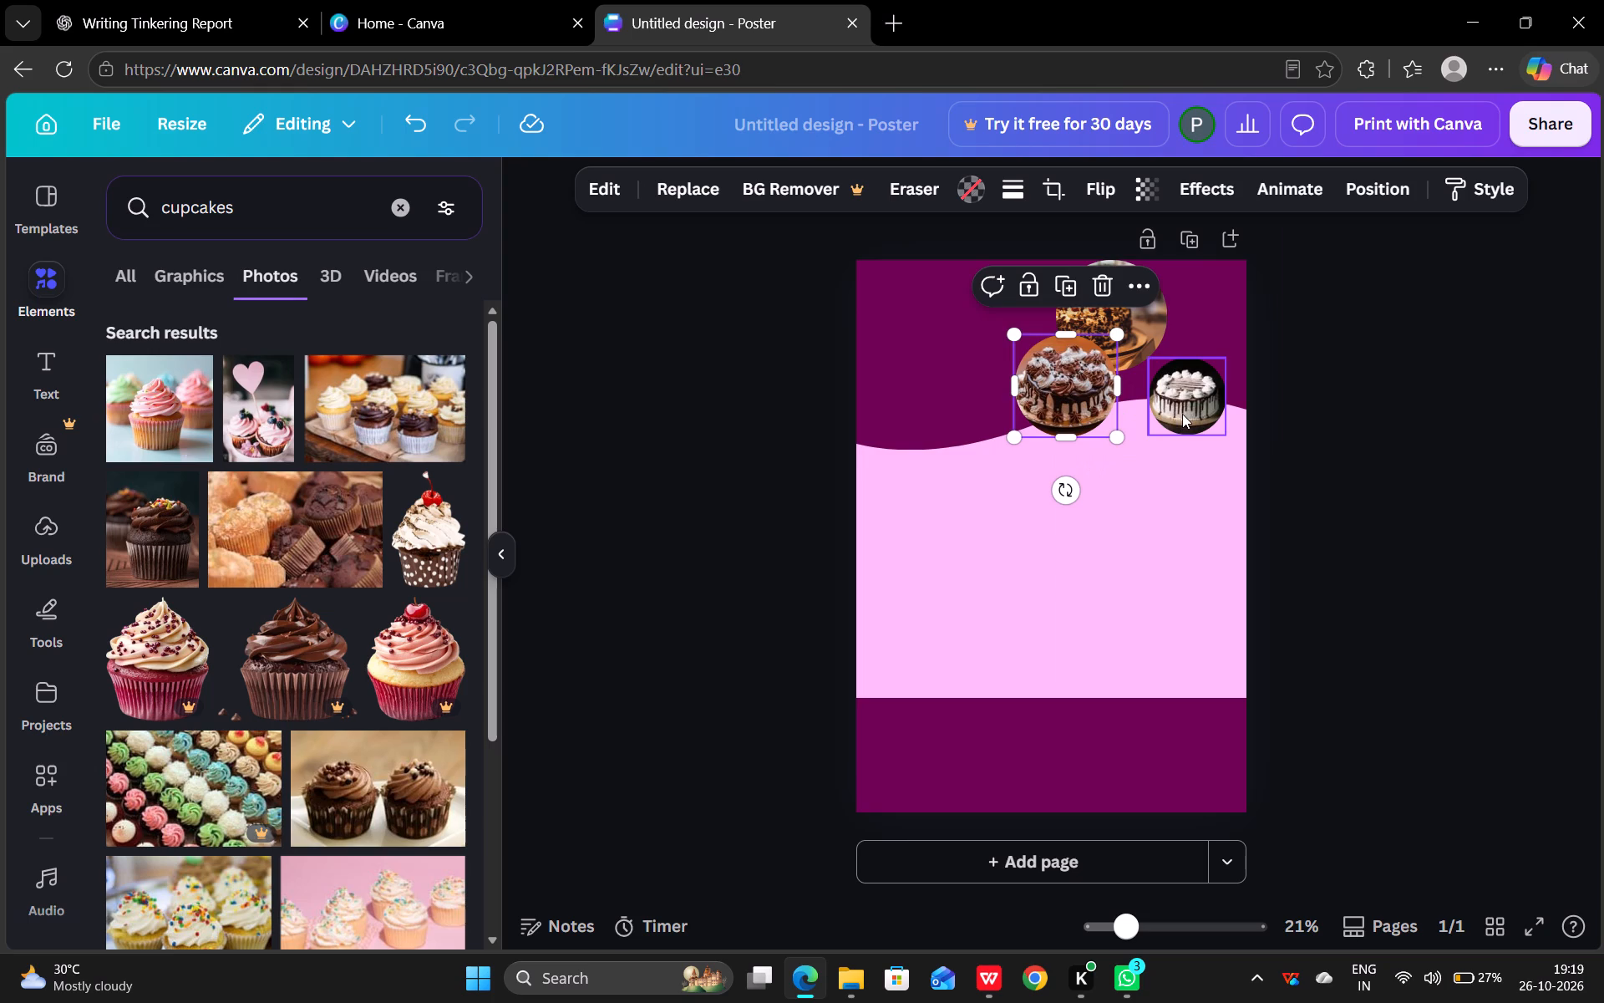
drag(1183, 414, 1133, 441)
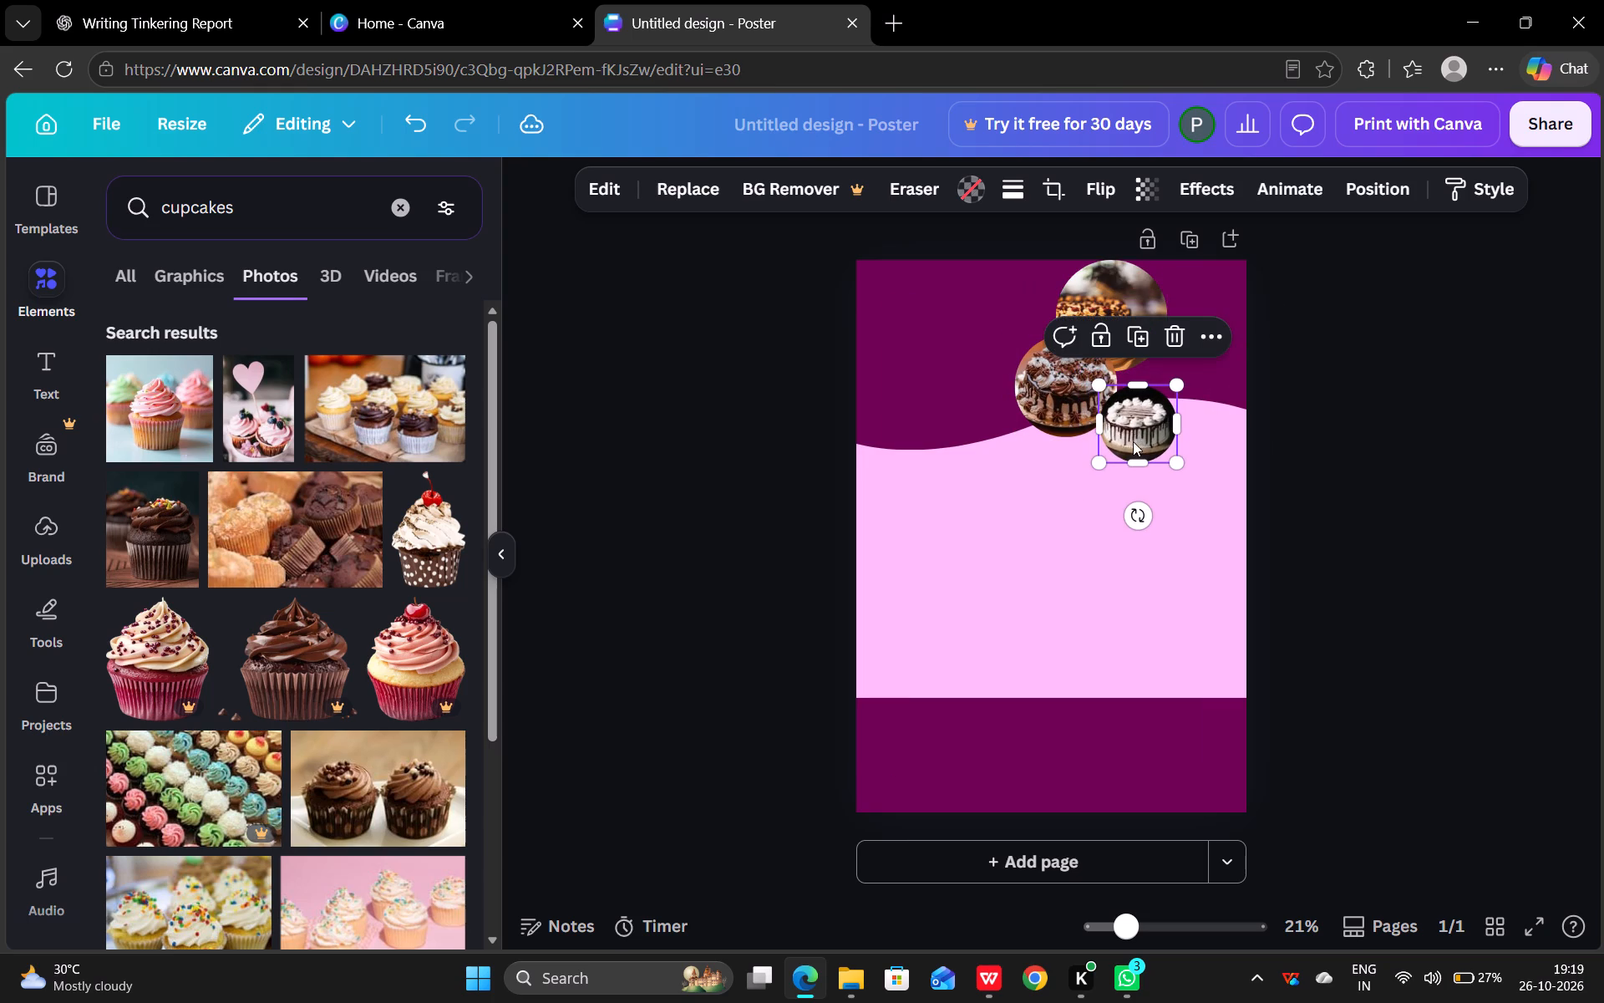
click(1177, 537)
scroll(998, 550, left, 3)
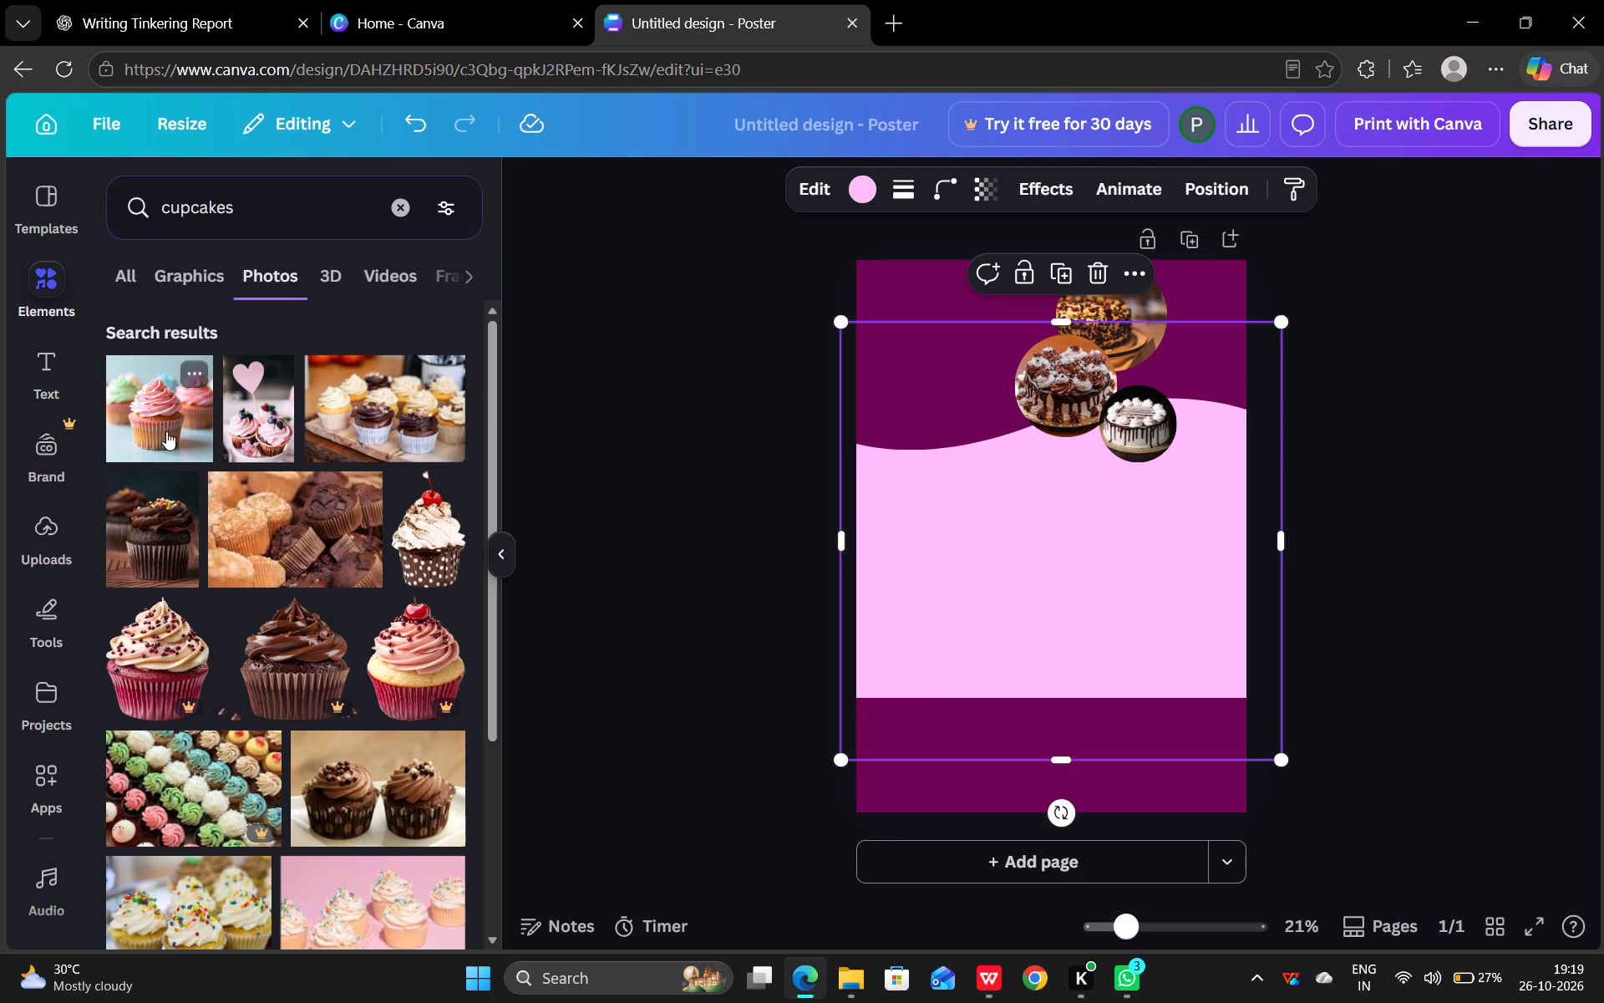
Duplicate the nut-covered cake circle at the top and place the copy to its lower right by the poster edge.
click(1144, 301)
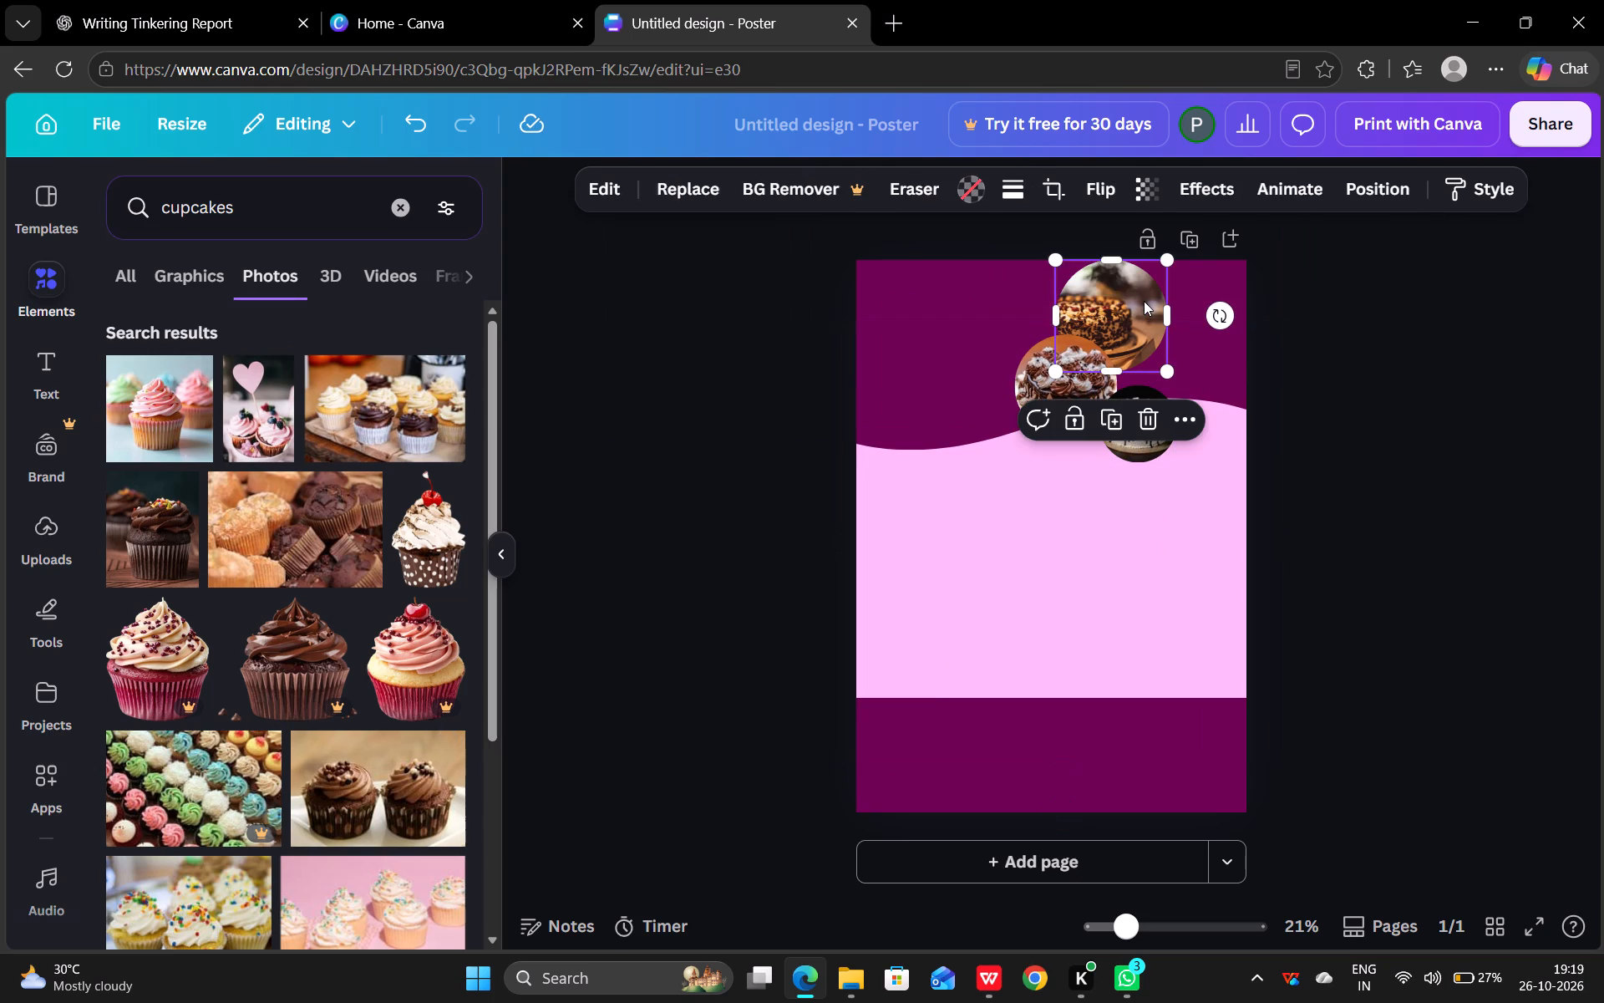
click(1121, 411)
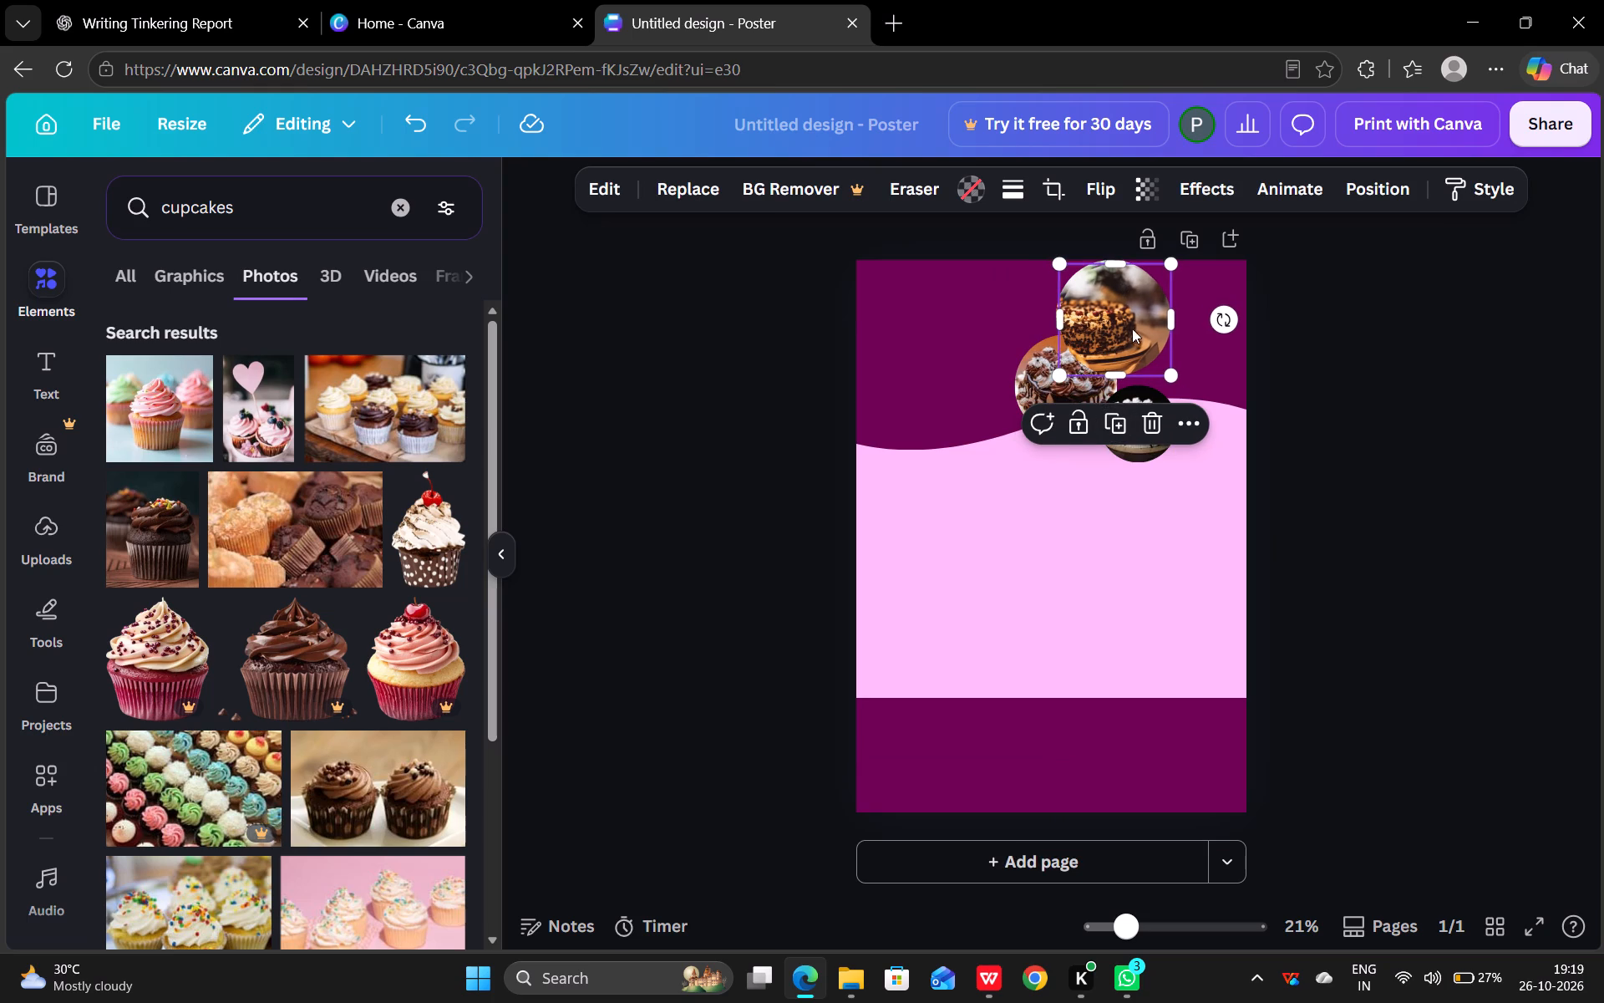
drag(1136, 318, 1221, 362)
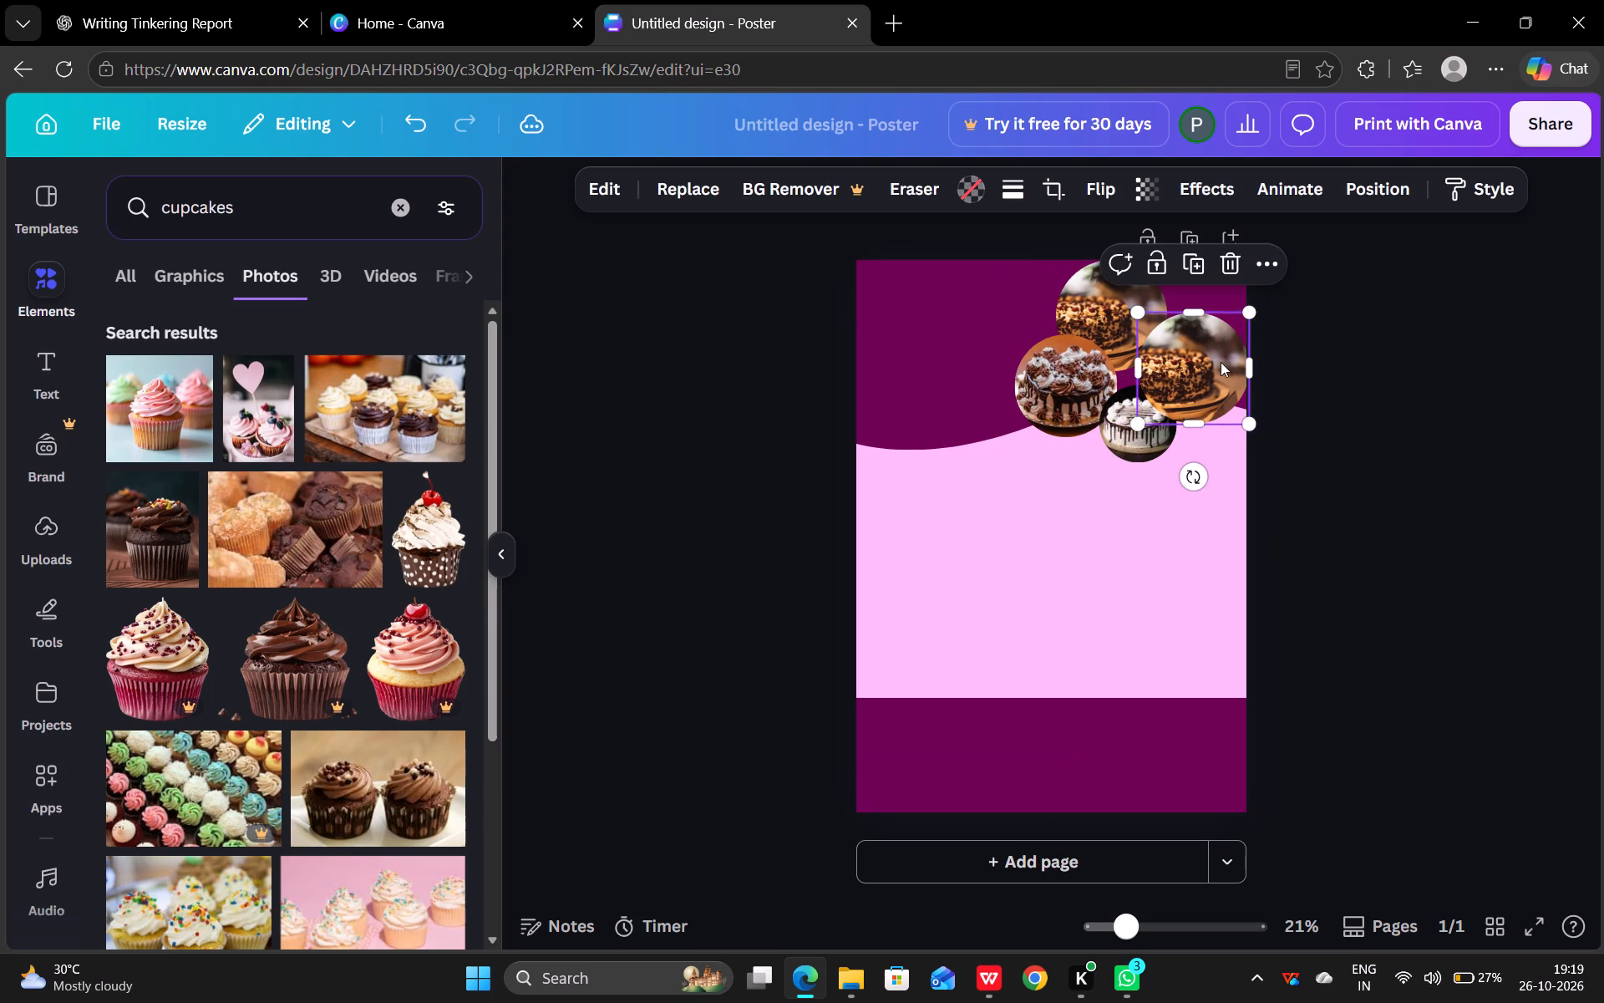
Add the pink-frosted cupcake photo from the cupcakes results and fill the duplicated circle frame with it.
click(150, 430)
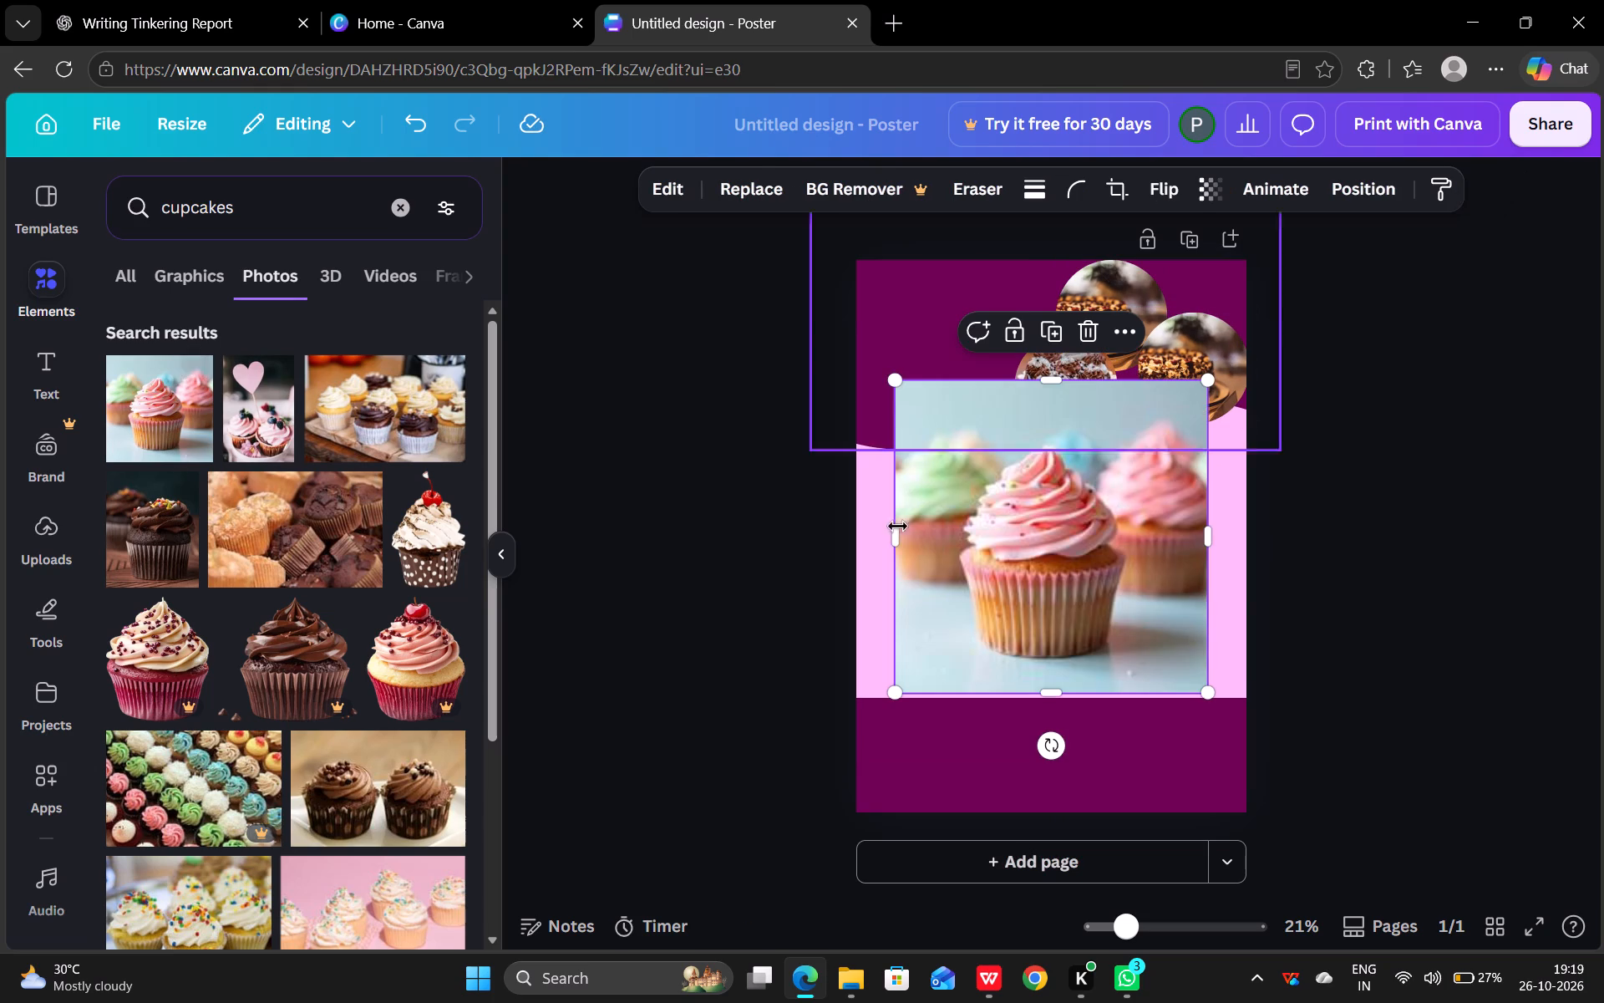
drag(1047, 546, 1184, 384)
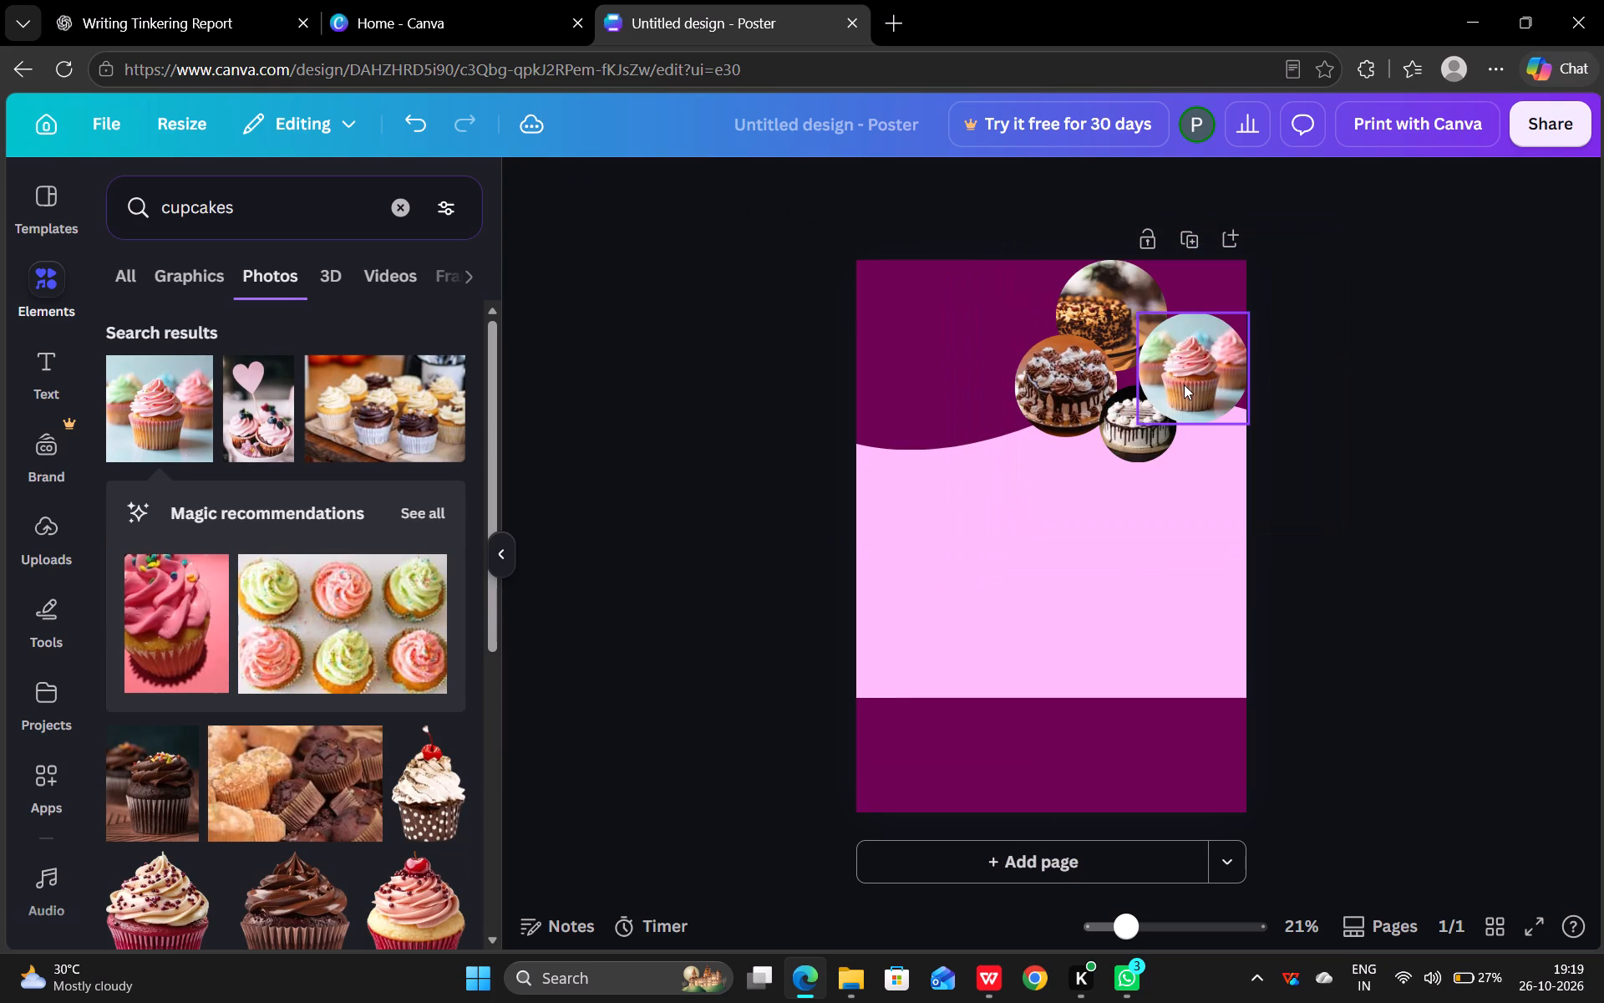
Enlarge the pink cupcake circle and position it in the poster's top right corner, running past the right edge.
drag(1194, 381, 1190, 376)
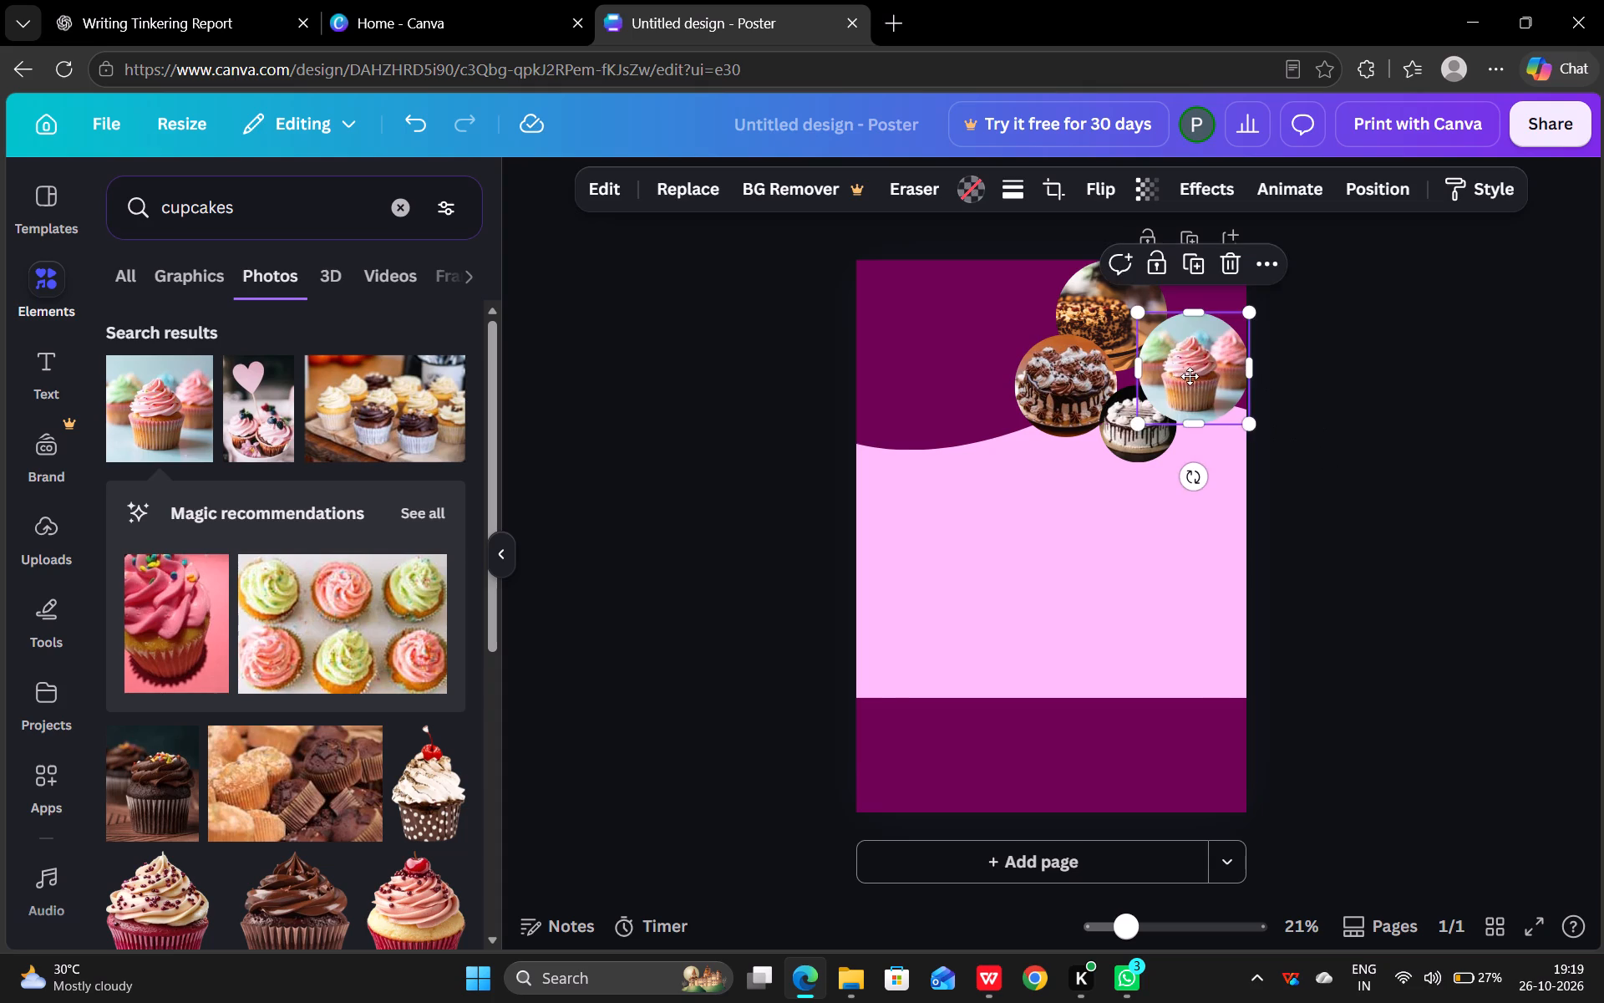
drag(1190, 376, 1185, 374)
drag(1185, 374, 1165, 369)
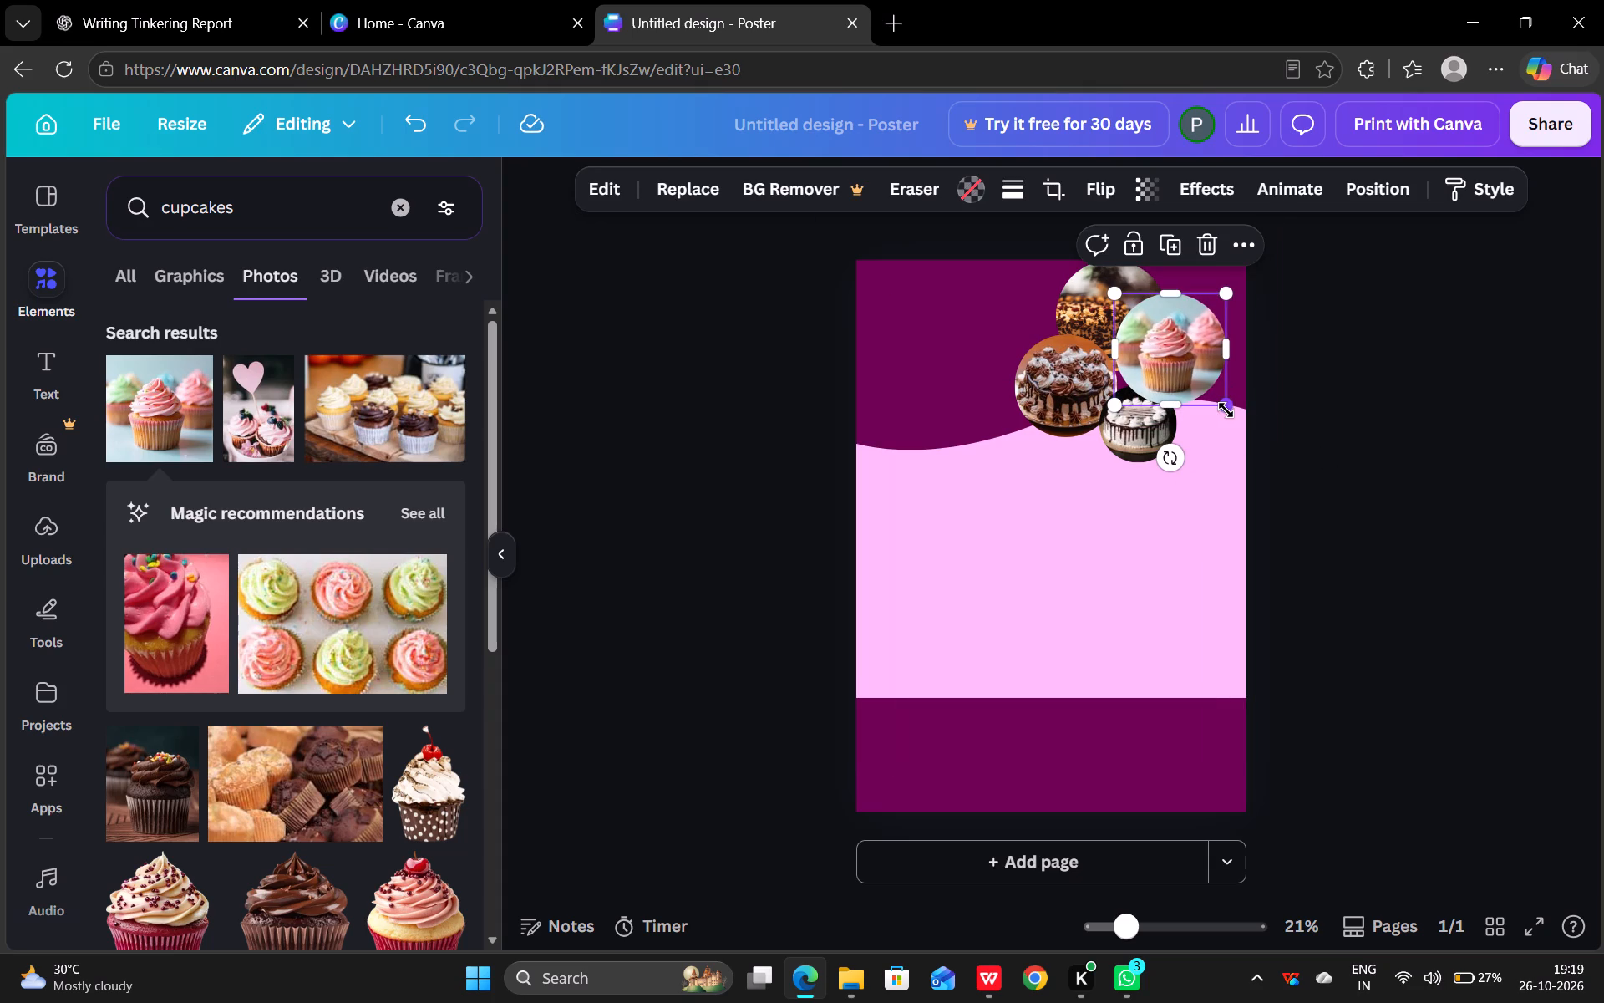
drag(1226, 410, 1297, 474)
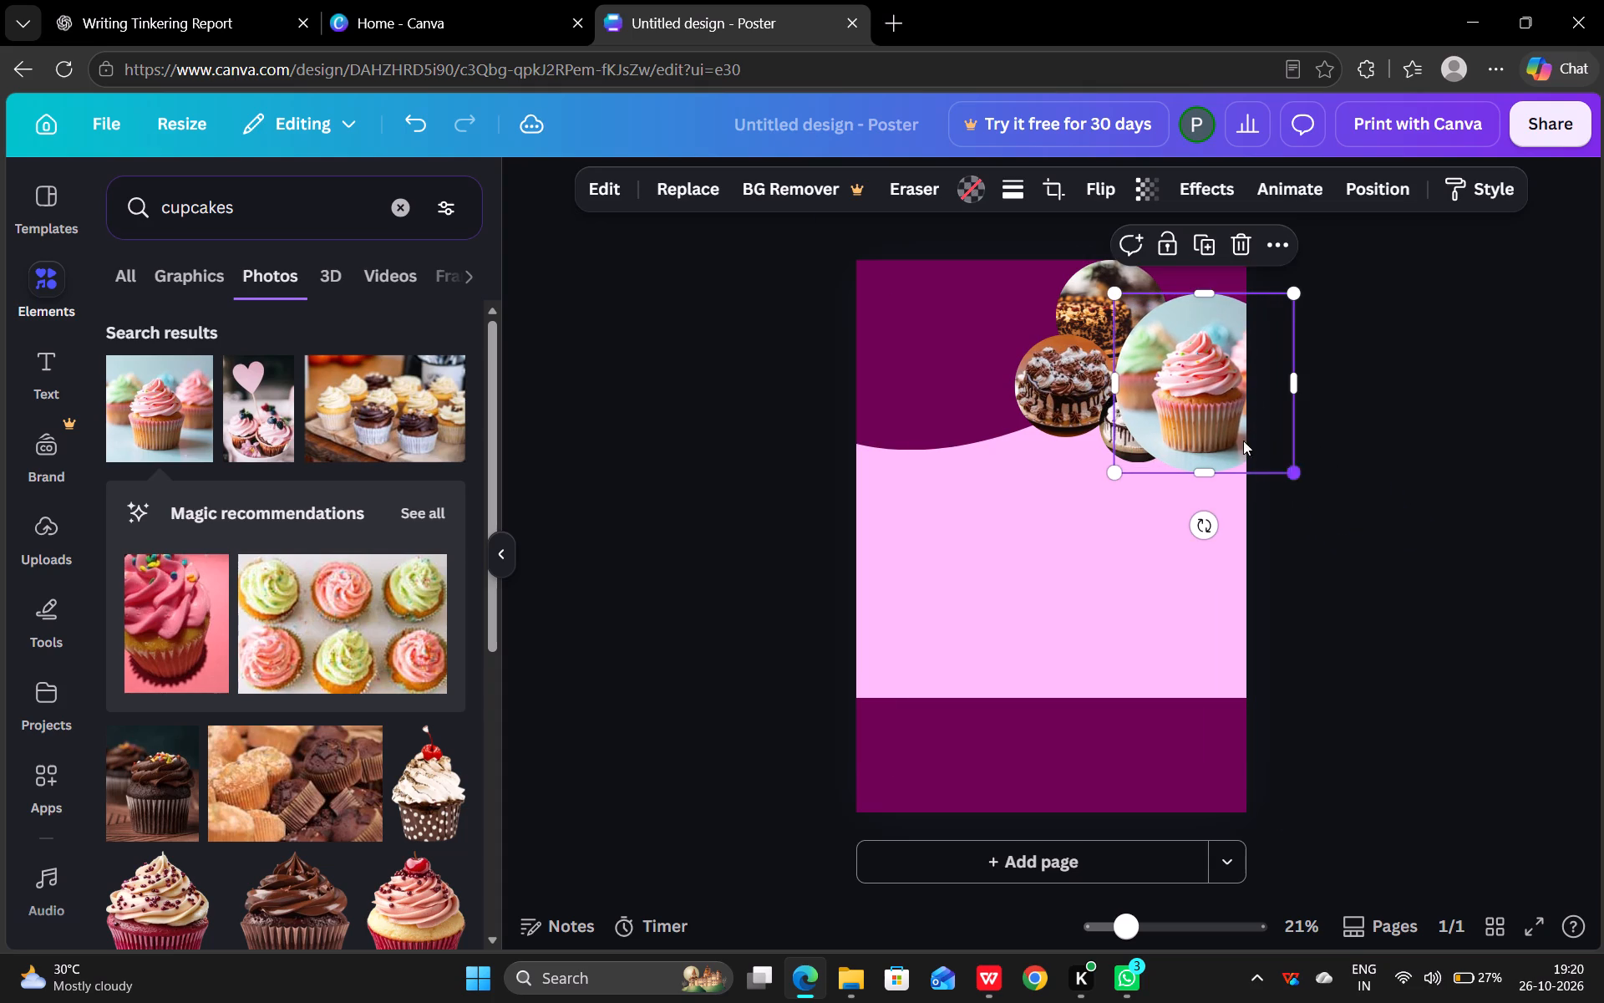
drag(1219, 395, 1225, 351)
Bring the nut-covered cake circle to the front so it overlaps the large cupcake circle.
click(1101, 303)
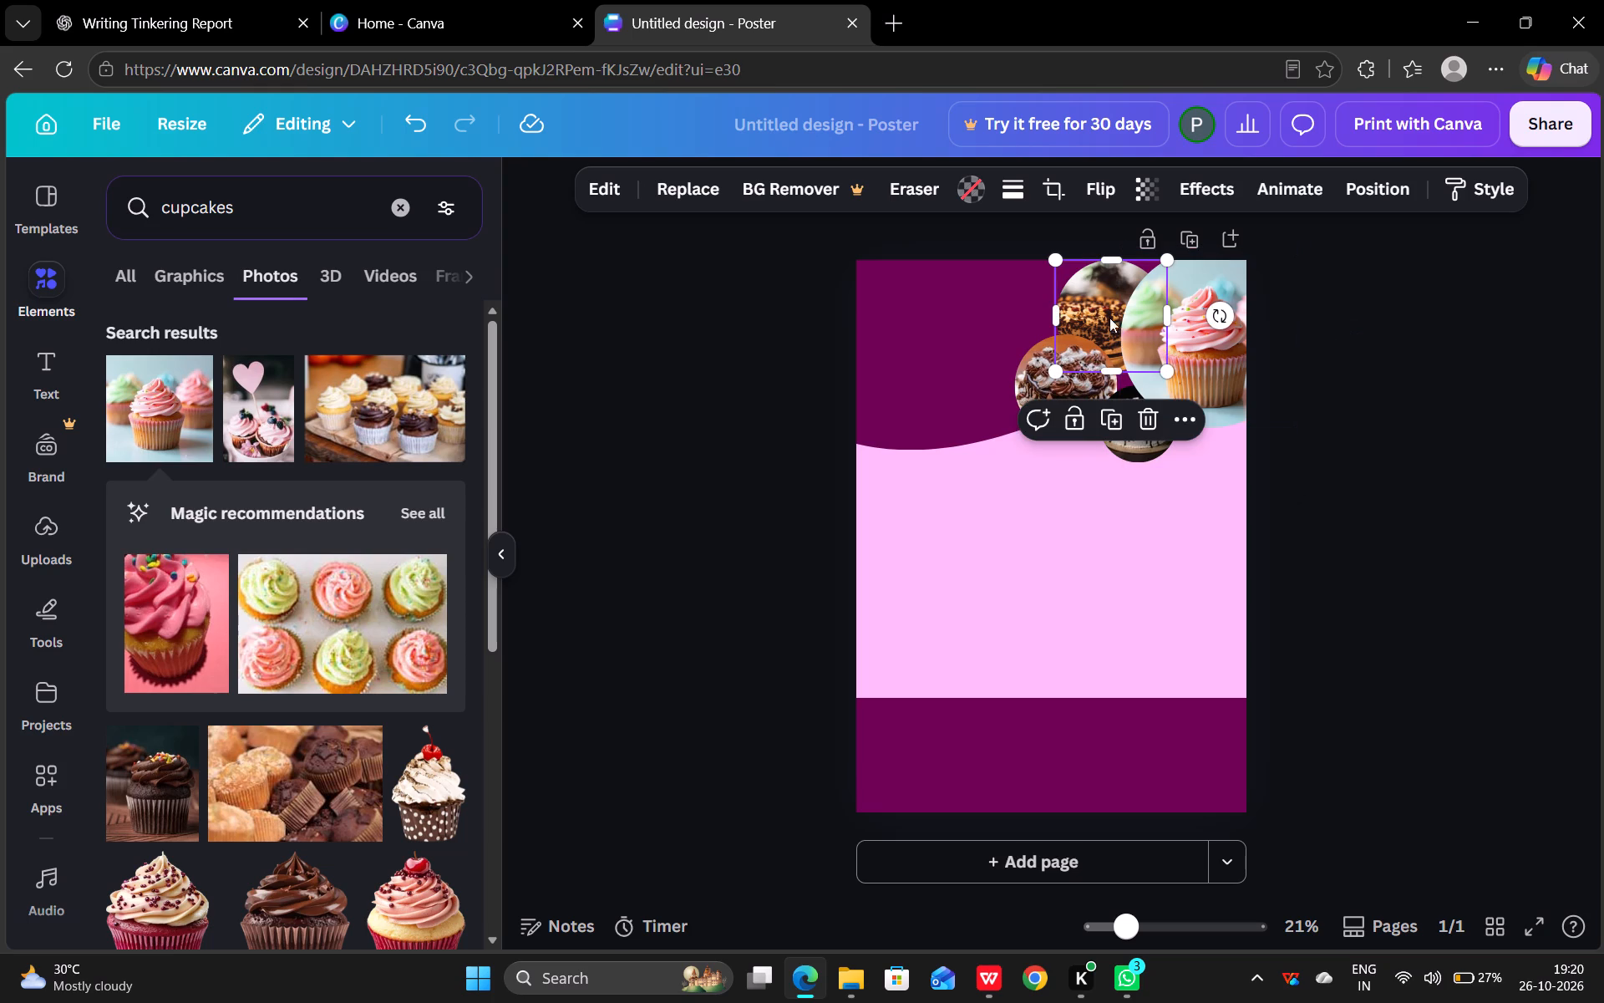
click(1198, 416)
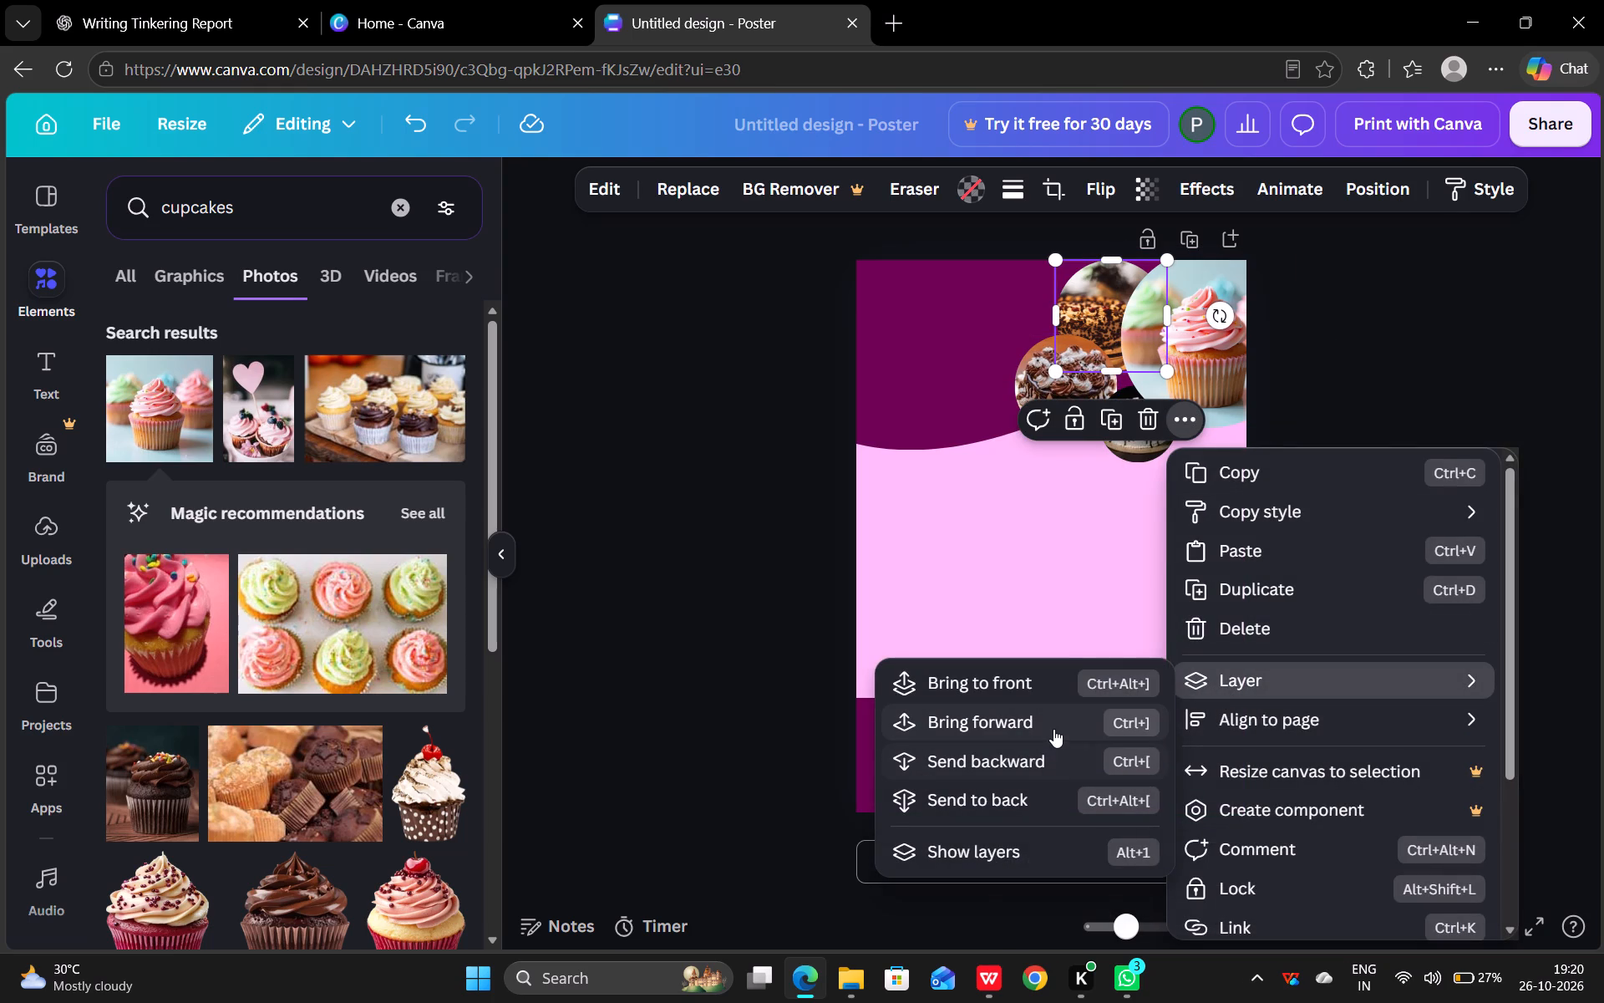
click(1048, 722)
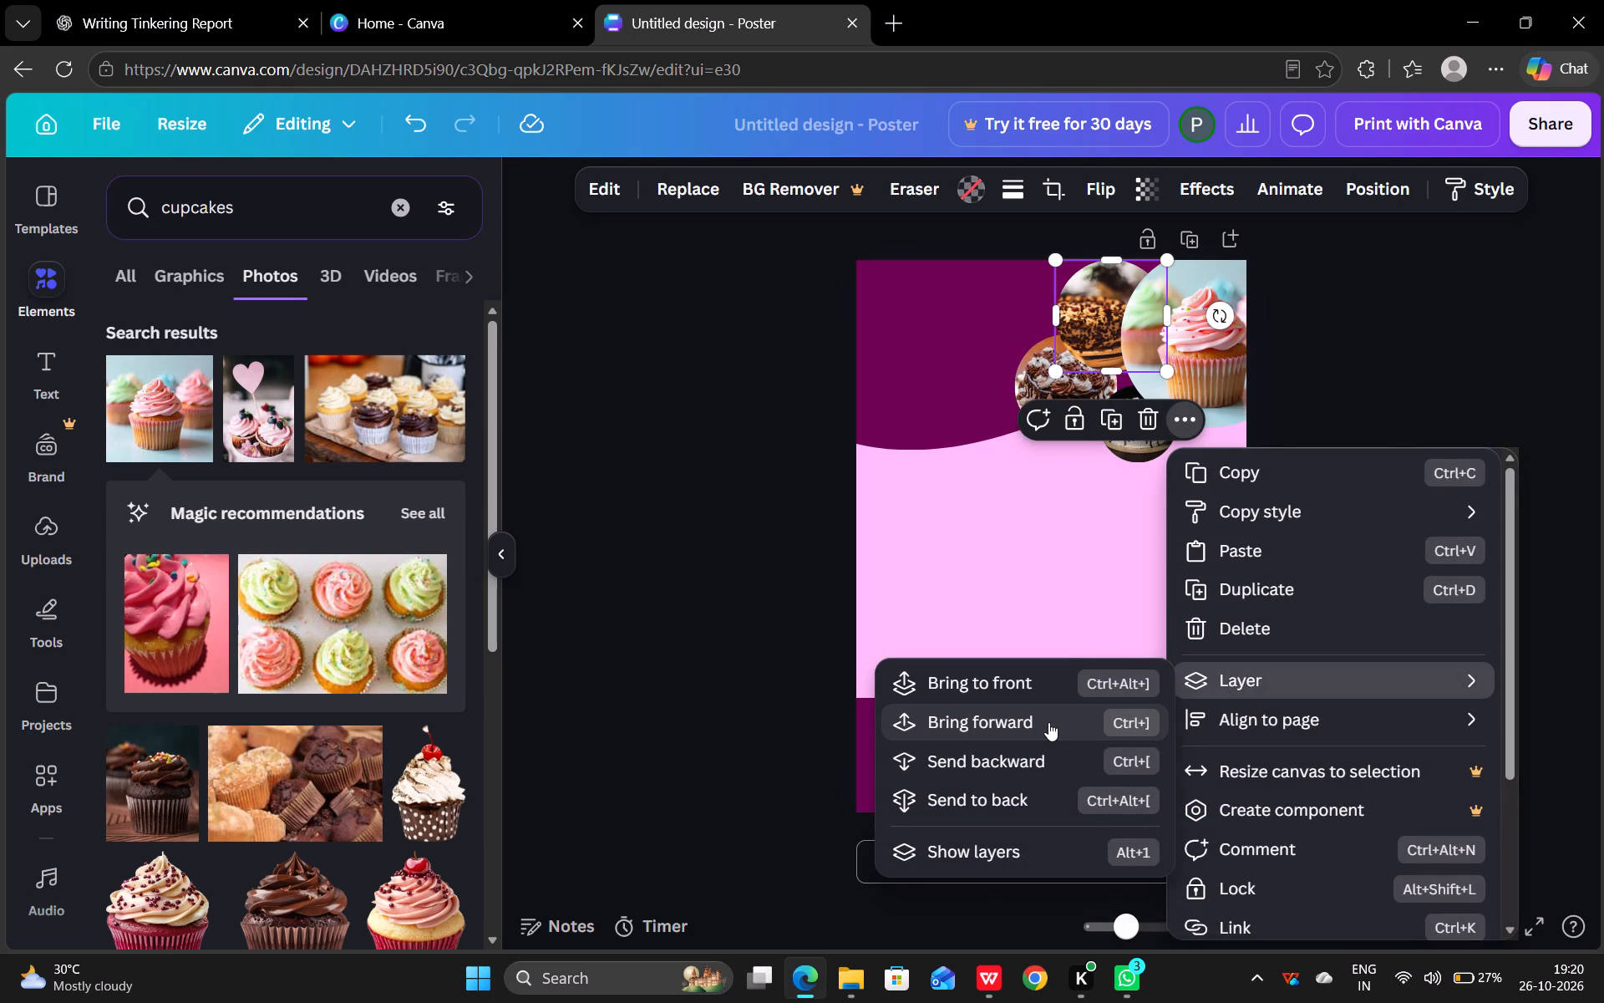
click(1053, 680)
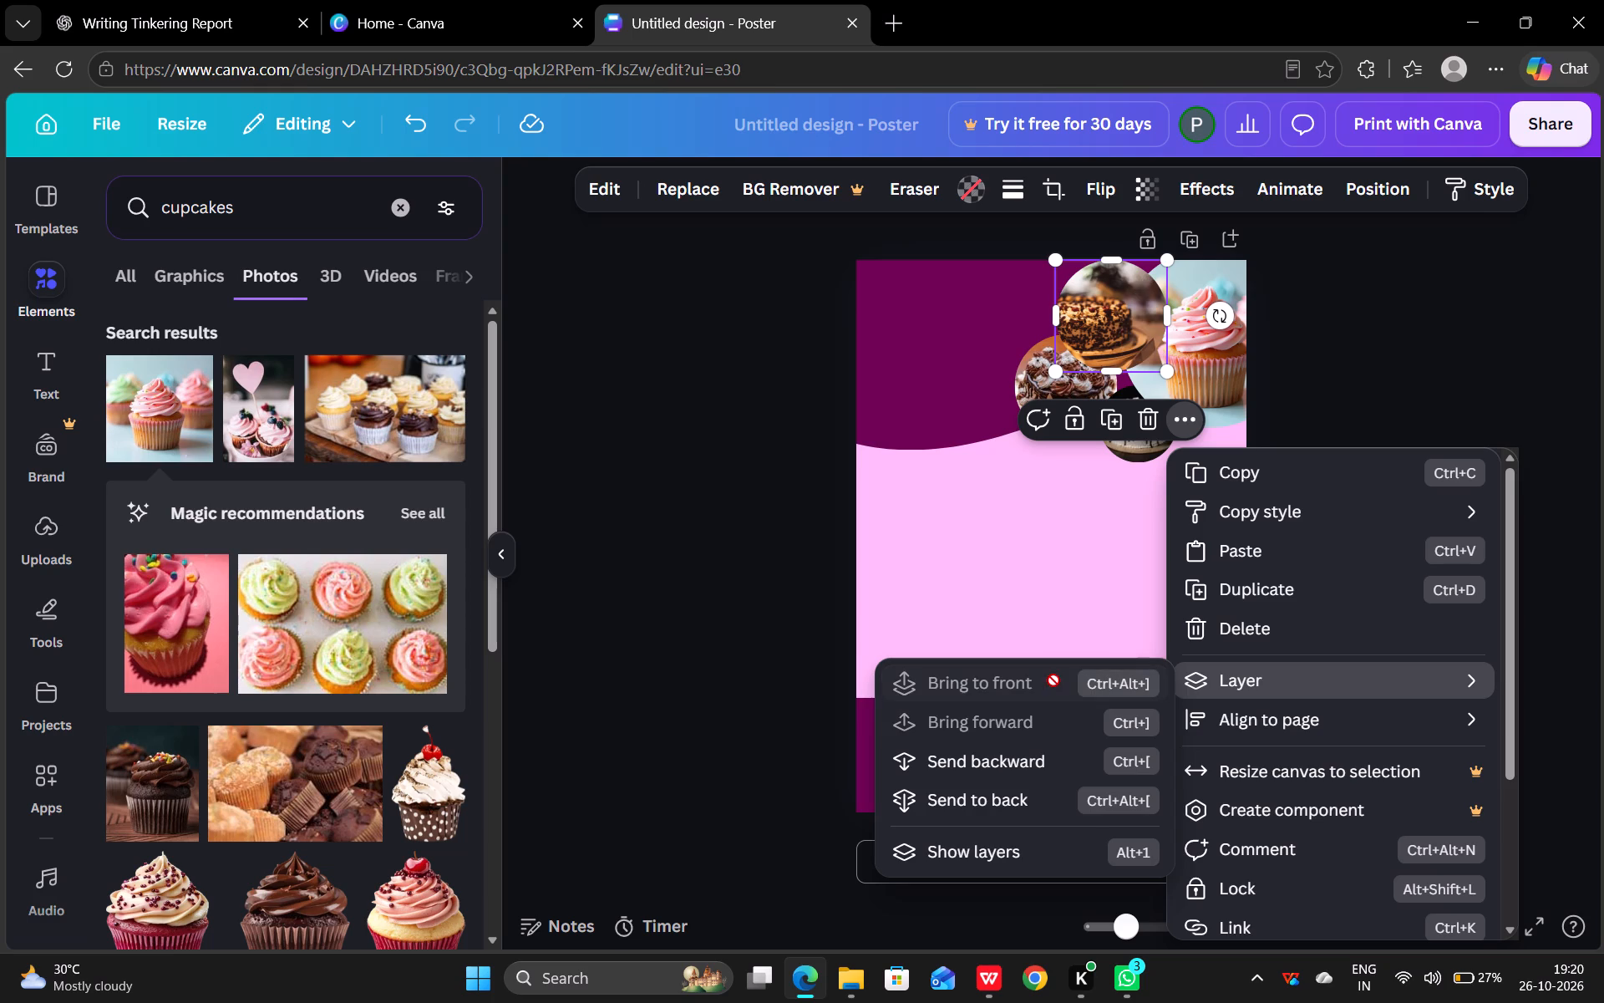
click(698, 396)
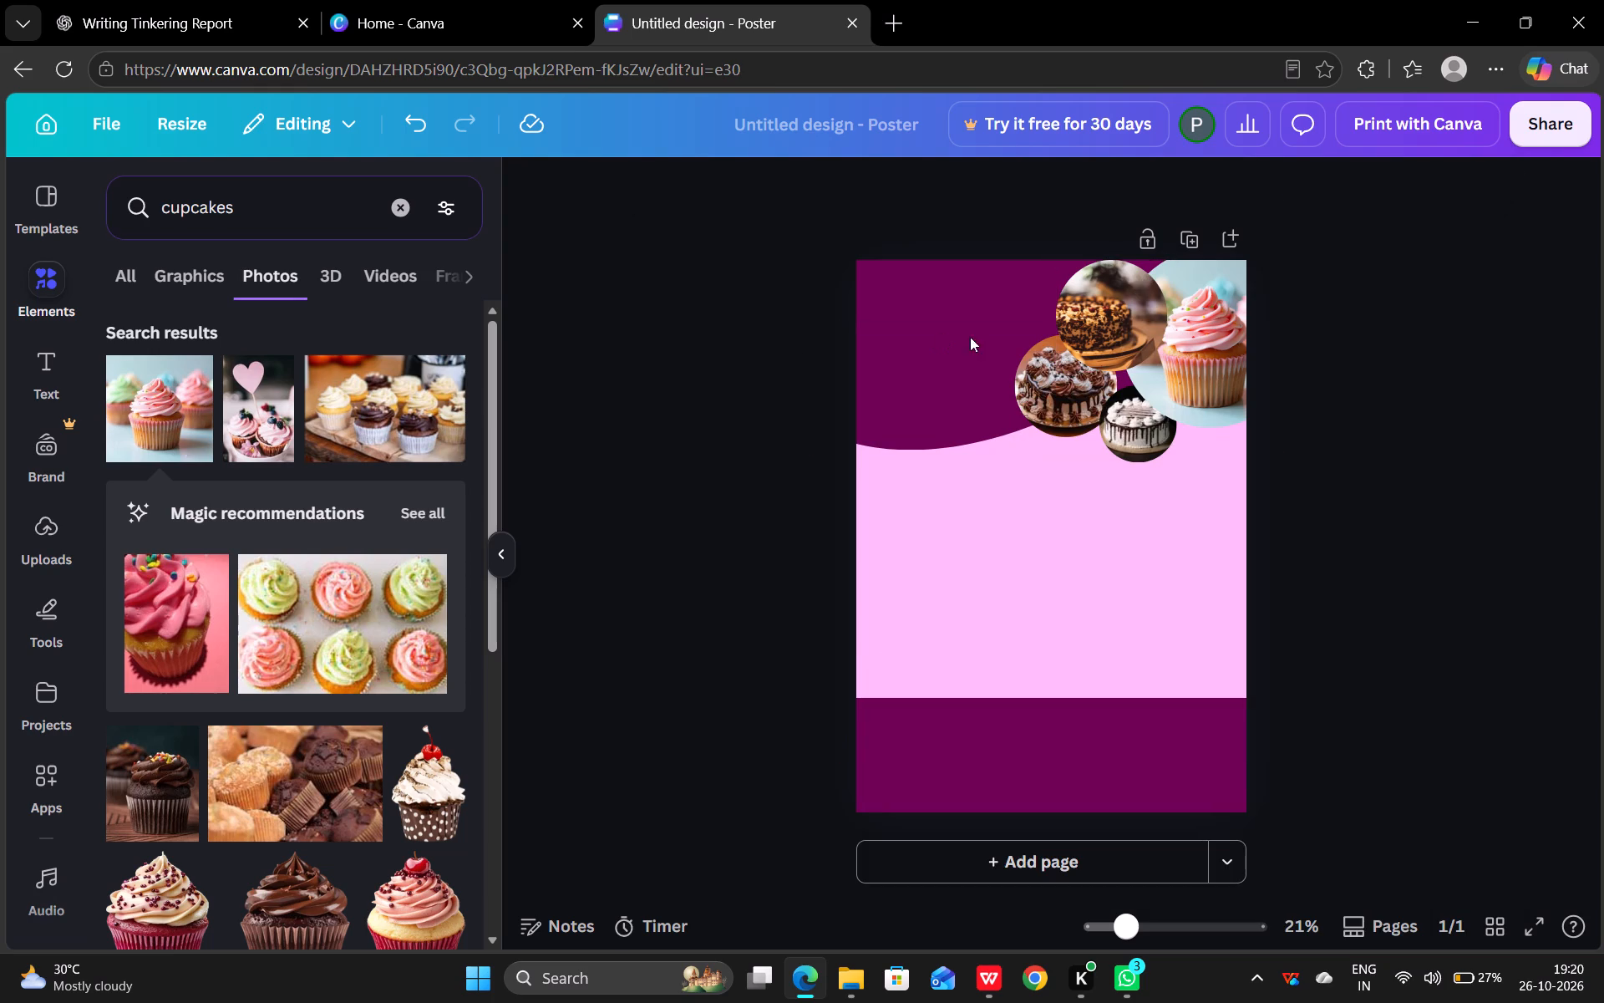
Bring the chocolate cake circle to the front and place it just below and left of the nut-covered cake circle.
click(1034, 360)
drag(1053, 383, 1027, 391)
click(1111, 294)
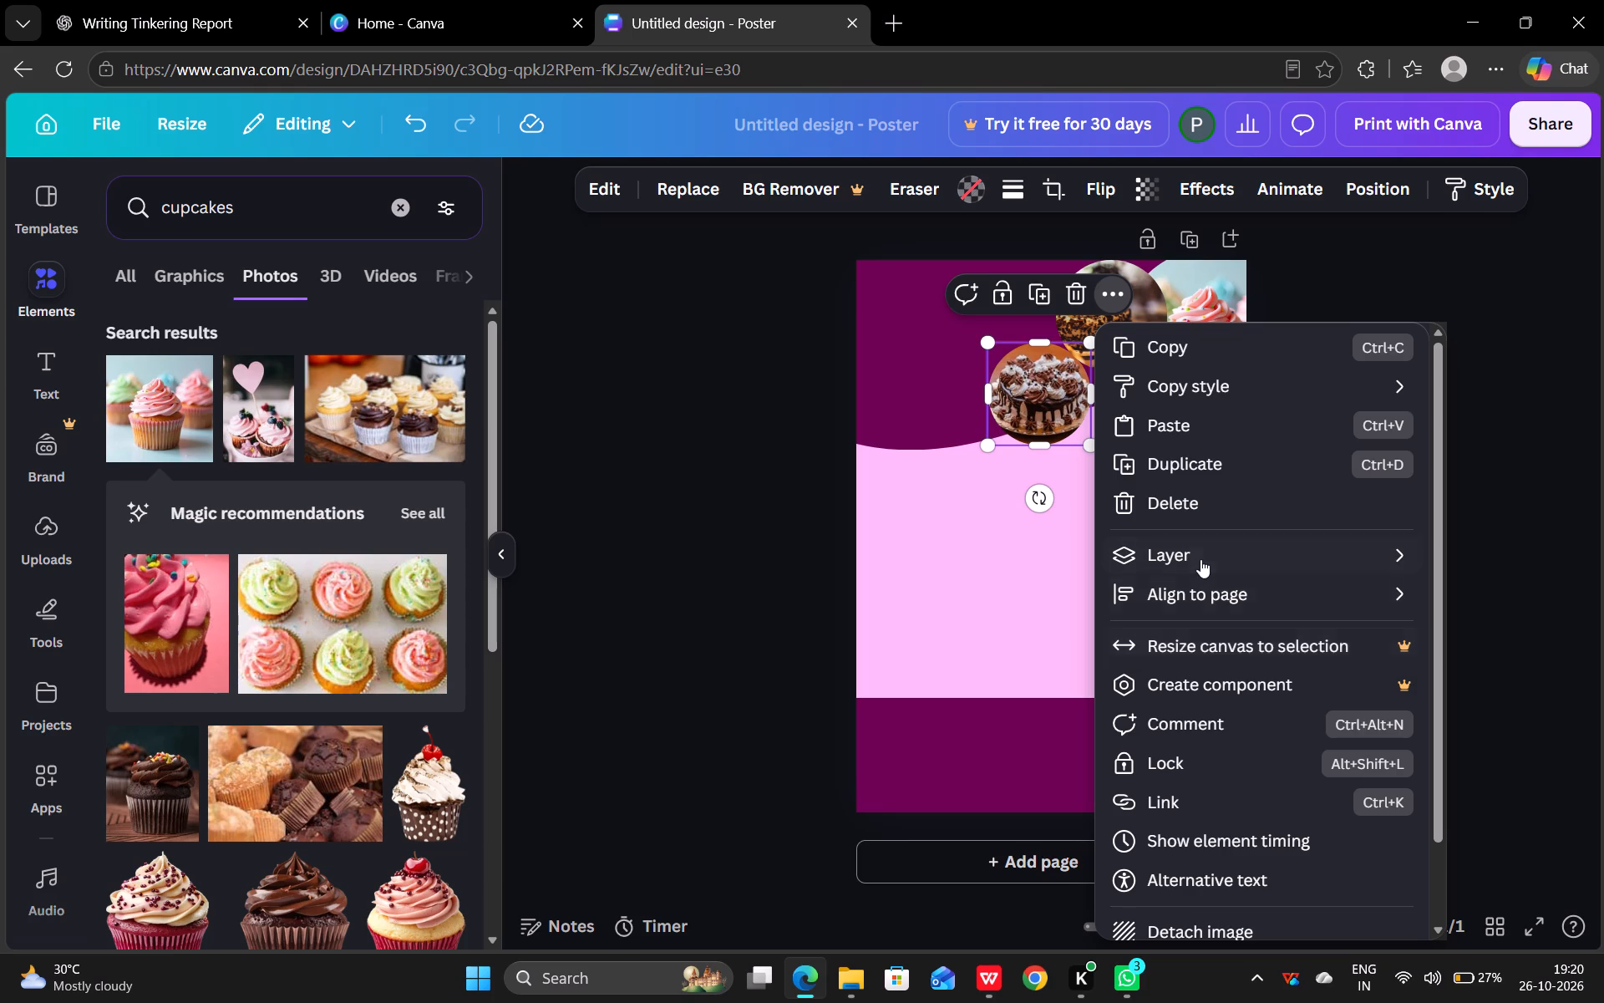
click(943, 560)
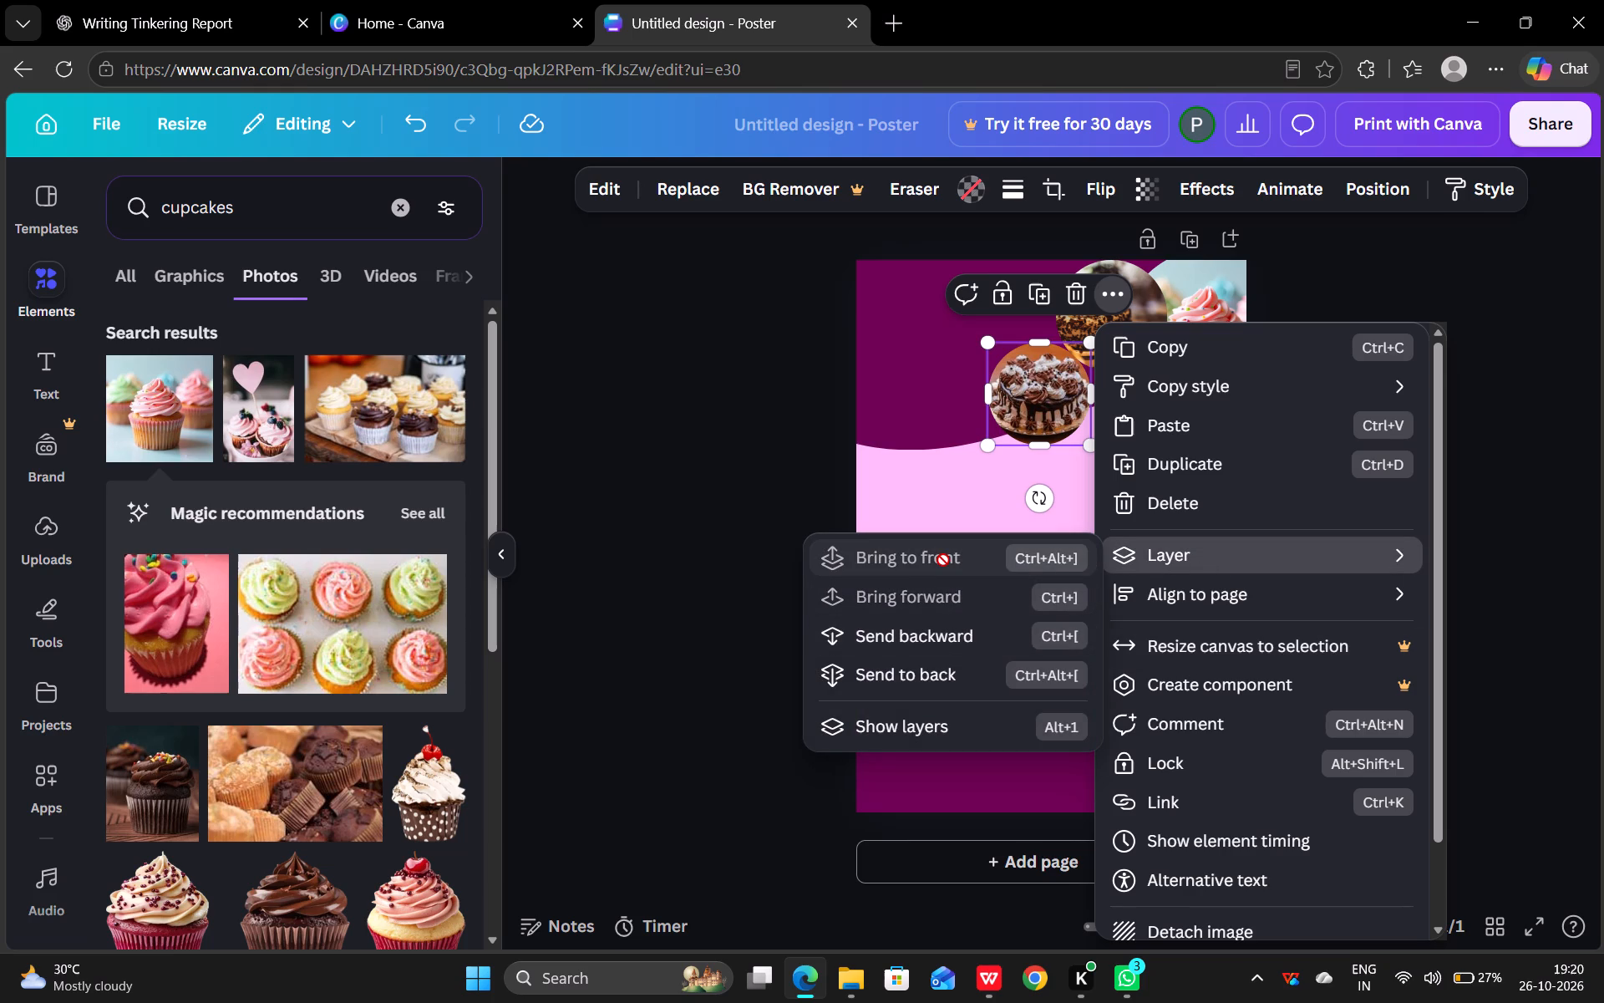
drag(1051, 366, 1061, 362)
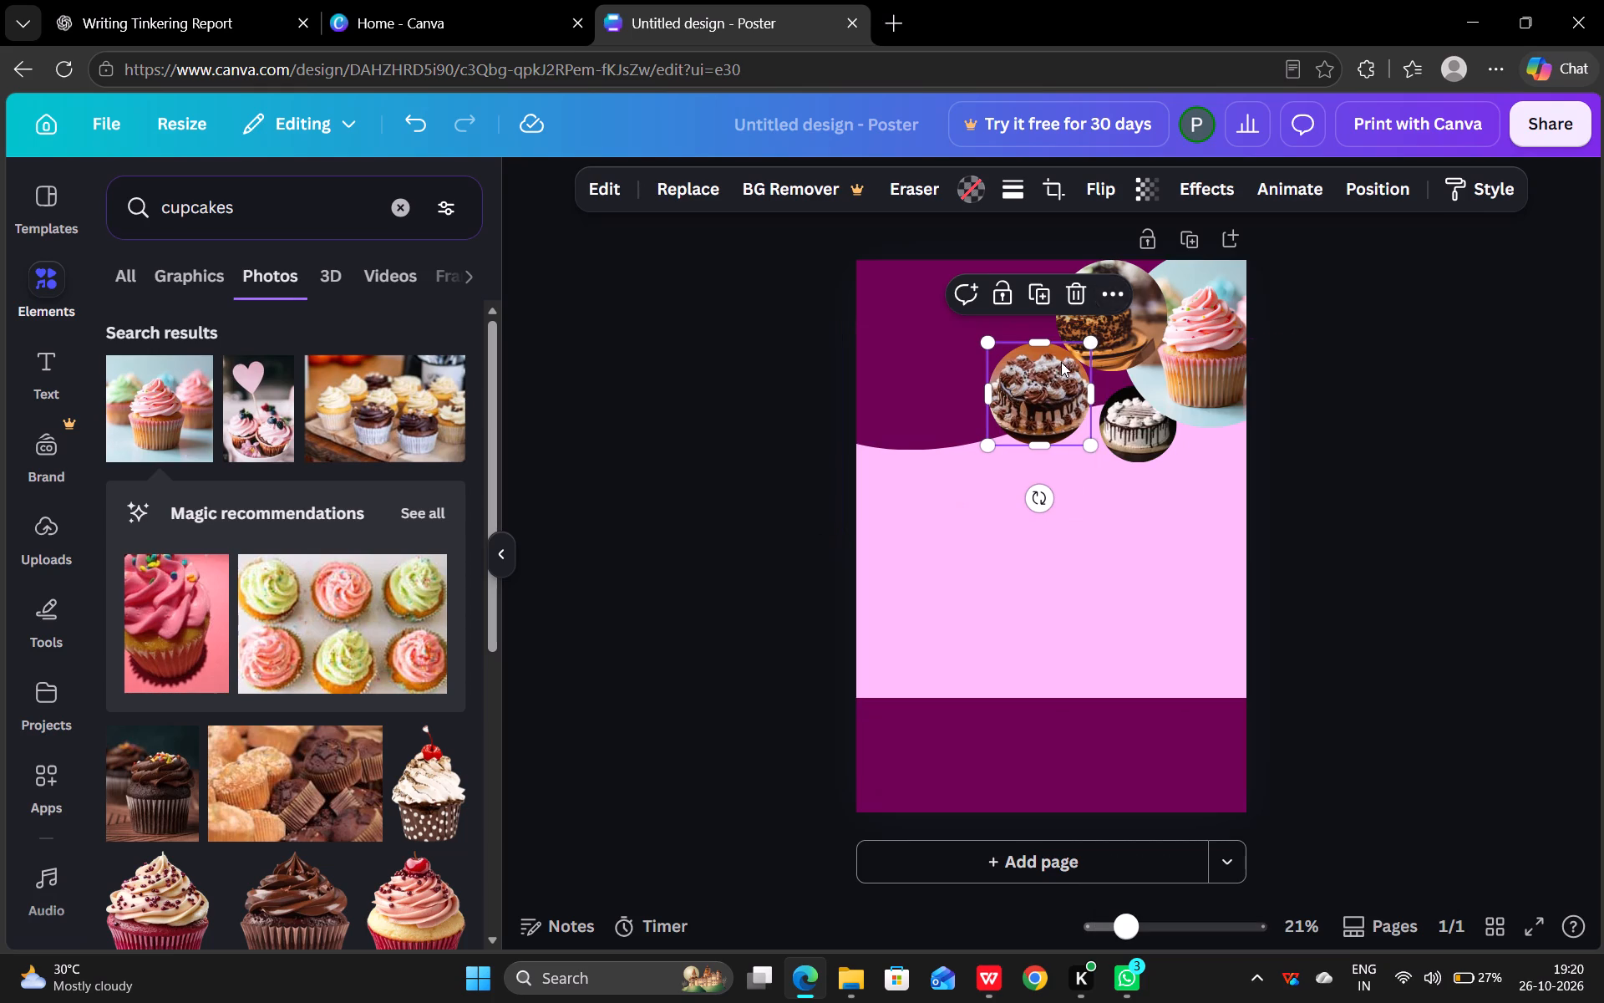
drag(1061, 362, 1078, 359)
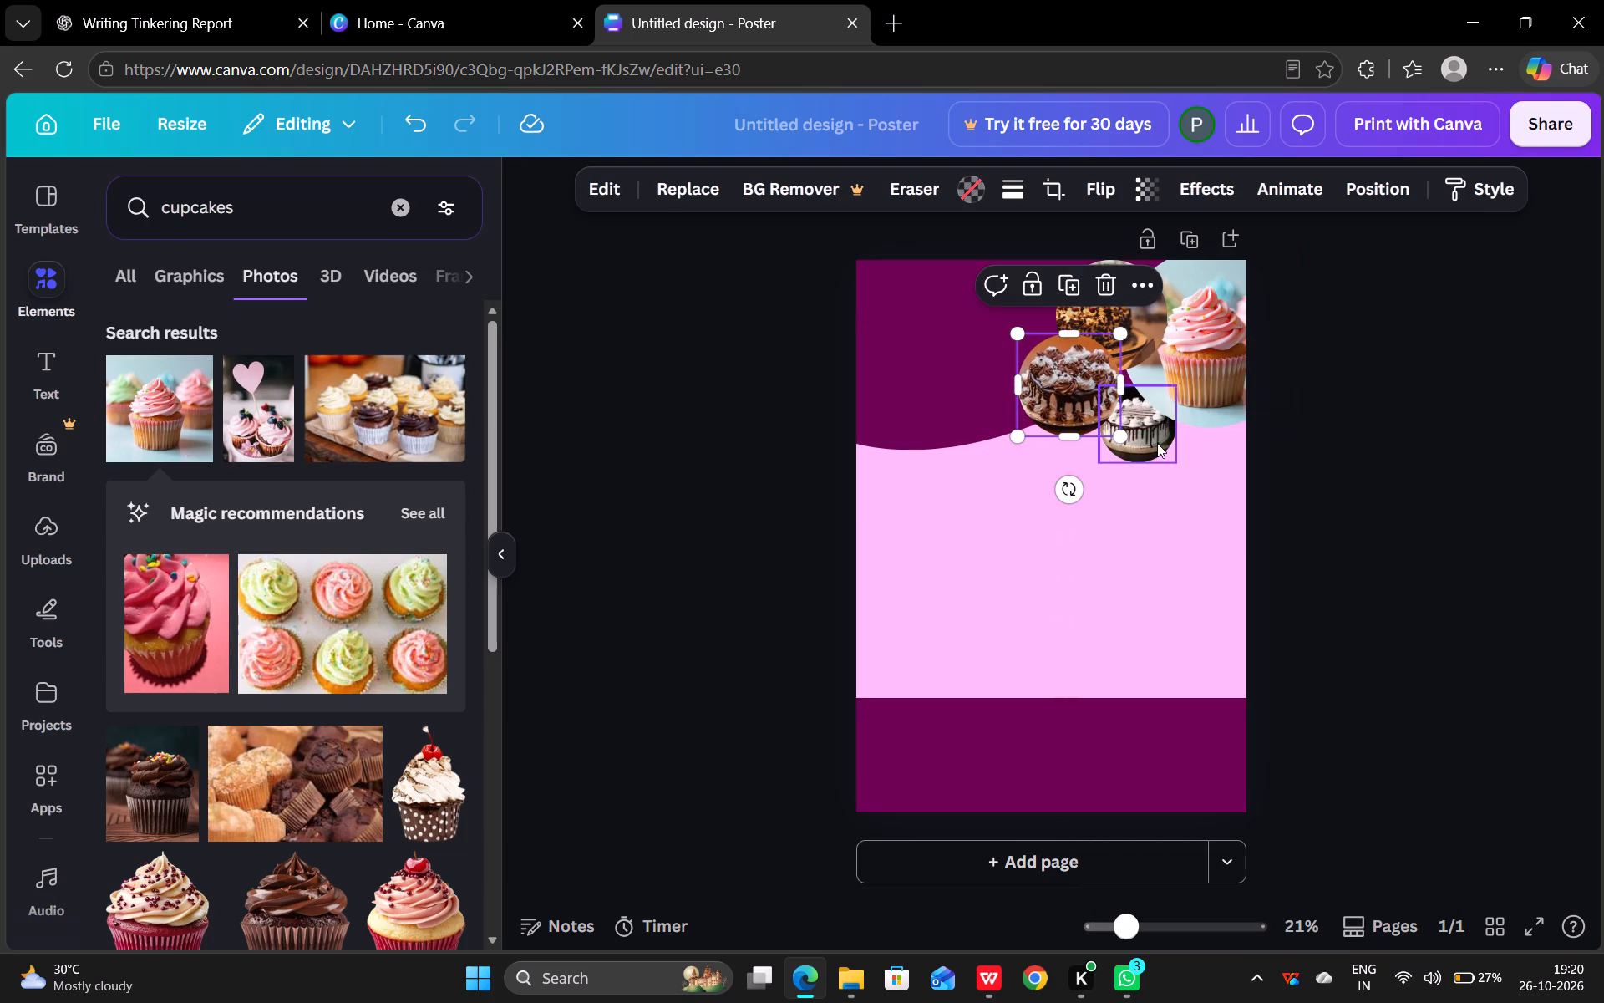
Bring the white drip cake circle to the front, then nudge it and the chocolate cake circle slightly right.
click(1157, 443)
click(1106, 421)
click(1118, 430)
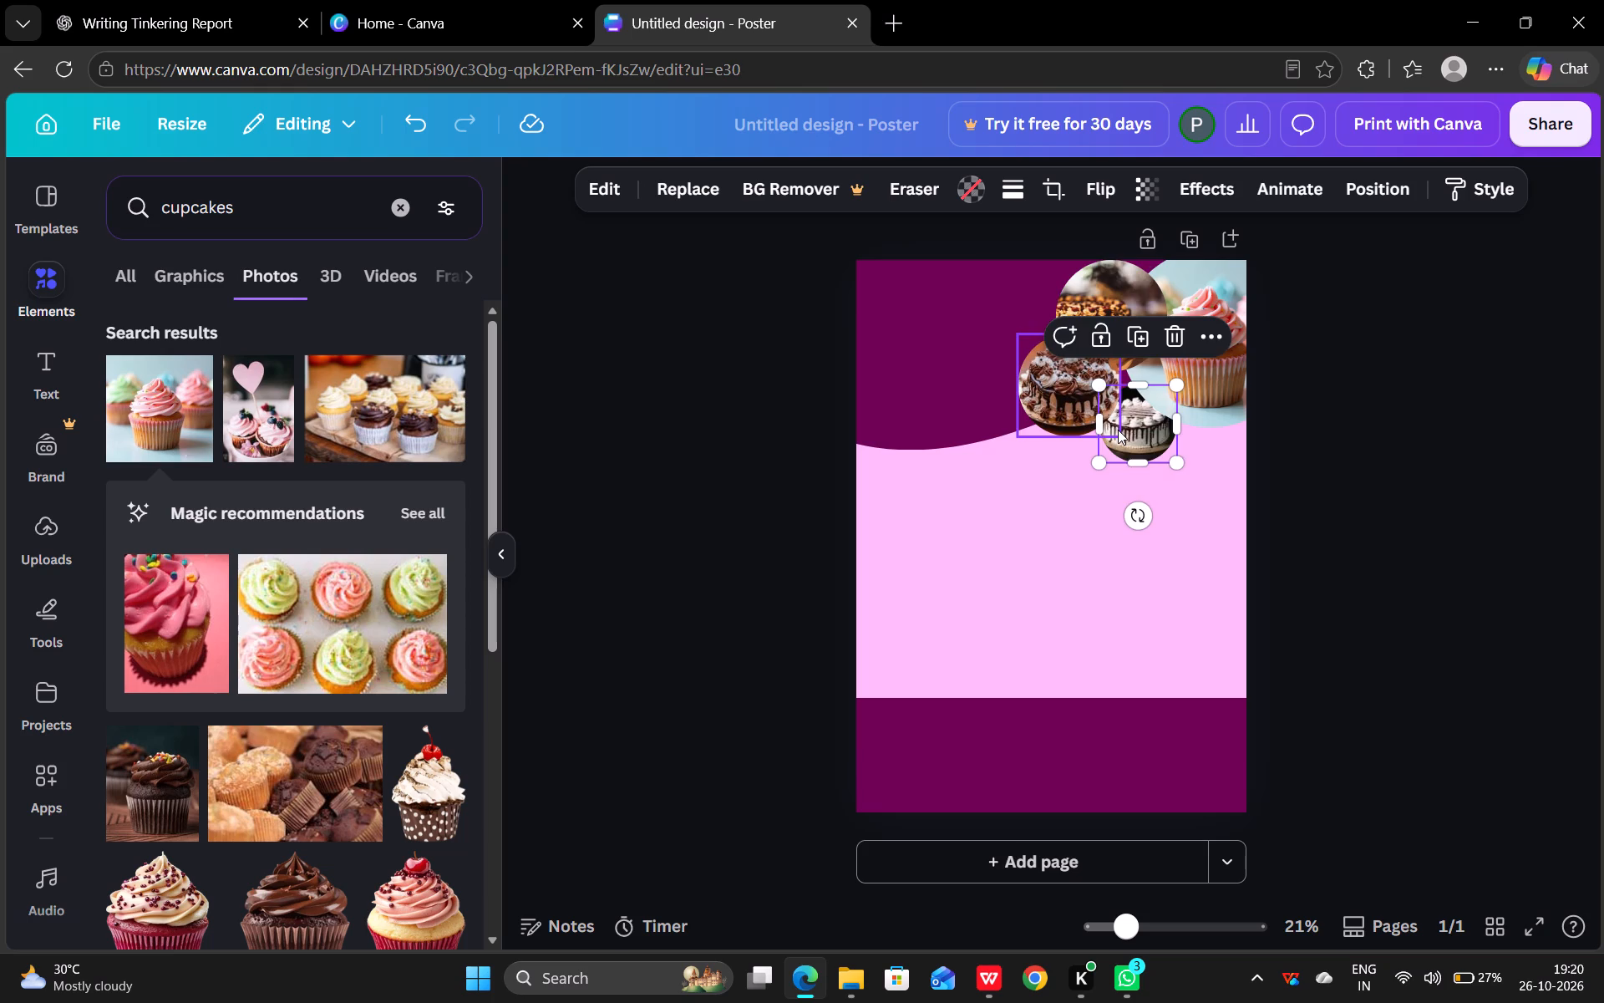
click(1144, 440)
right_click(1144, 440)
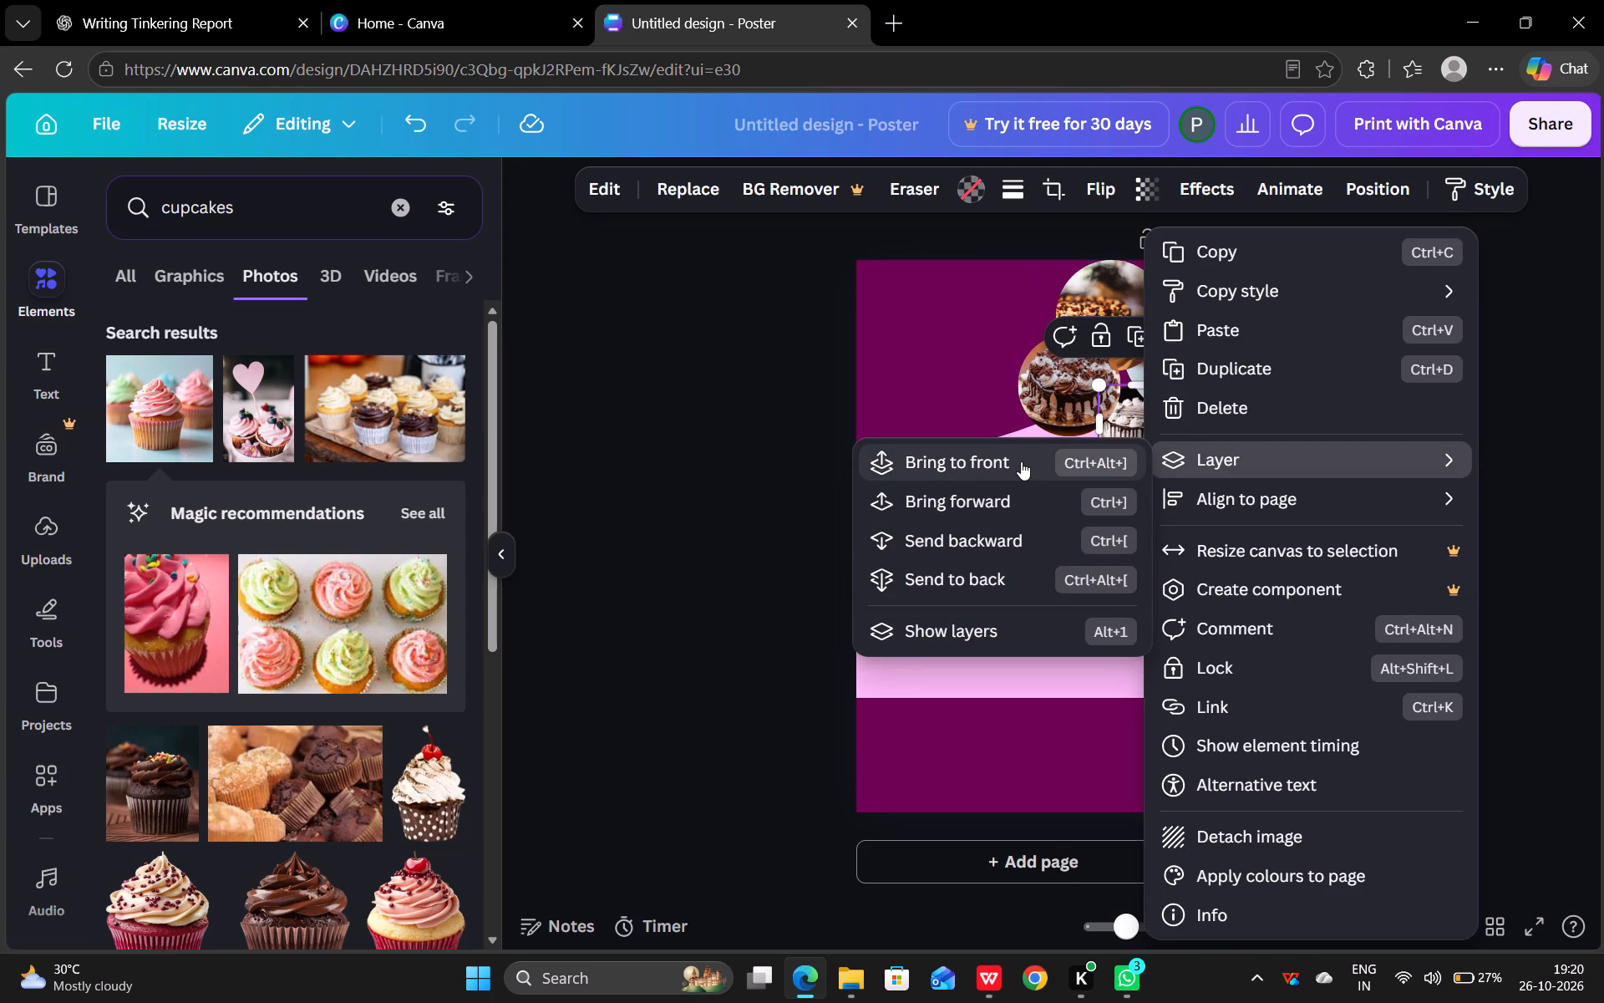
click(1021, 461)
click(766, 460)
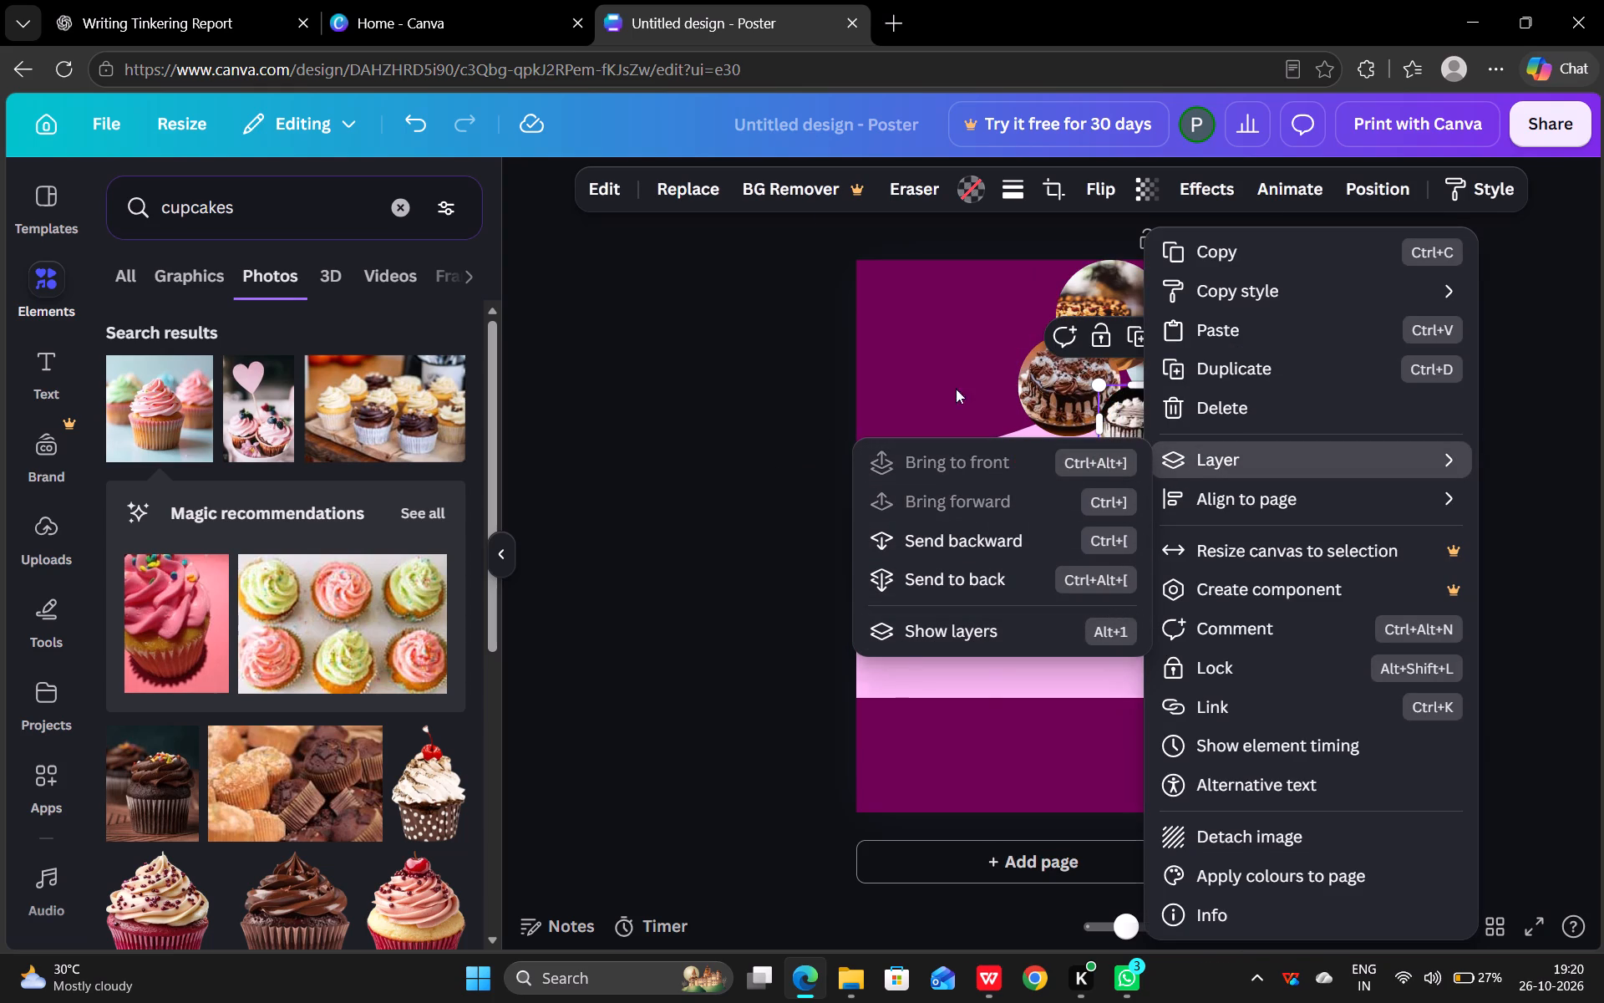
click(1137, 415)
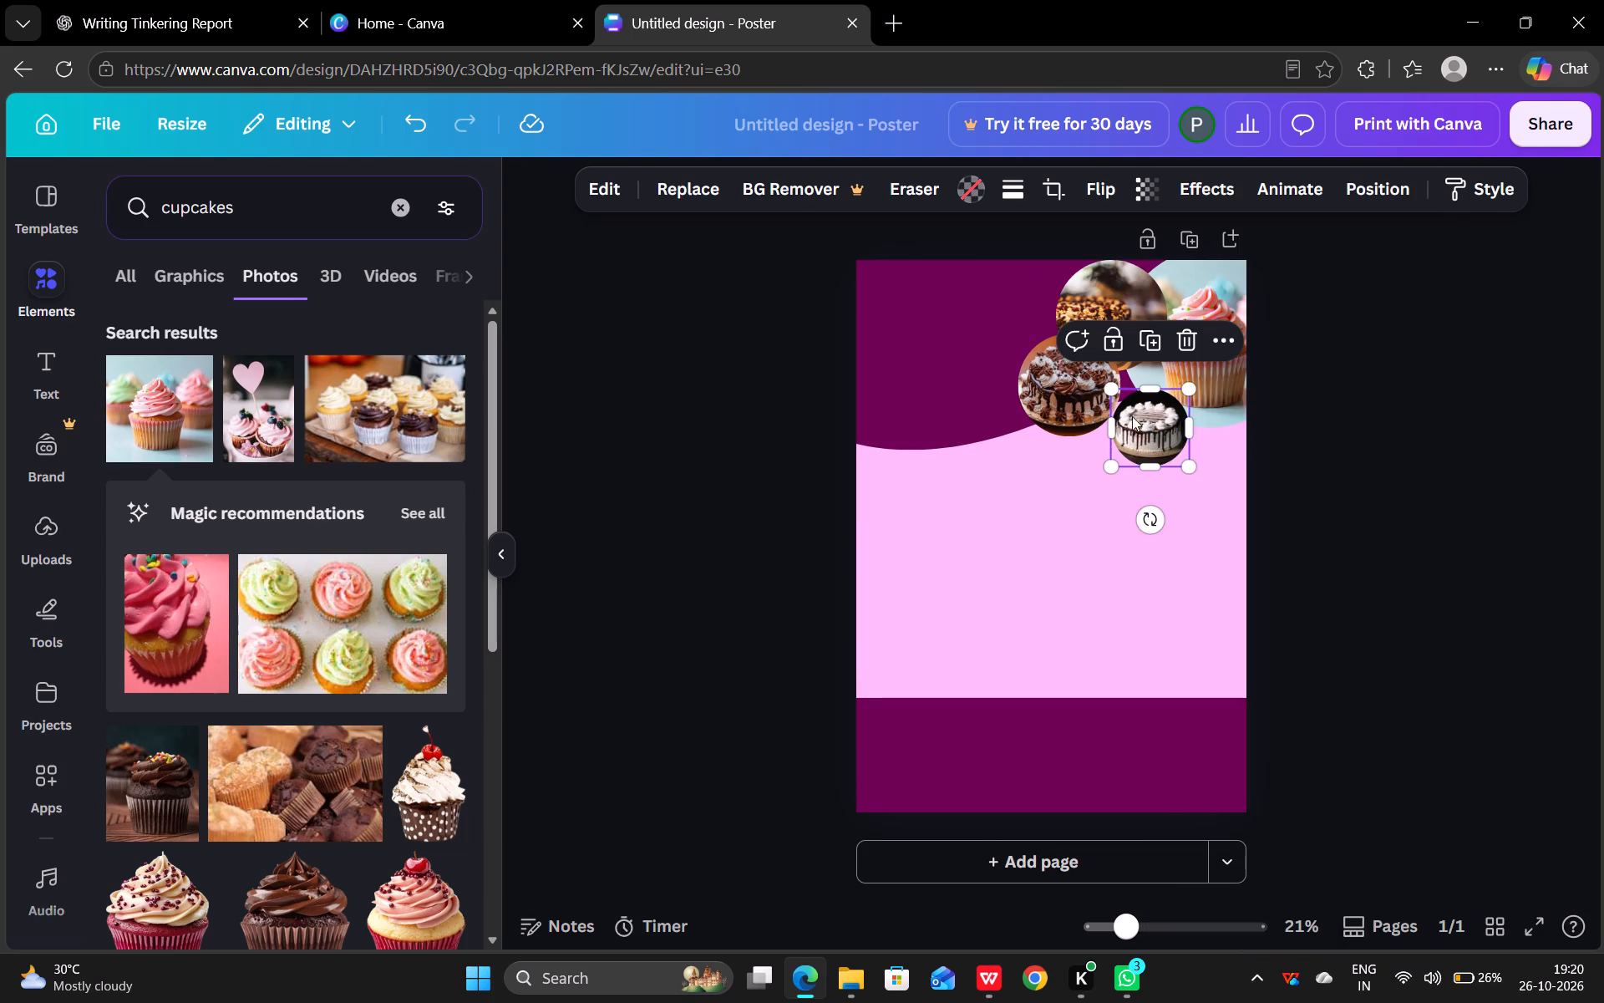
drag(1074, 400, 1083, 408)
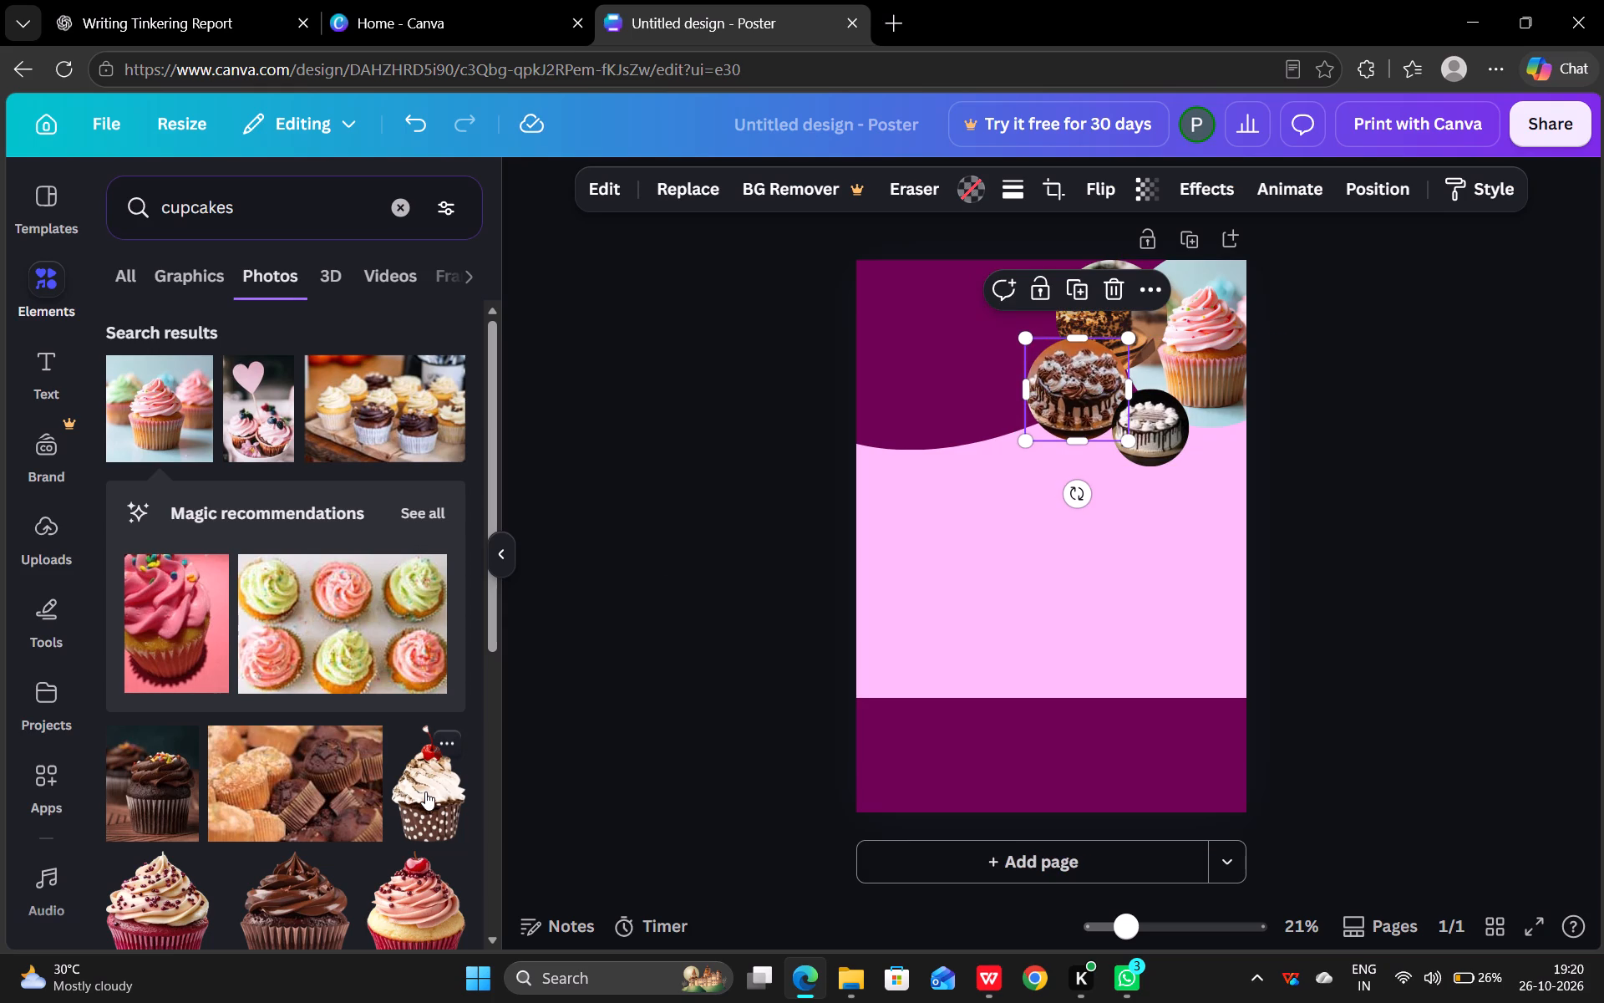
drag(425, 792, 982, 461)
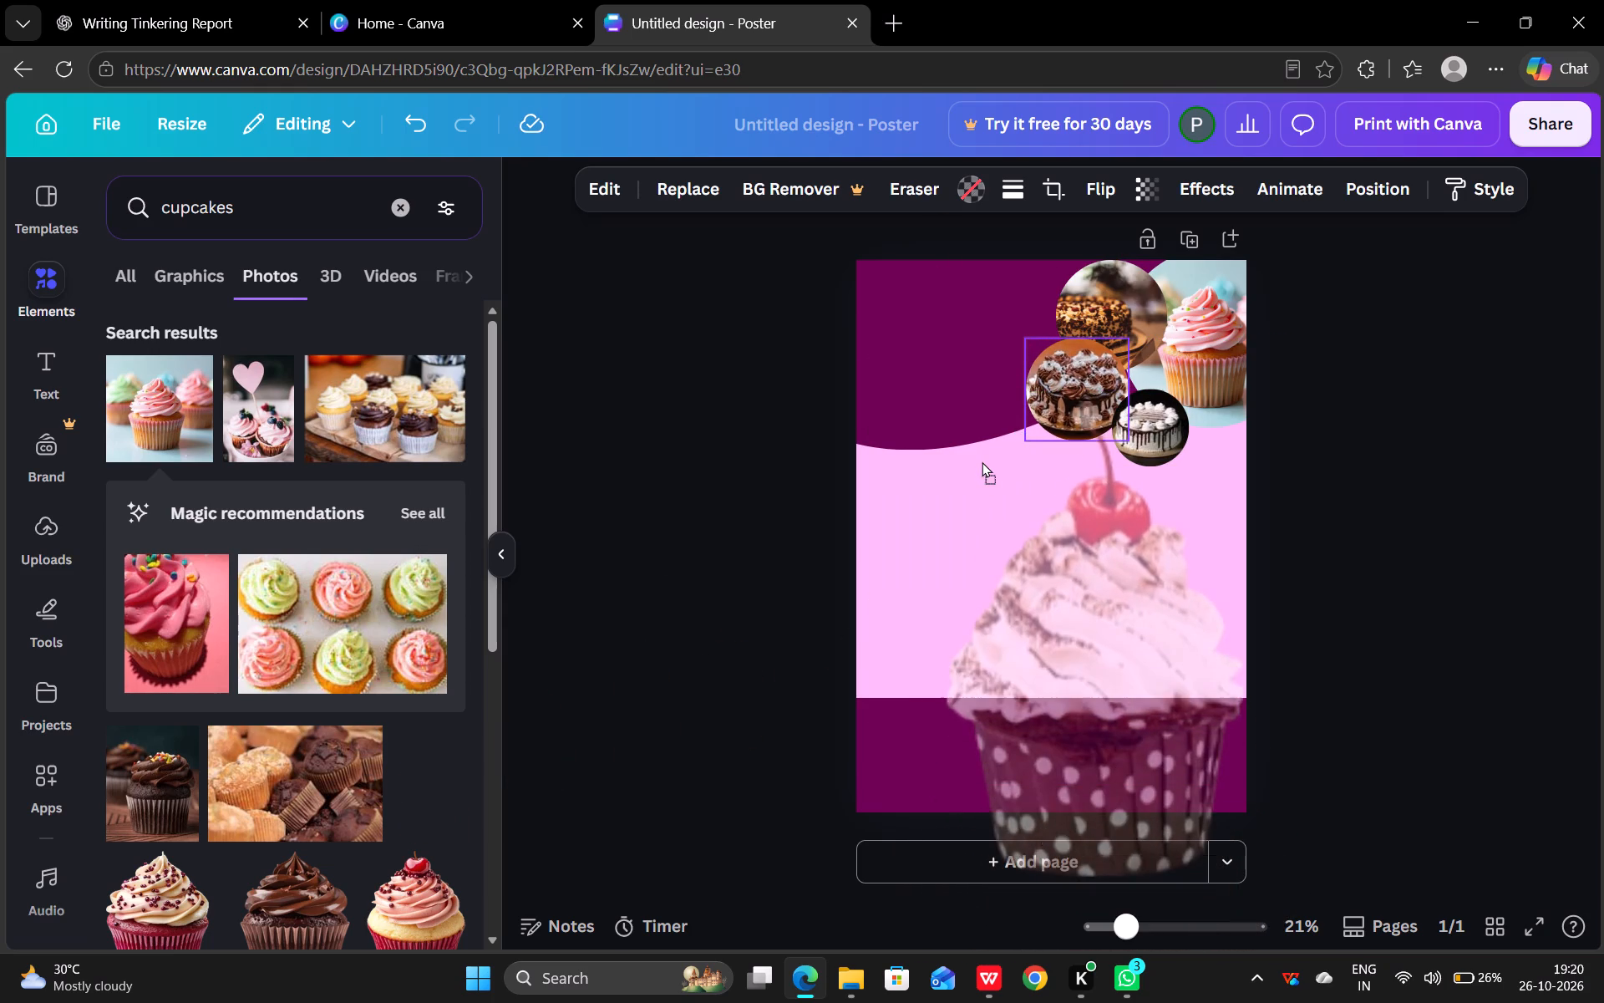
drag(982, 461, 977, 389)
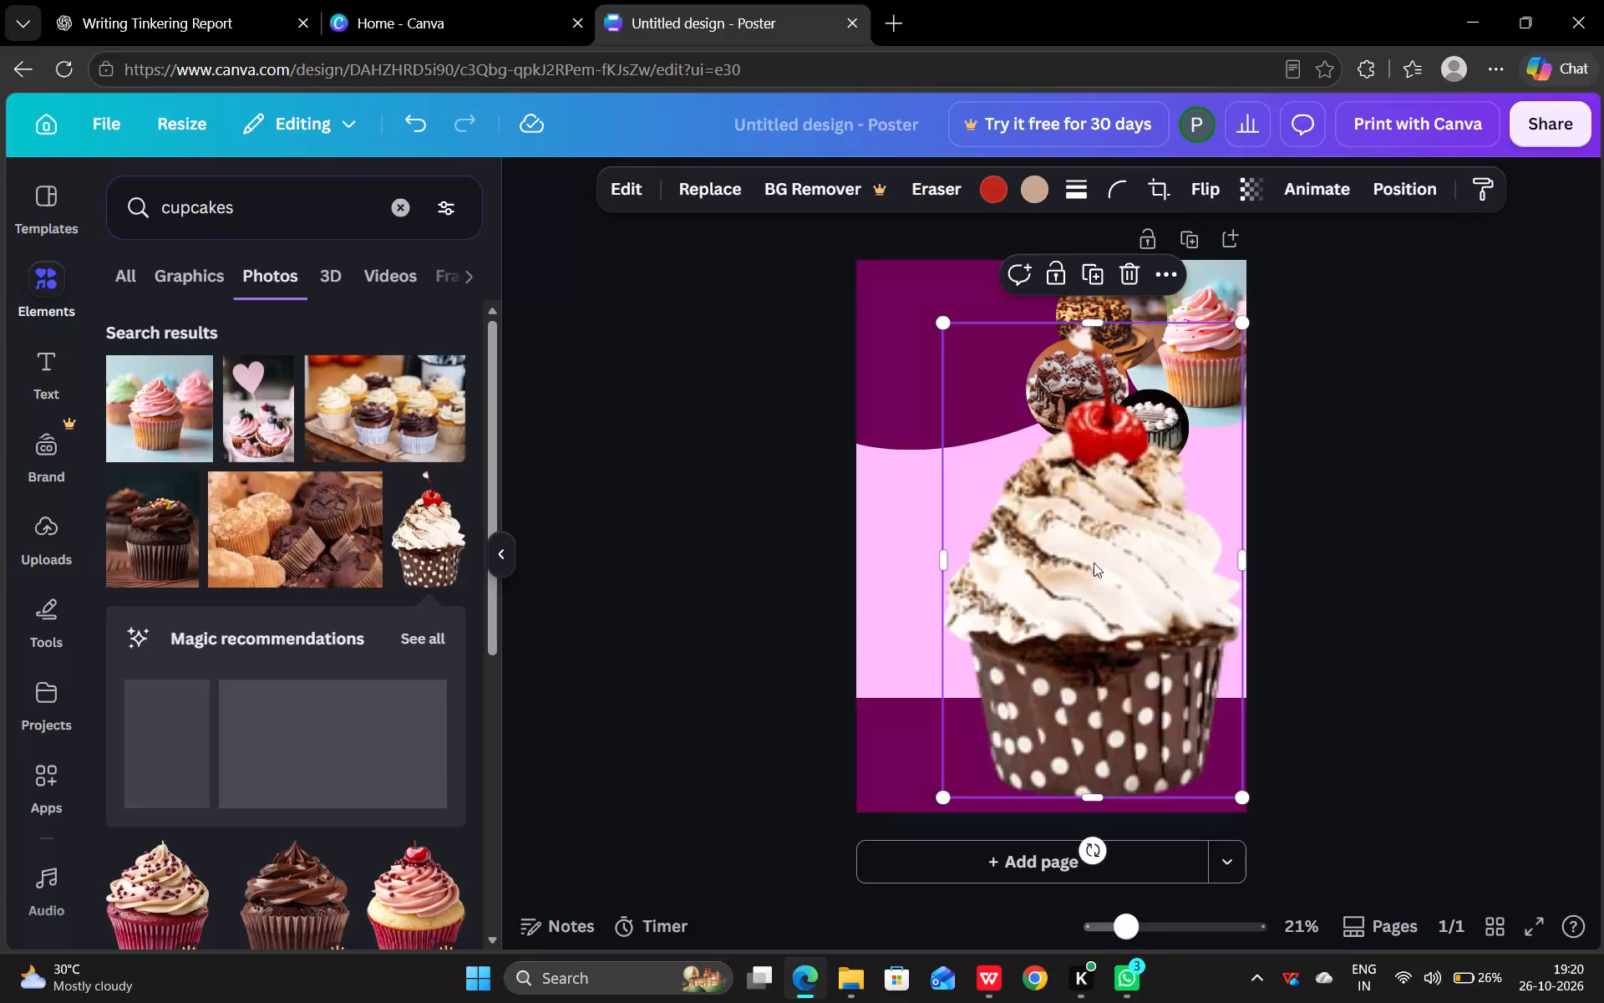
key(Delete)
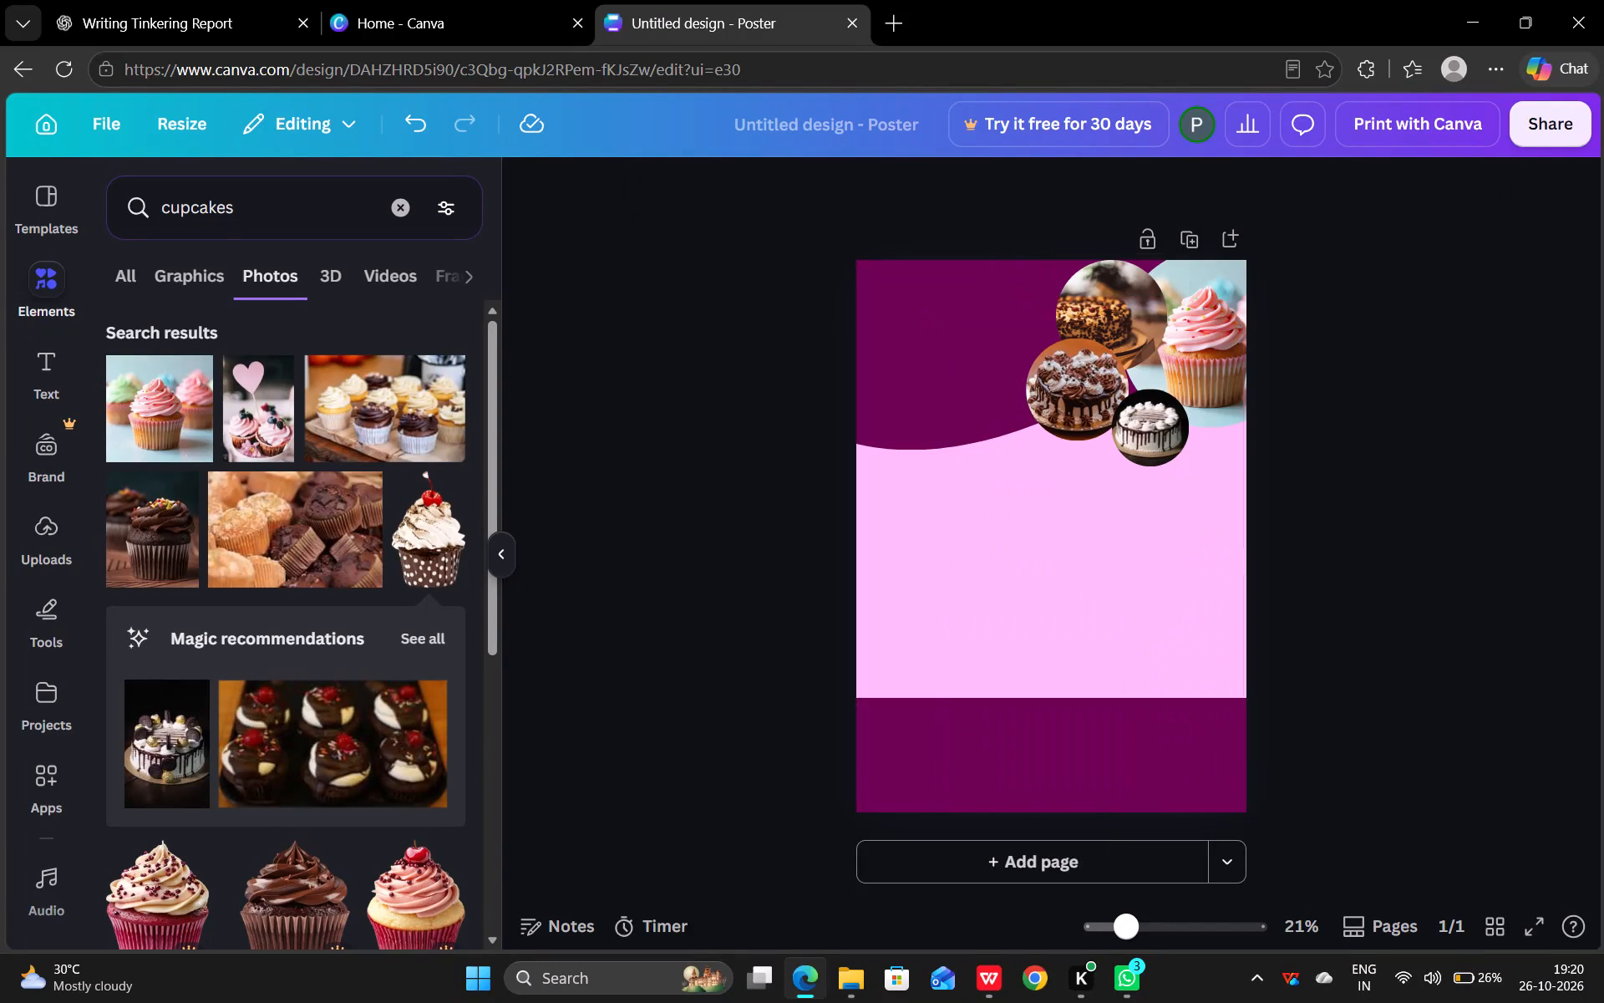
Look through the cupcake photo results for a suitable cupcake picture for the poster's lower part.
scroll(219, 810, down, 4)
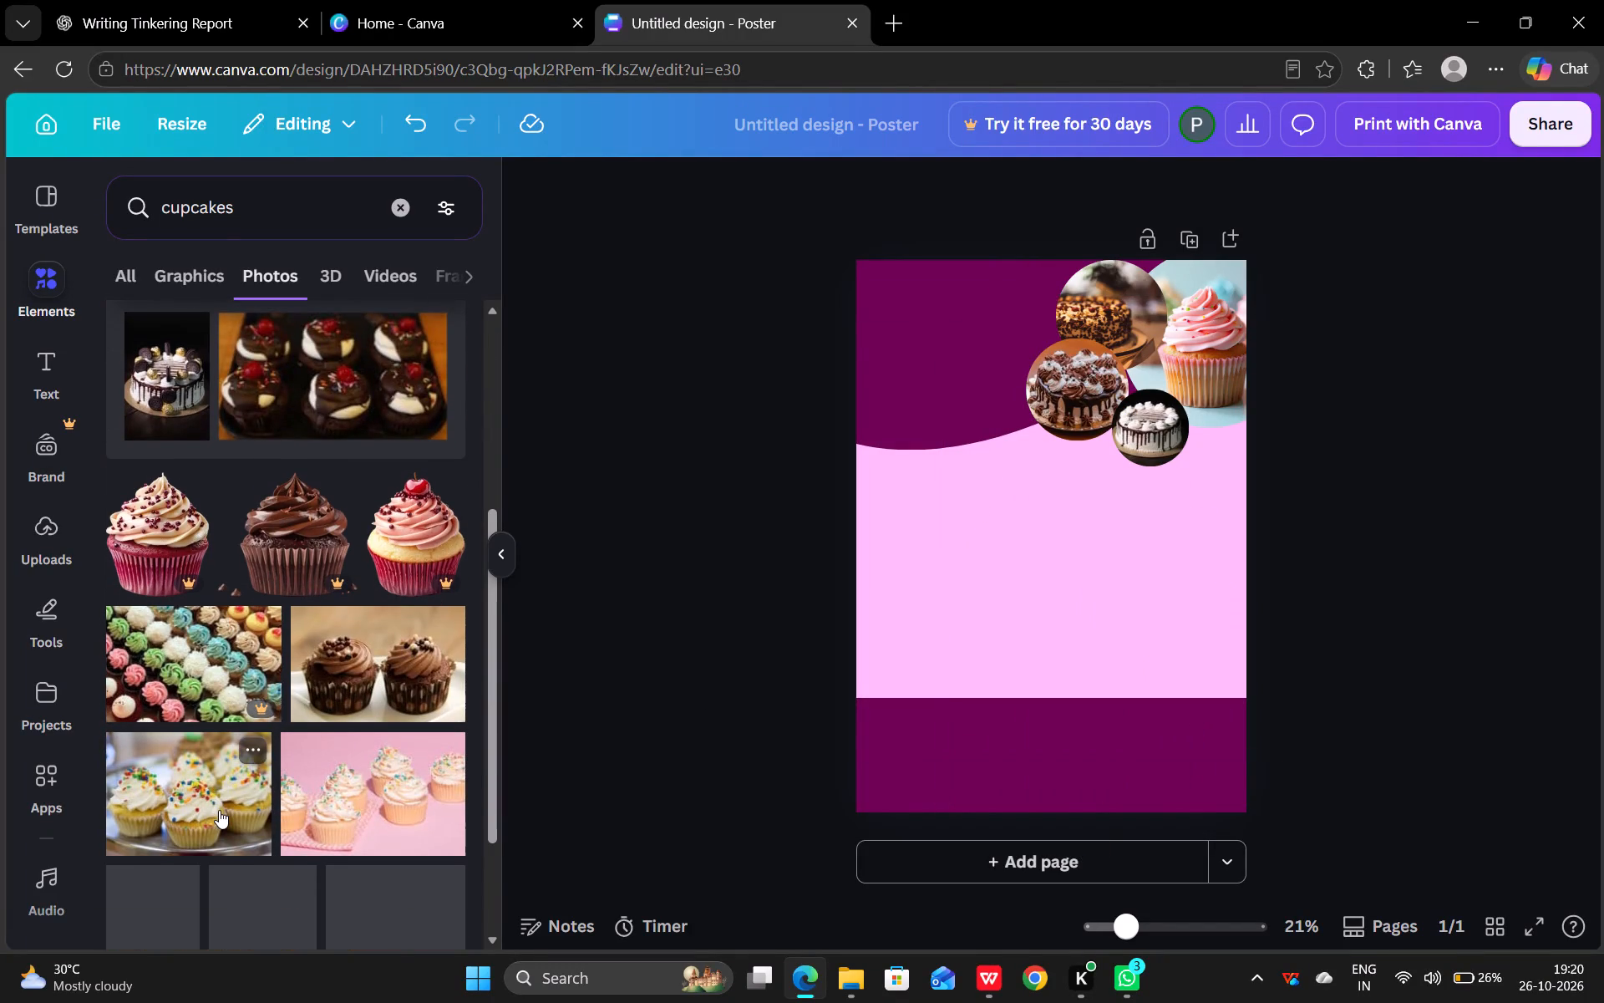
scroll(219, 810, down, 3)
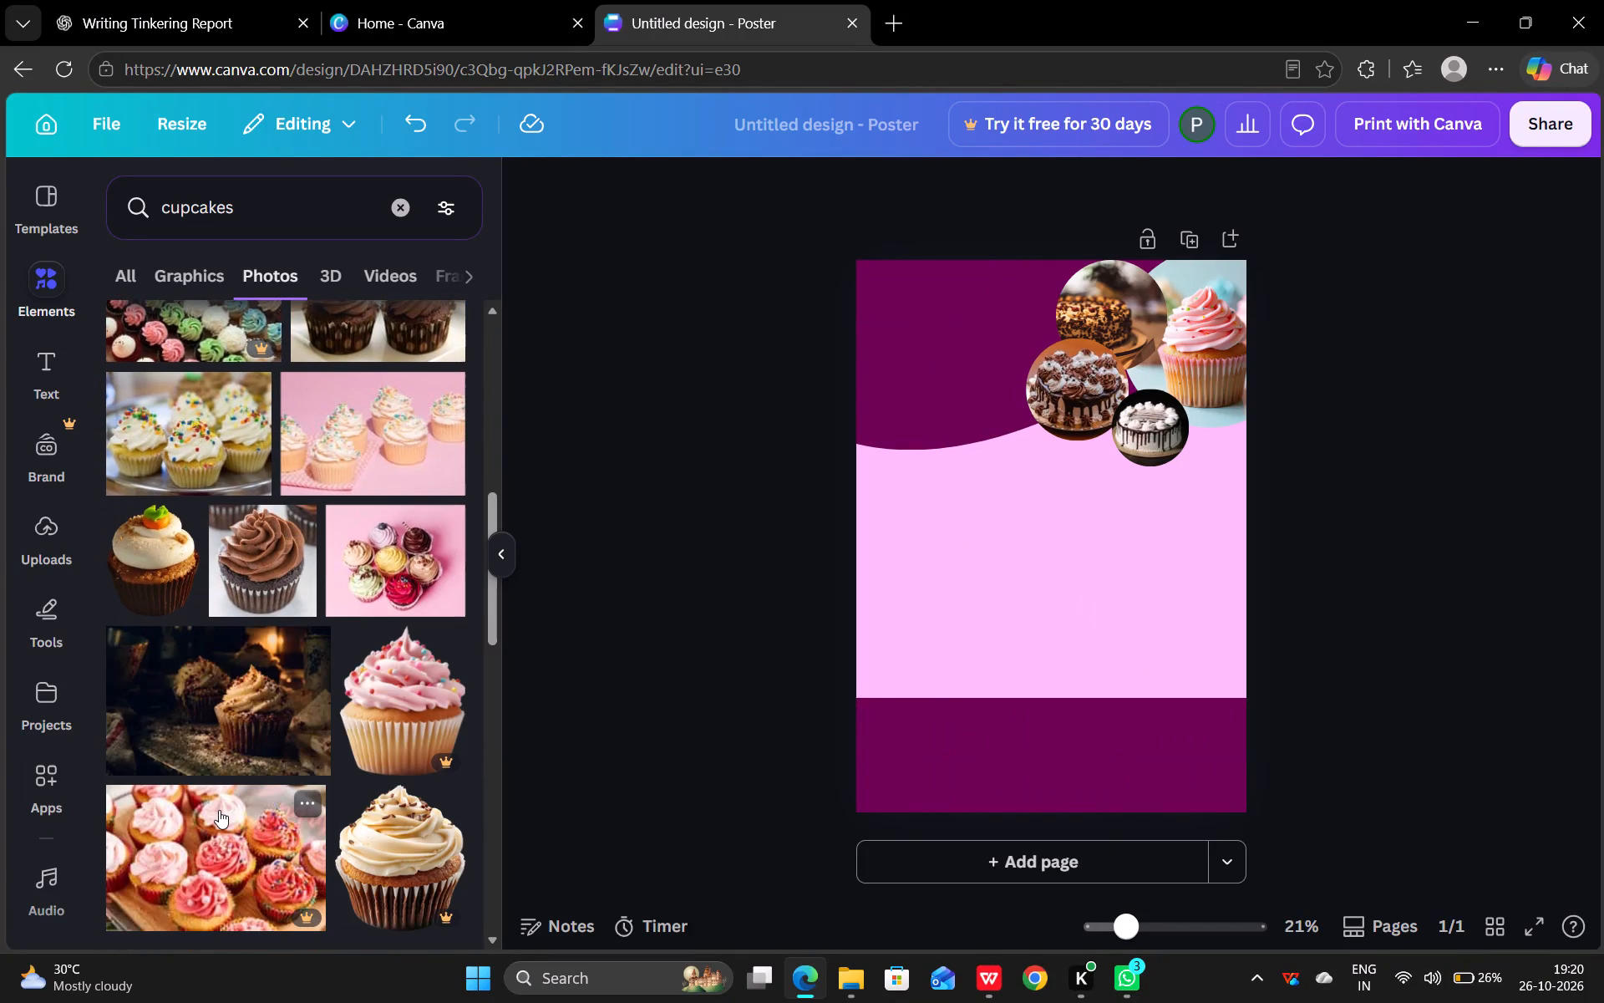
scroll(219, 810, down, 1)
scroll(219, 810, up, 4)
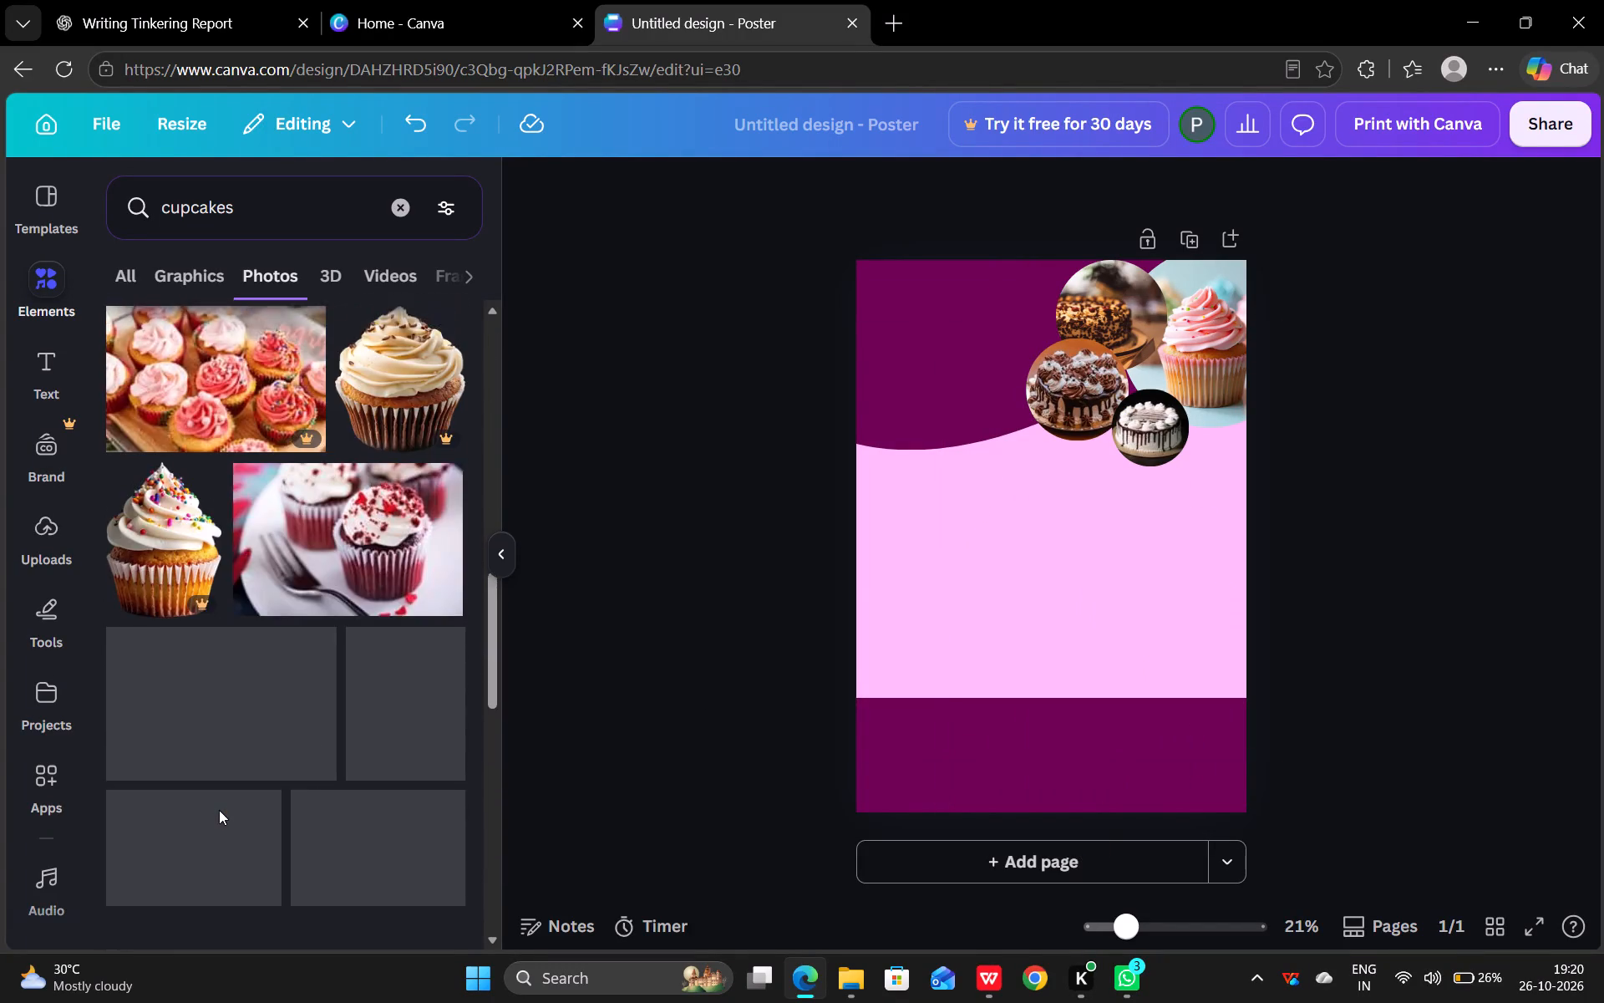
scroll(219, 810, up, 2)
scroll(219, 810, down, 4)
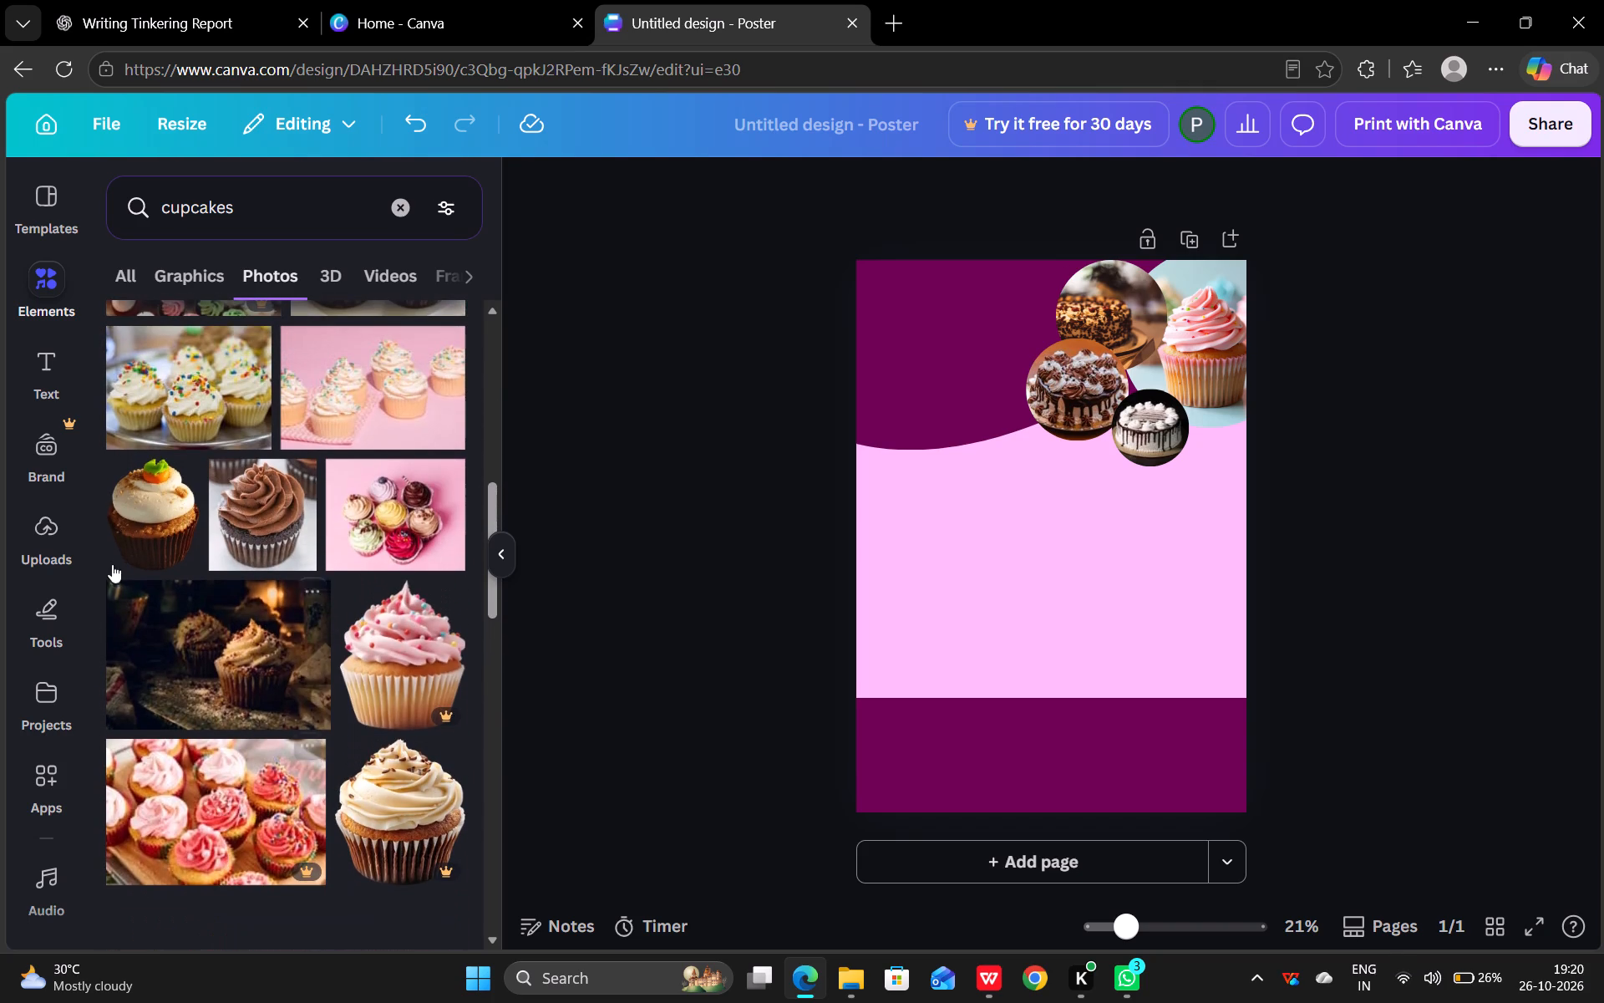
scroll(254, 637, up, 2)
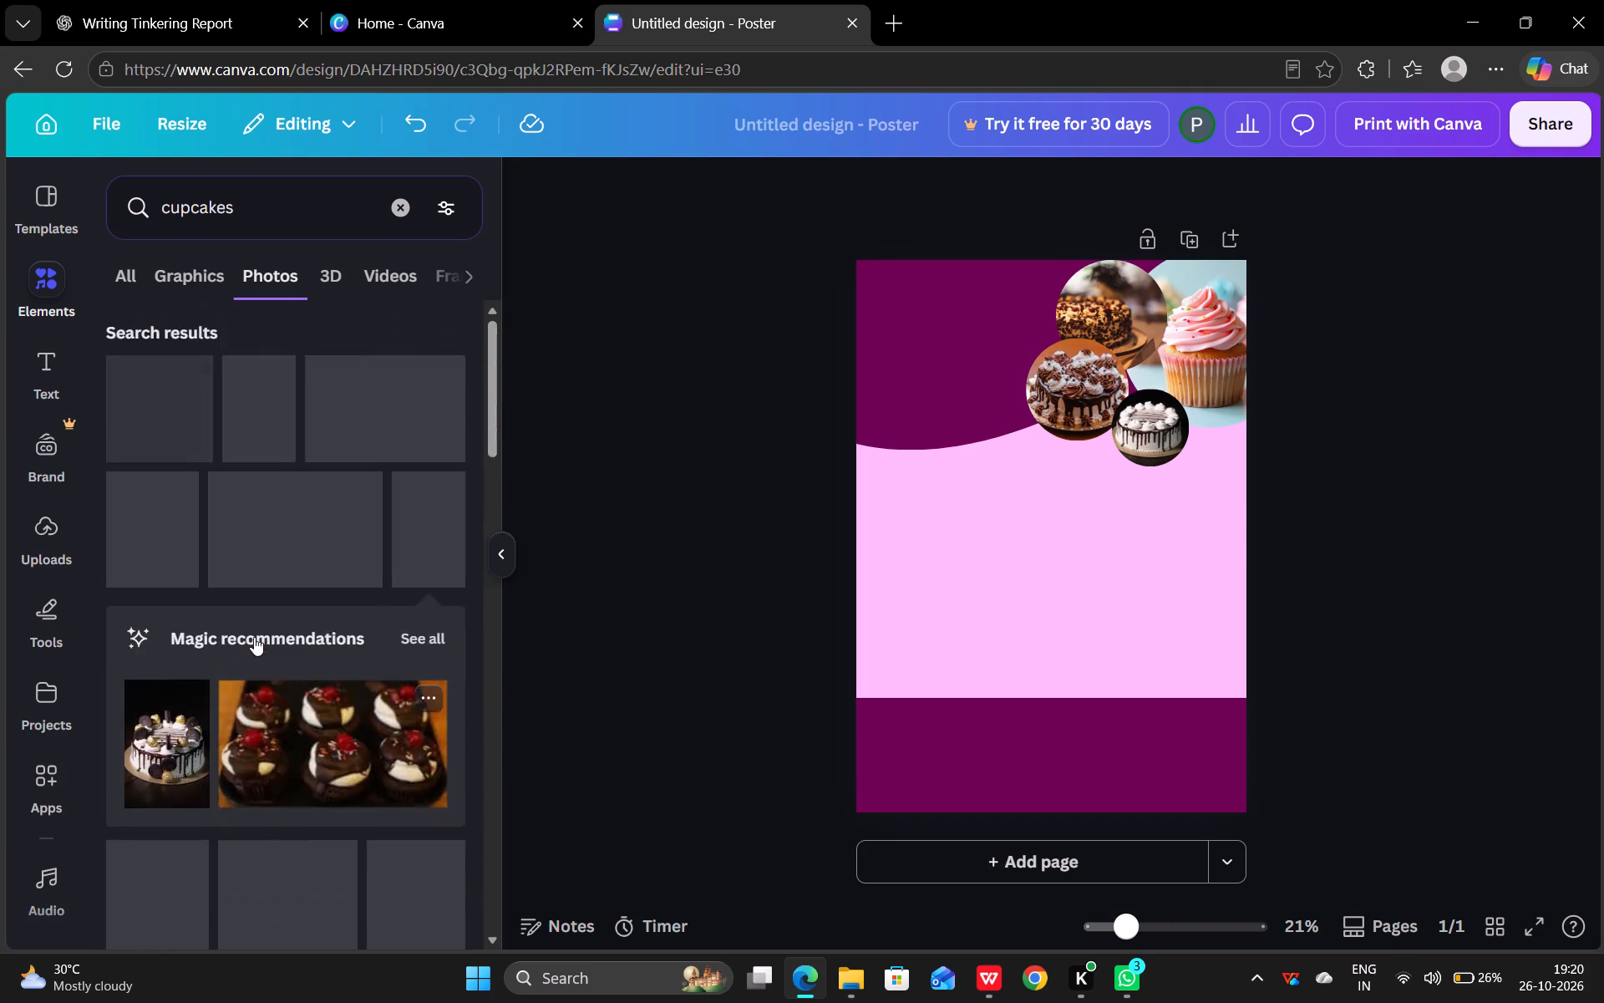
scroll(254, 637, down, 5)
scroll(254, 637, up, 7)
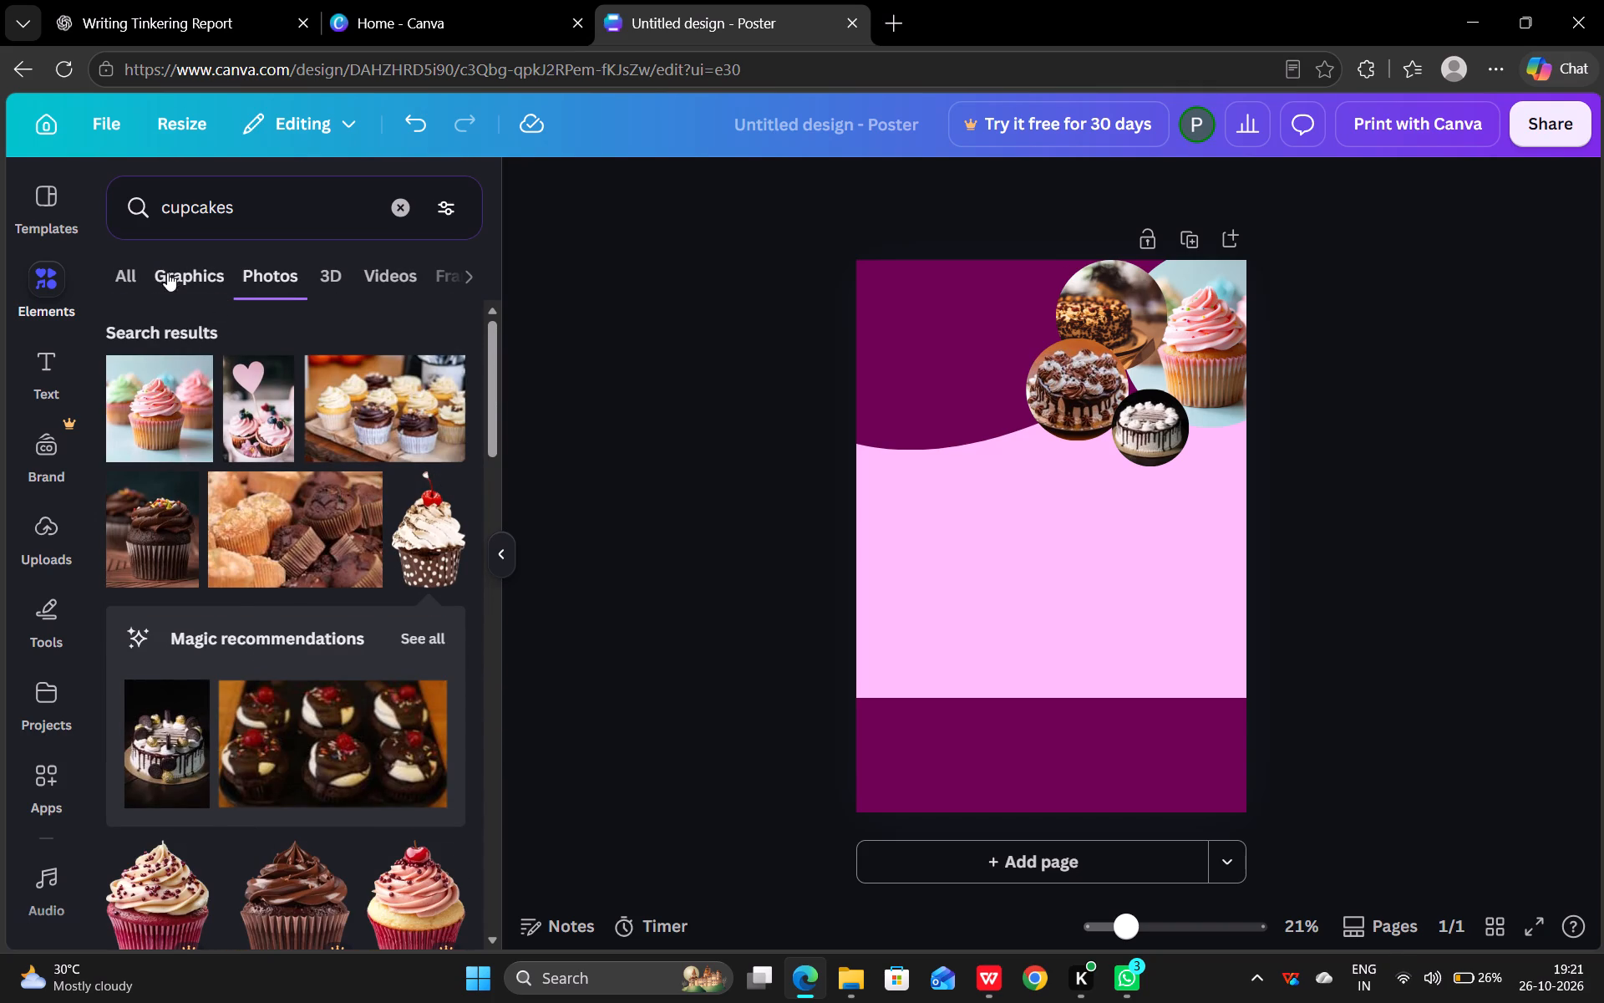
click(131, 266)
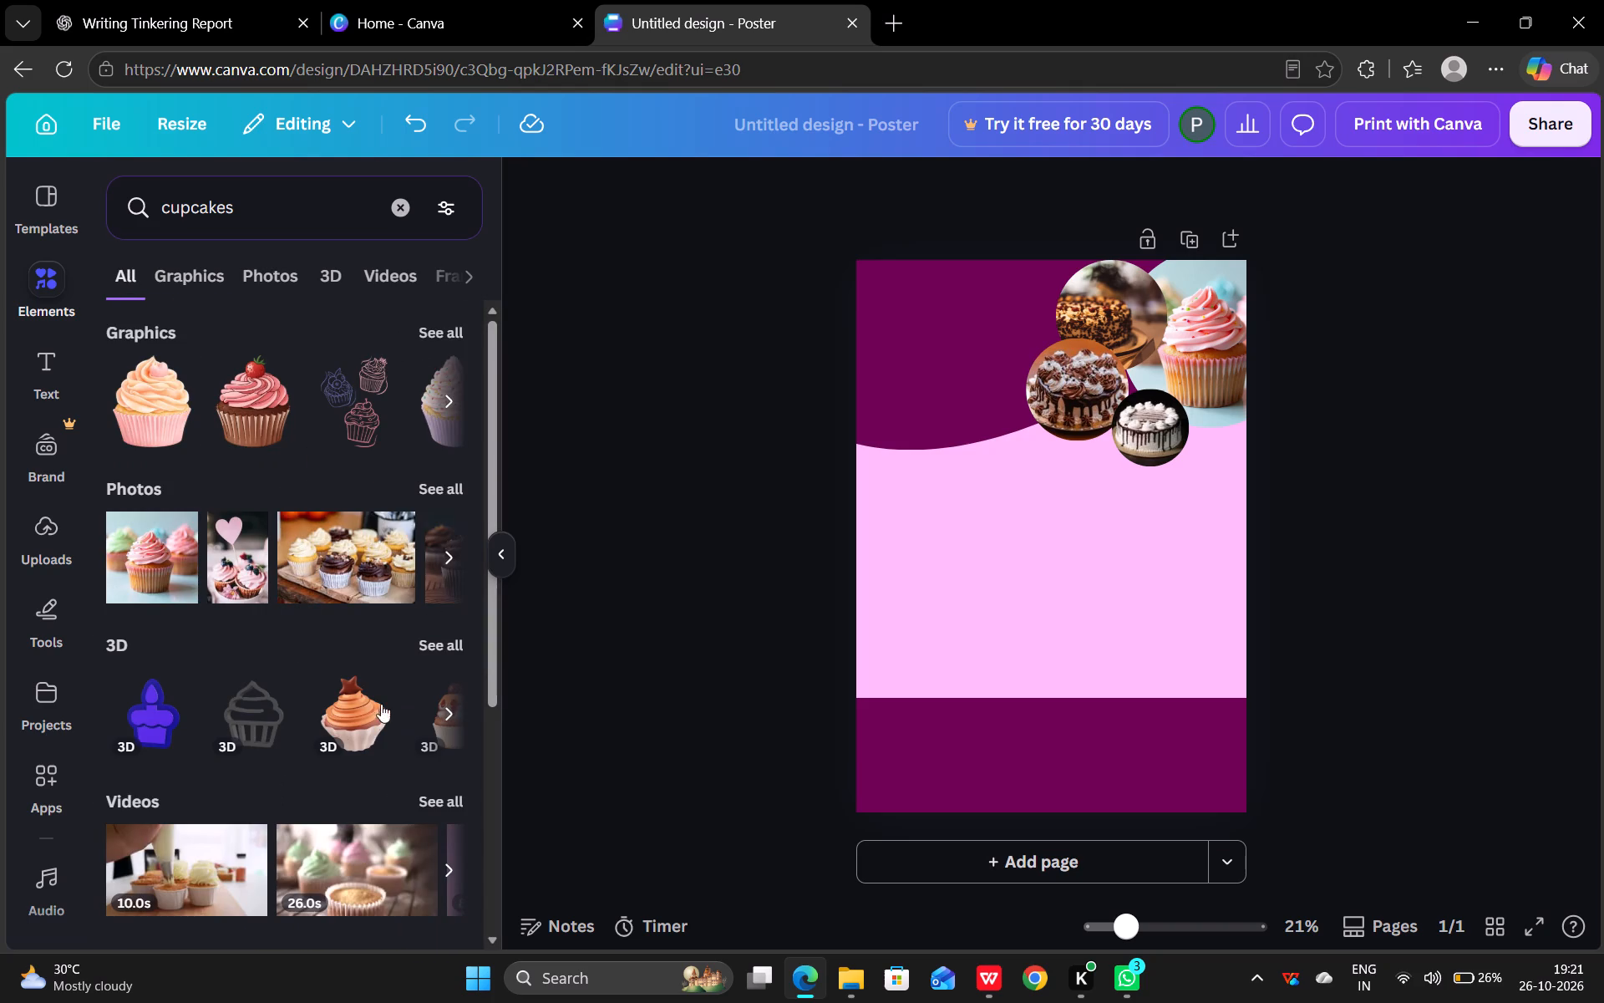
click(424, 496)
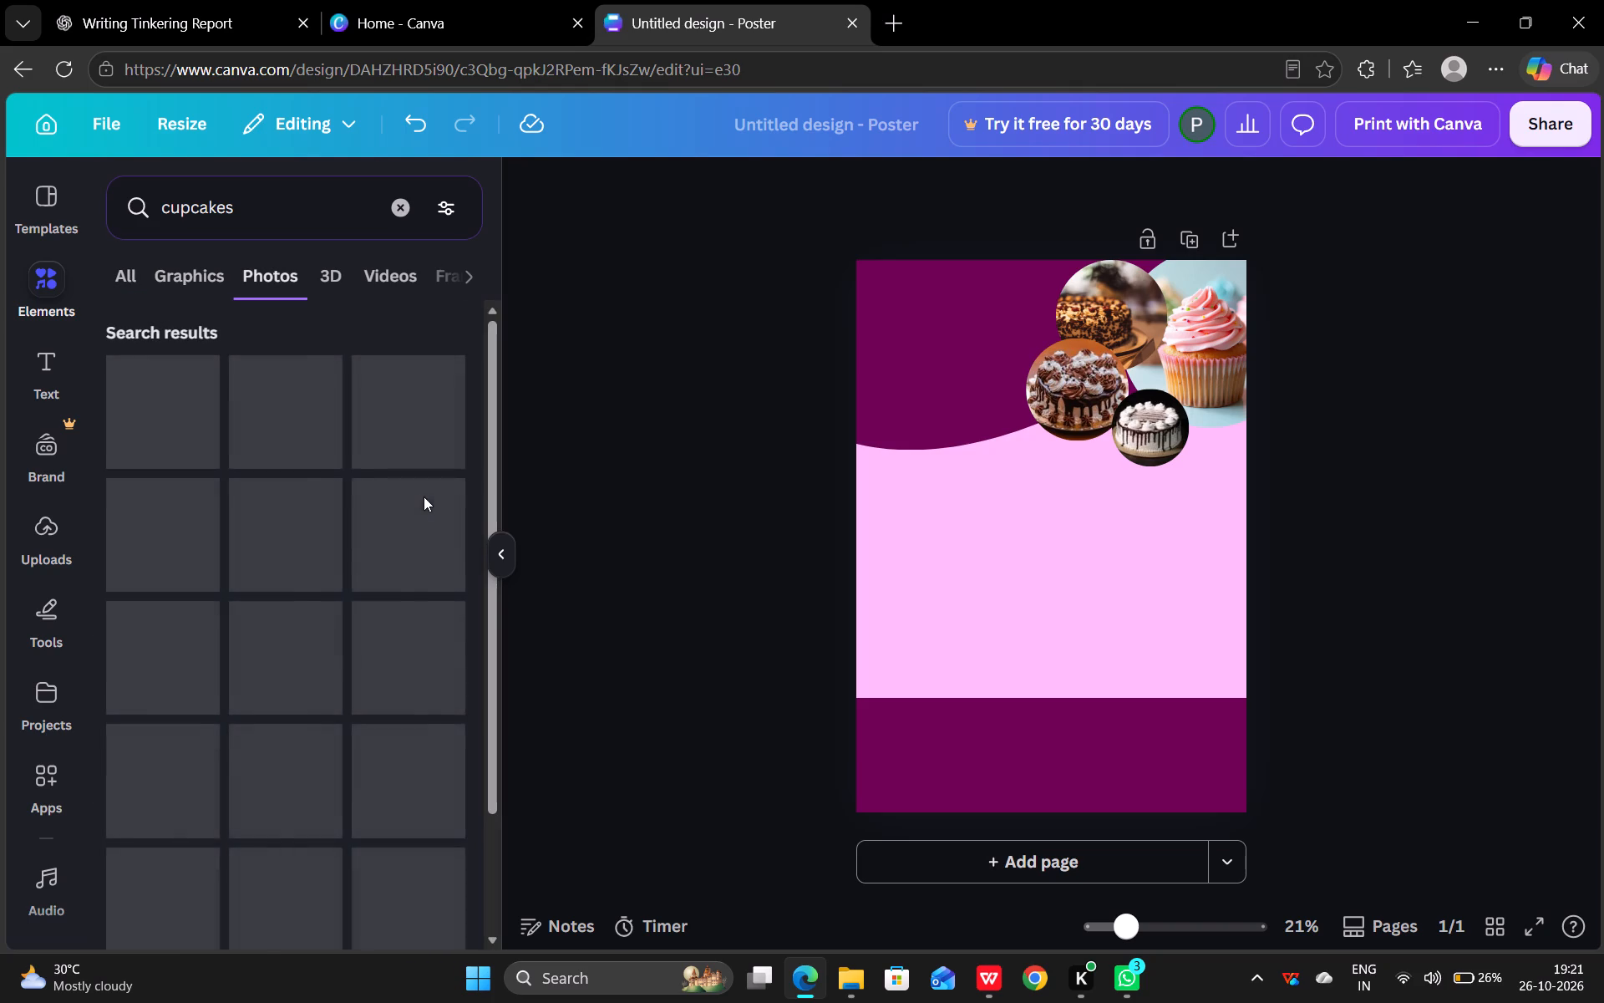
scroll(329, 709, down, 1)
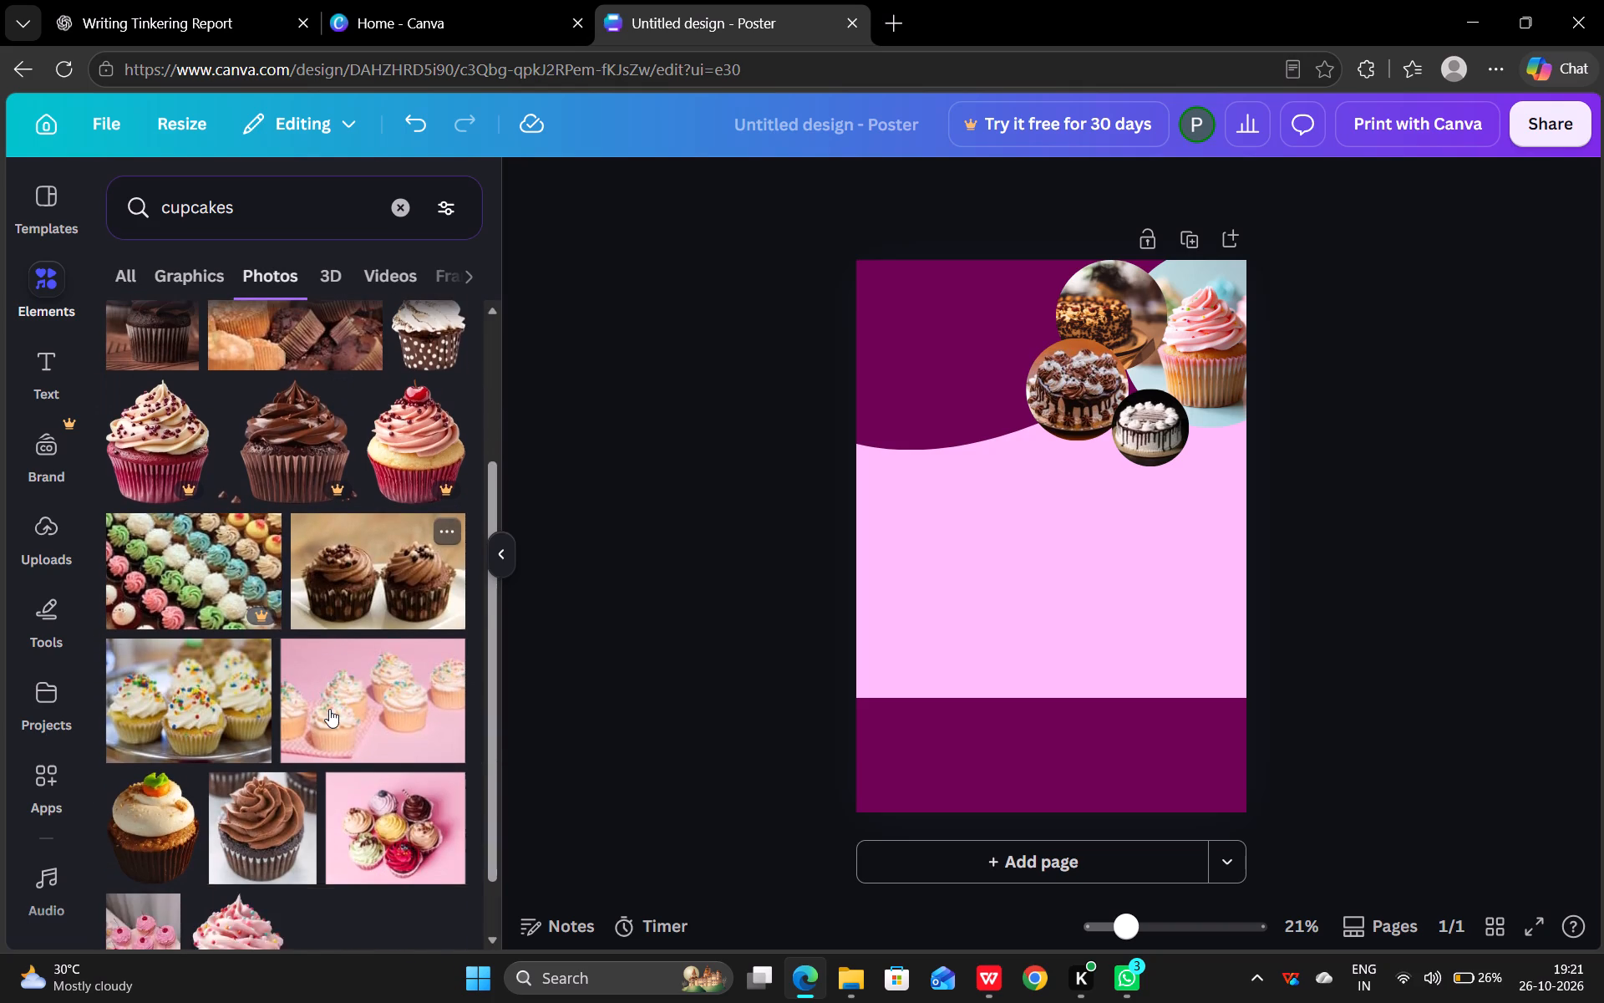
scroll(329, 709, down, 3)
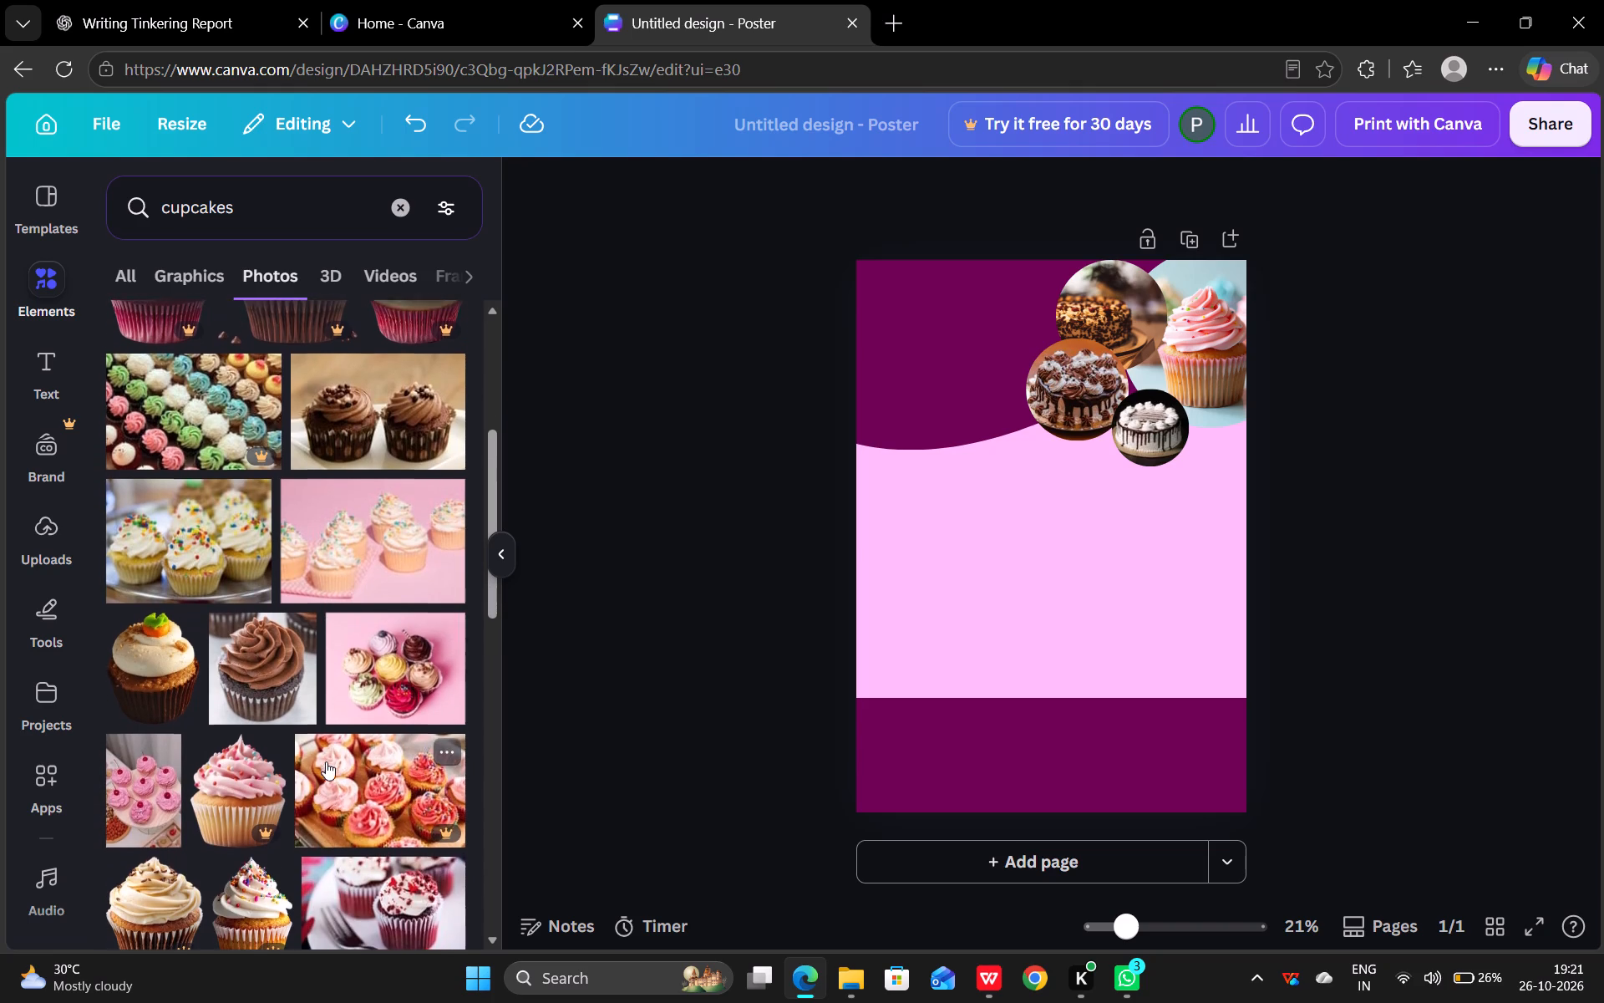
scroll(326, 761, down, 4)
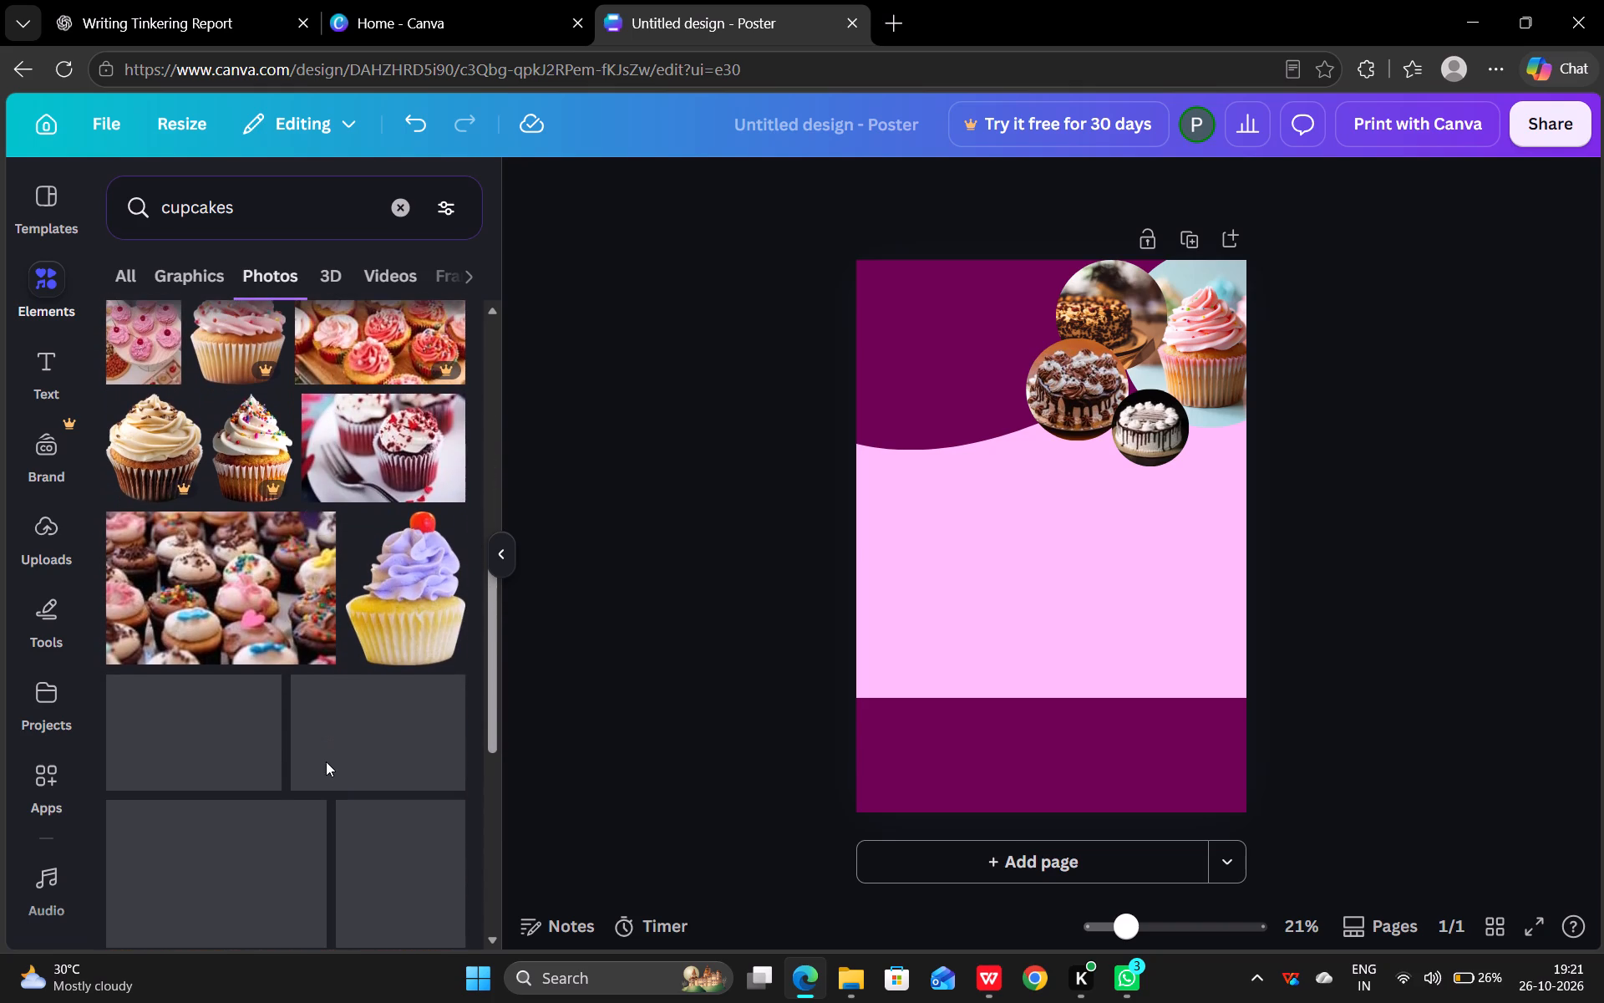
scroll(326, 761, down, 3)
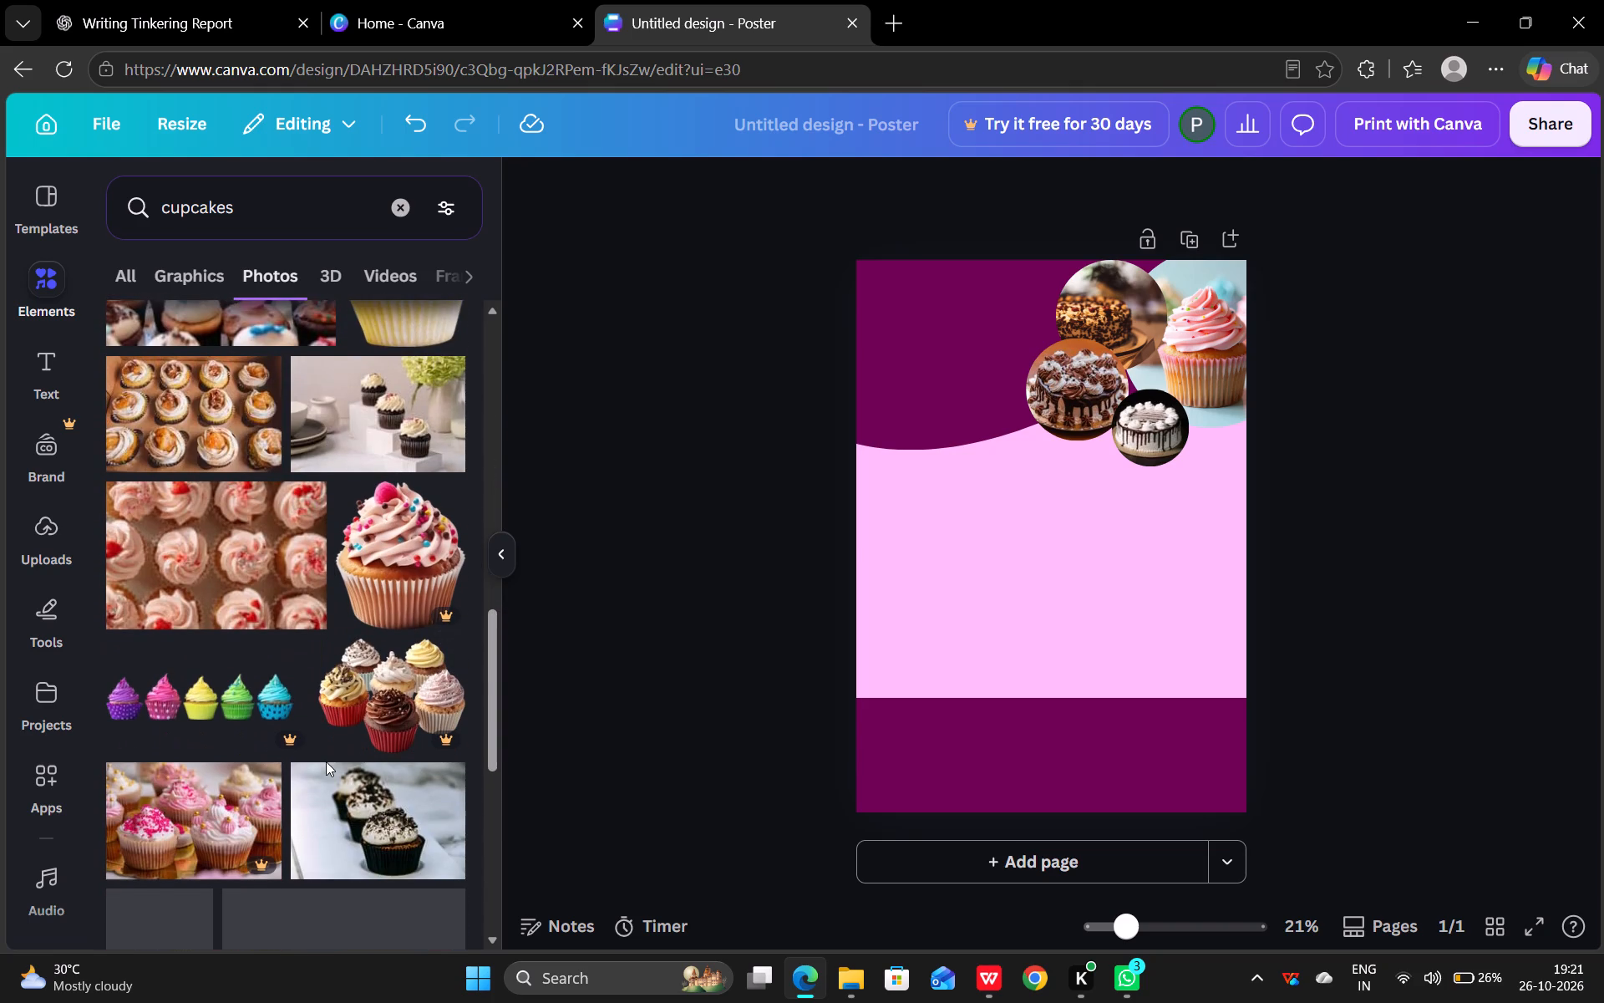
scroll(326, 761, down, 3)
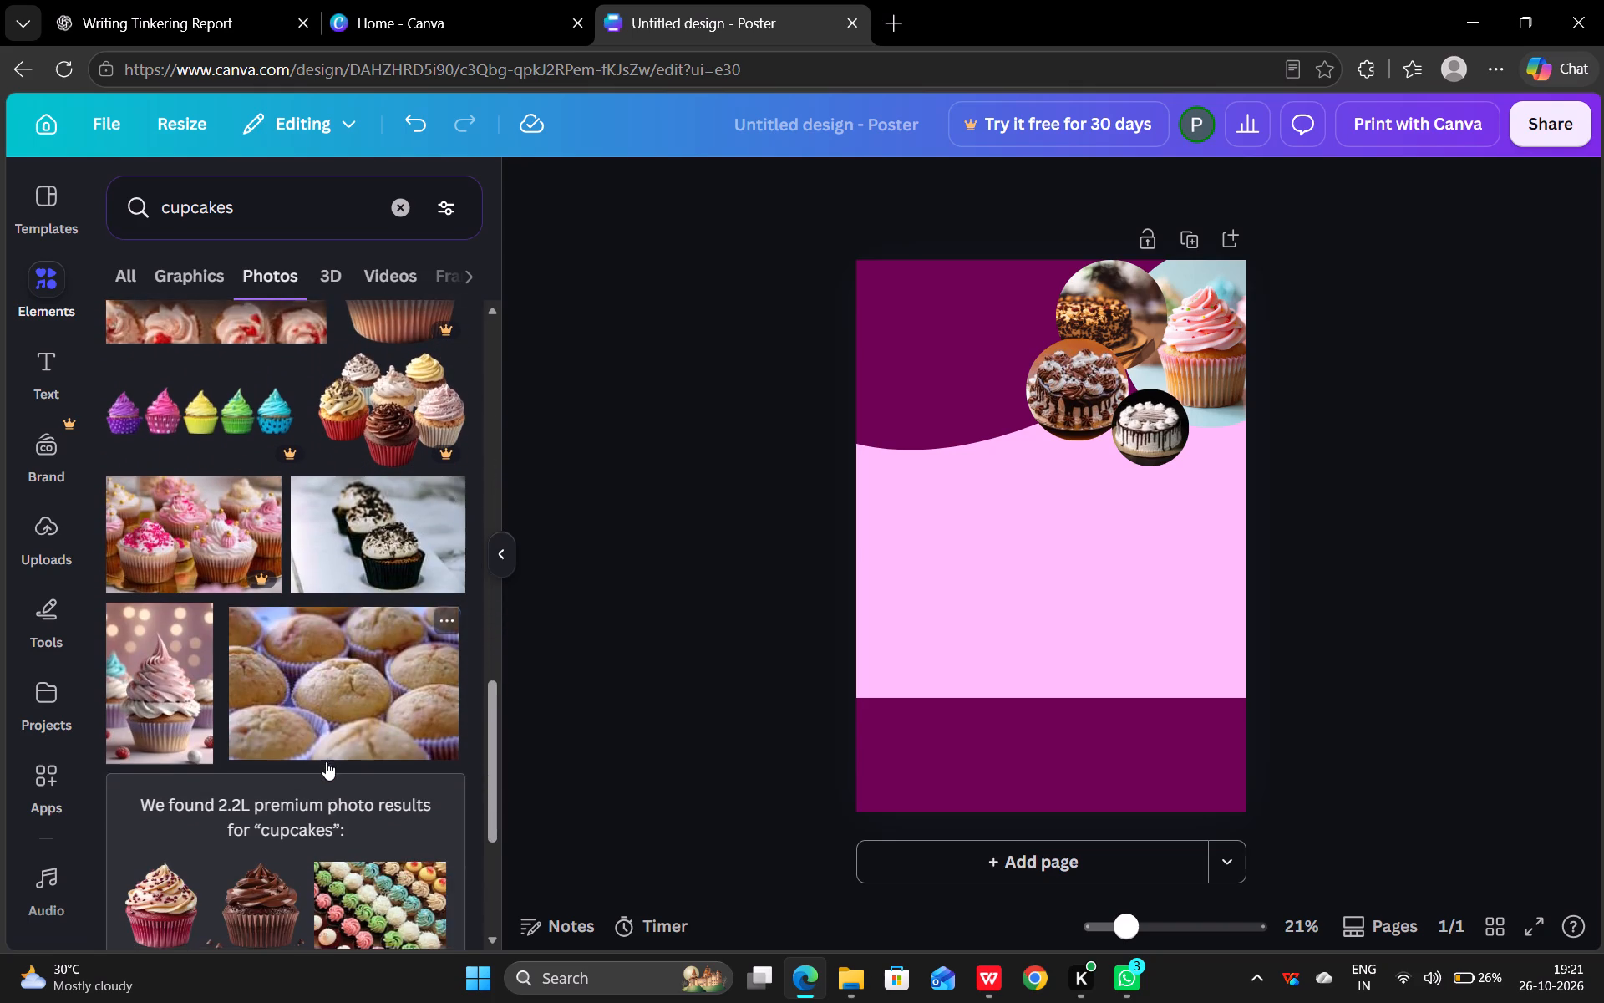
scroll(326, 761, down, 2)
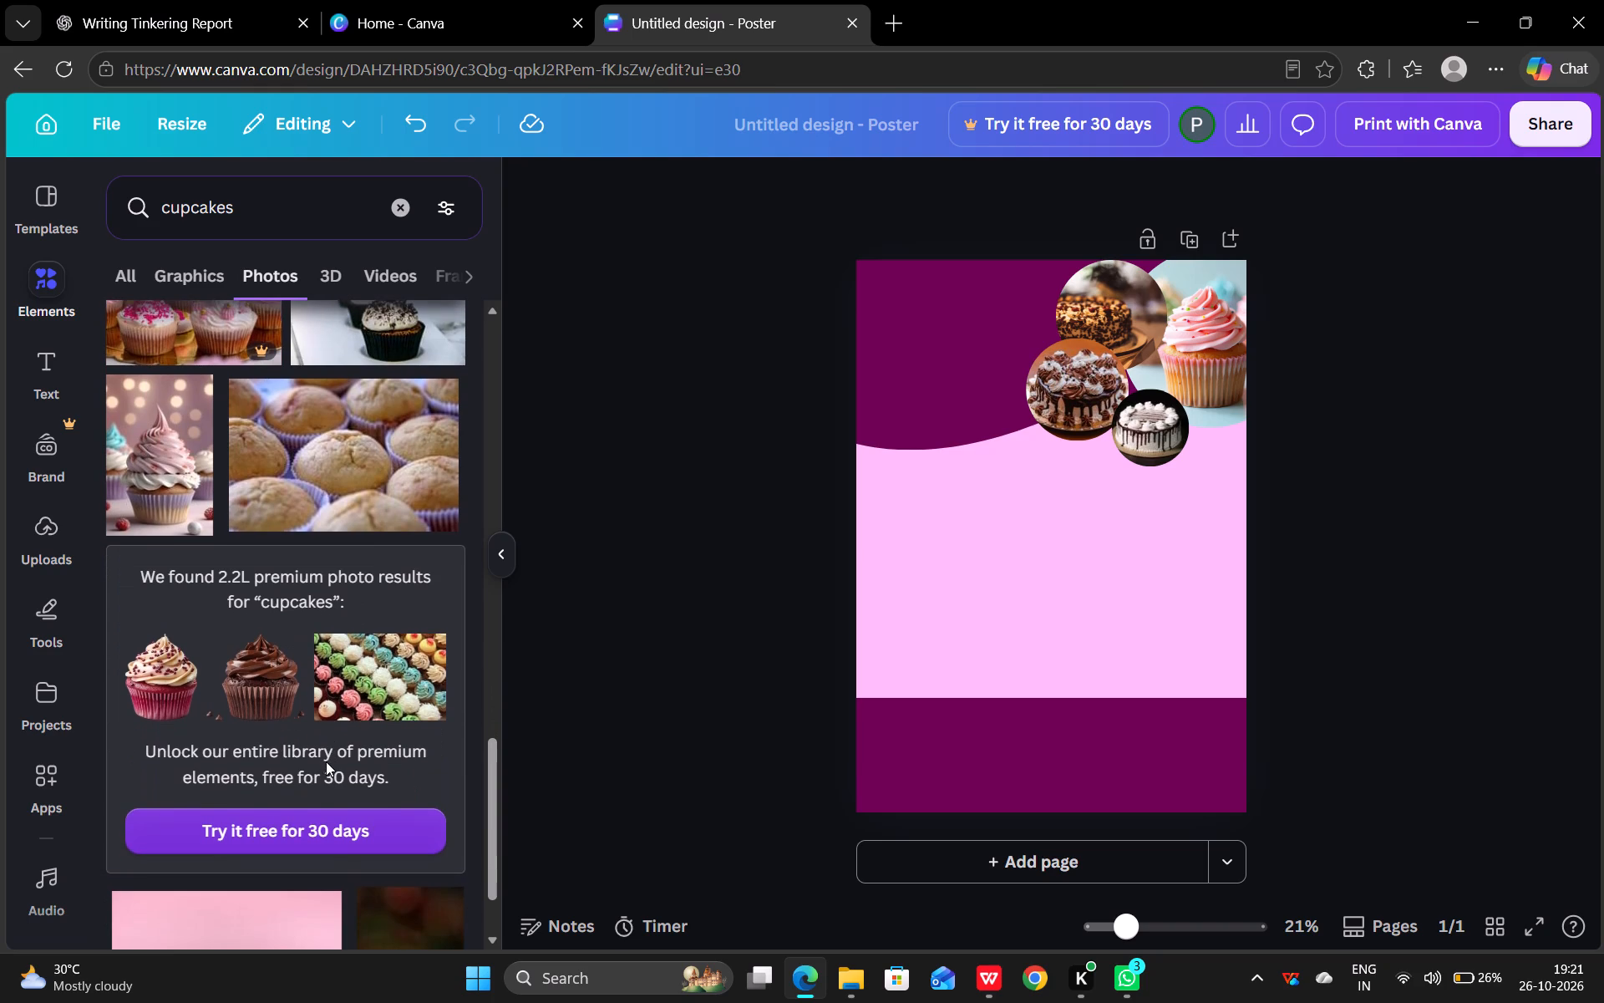
right_click(326, 761)
scroll(326, 761, down, 2)
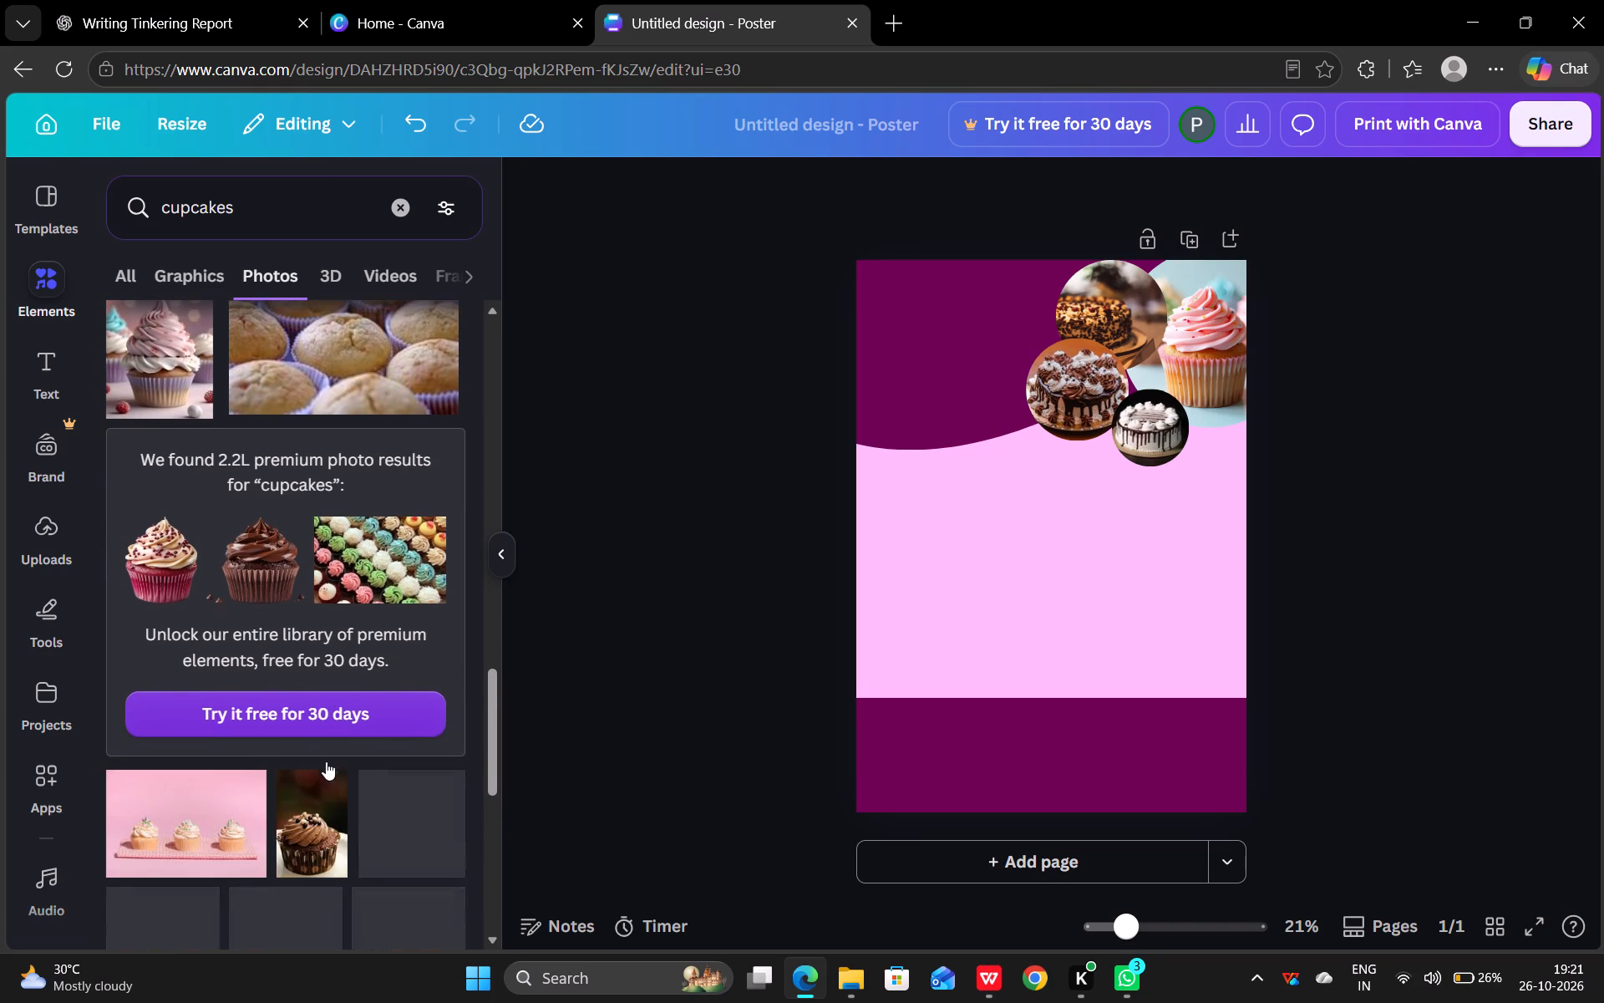
scroll(326, 761, down, 2)
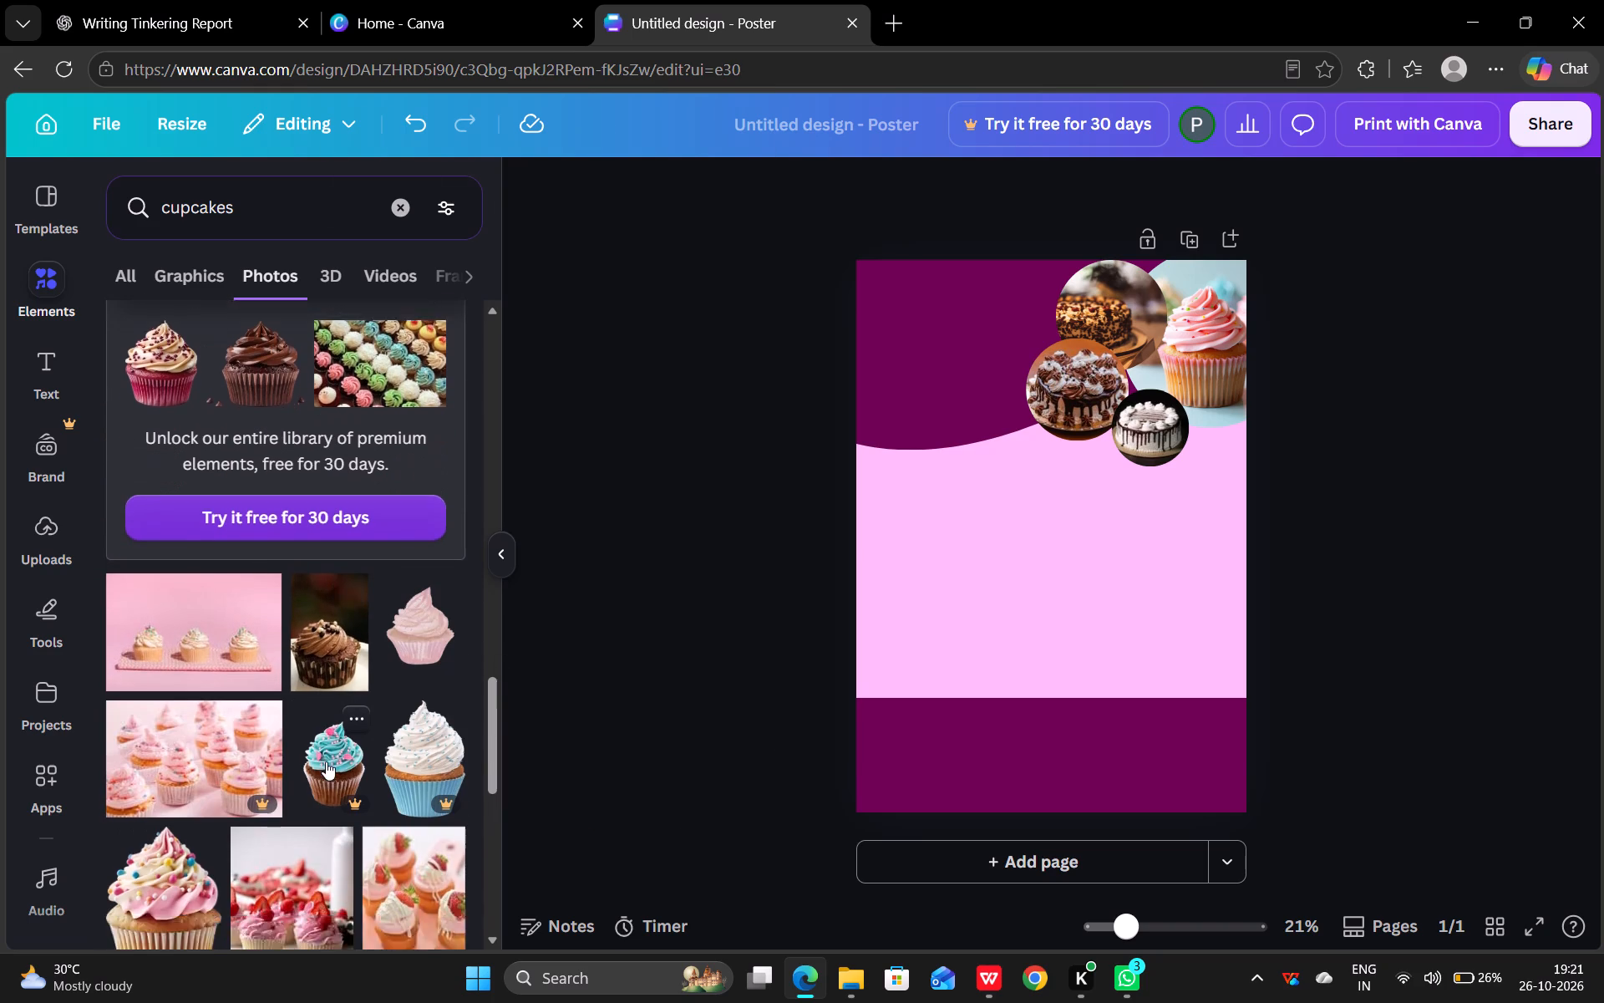
scroll(326, 761, down, 1)
scroll(326, 761, up, 9)
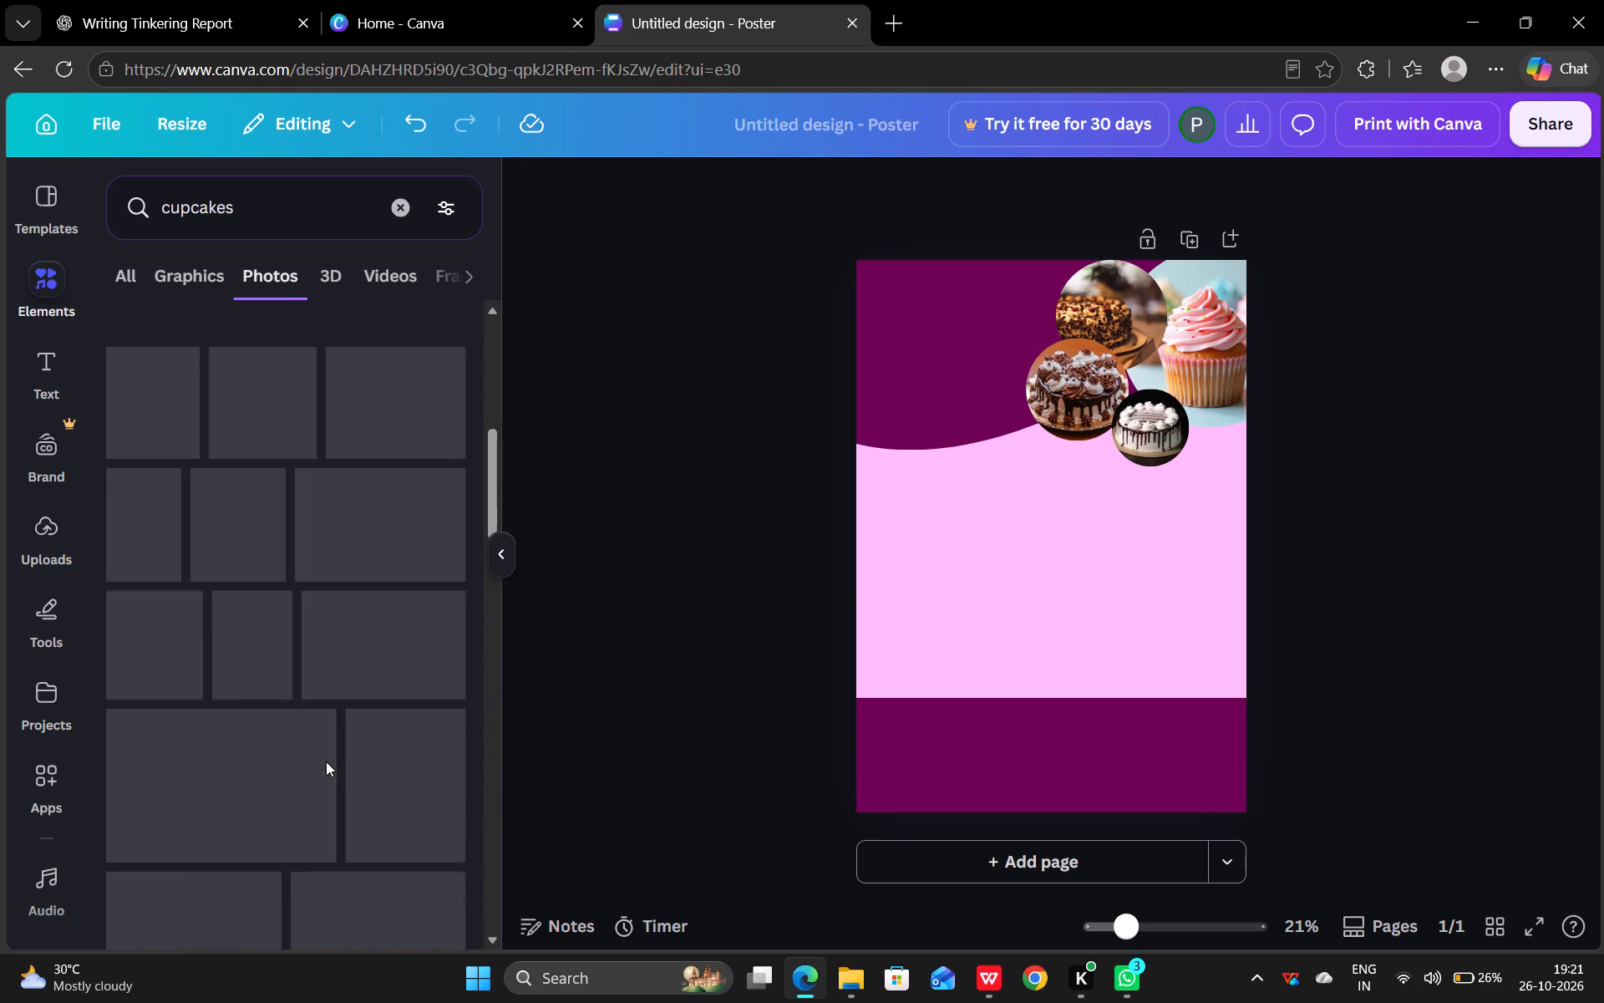
scroll(326, 761, up, 7)
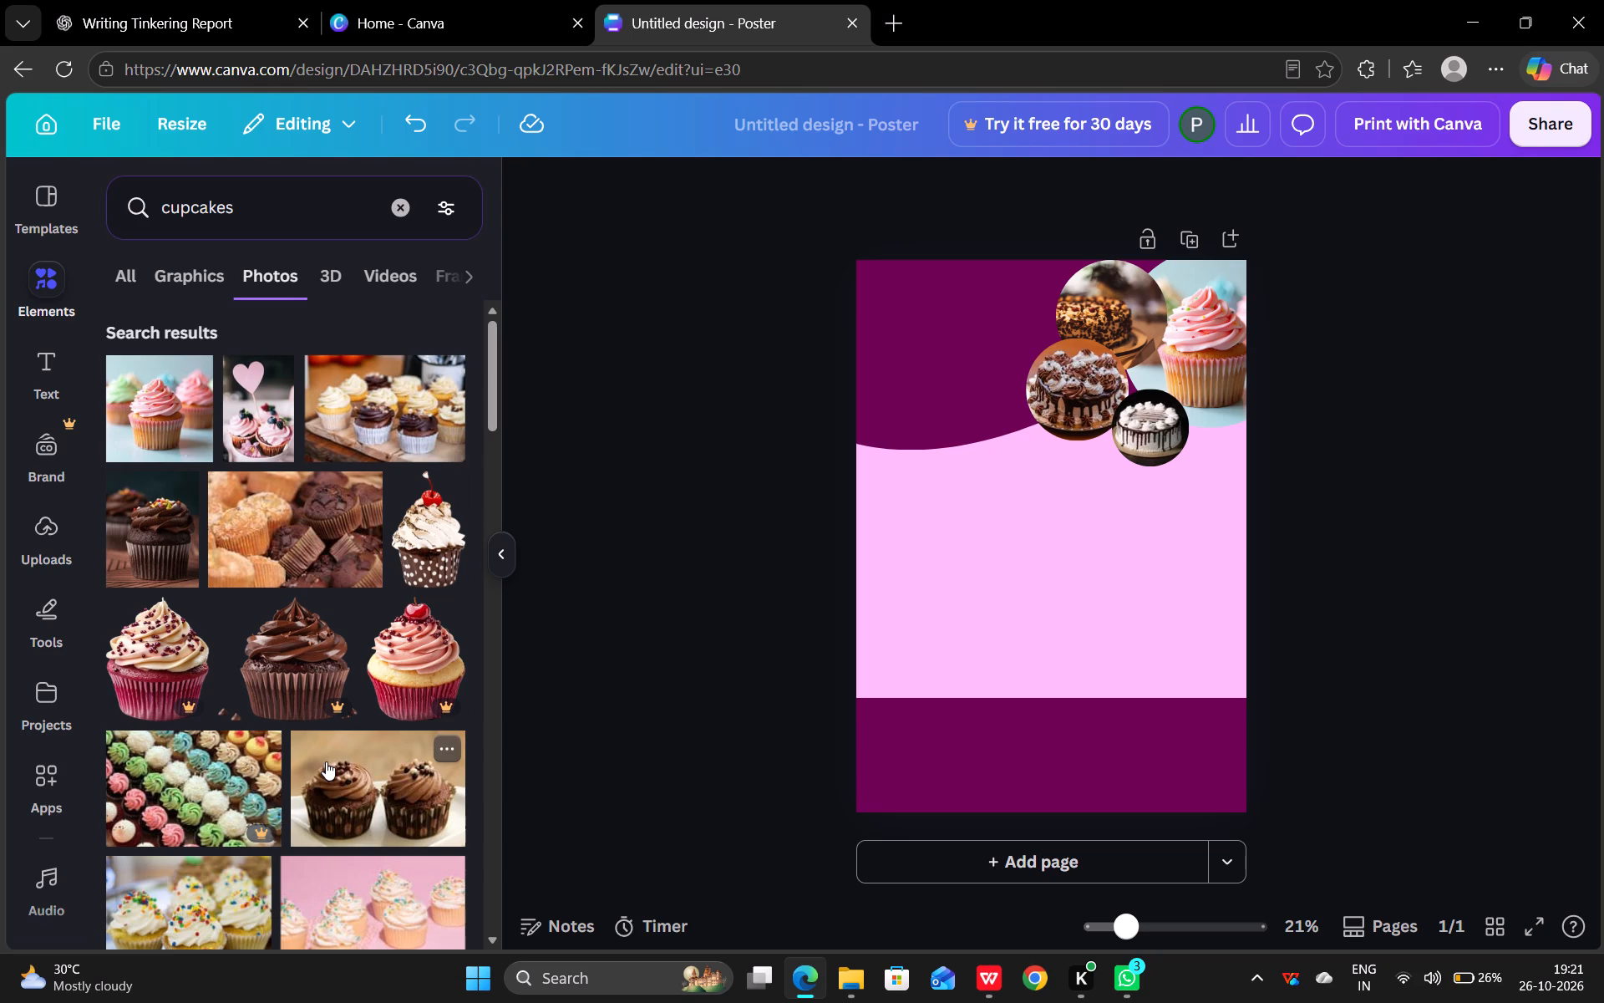
Add the cherry-topped cupcake in the polka-dot wrapper, shrink it and place it in the poster's bottom right corner, slightly past the right edge.
drag(459, 521, 465, 520)
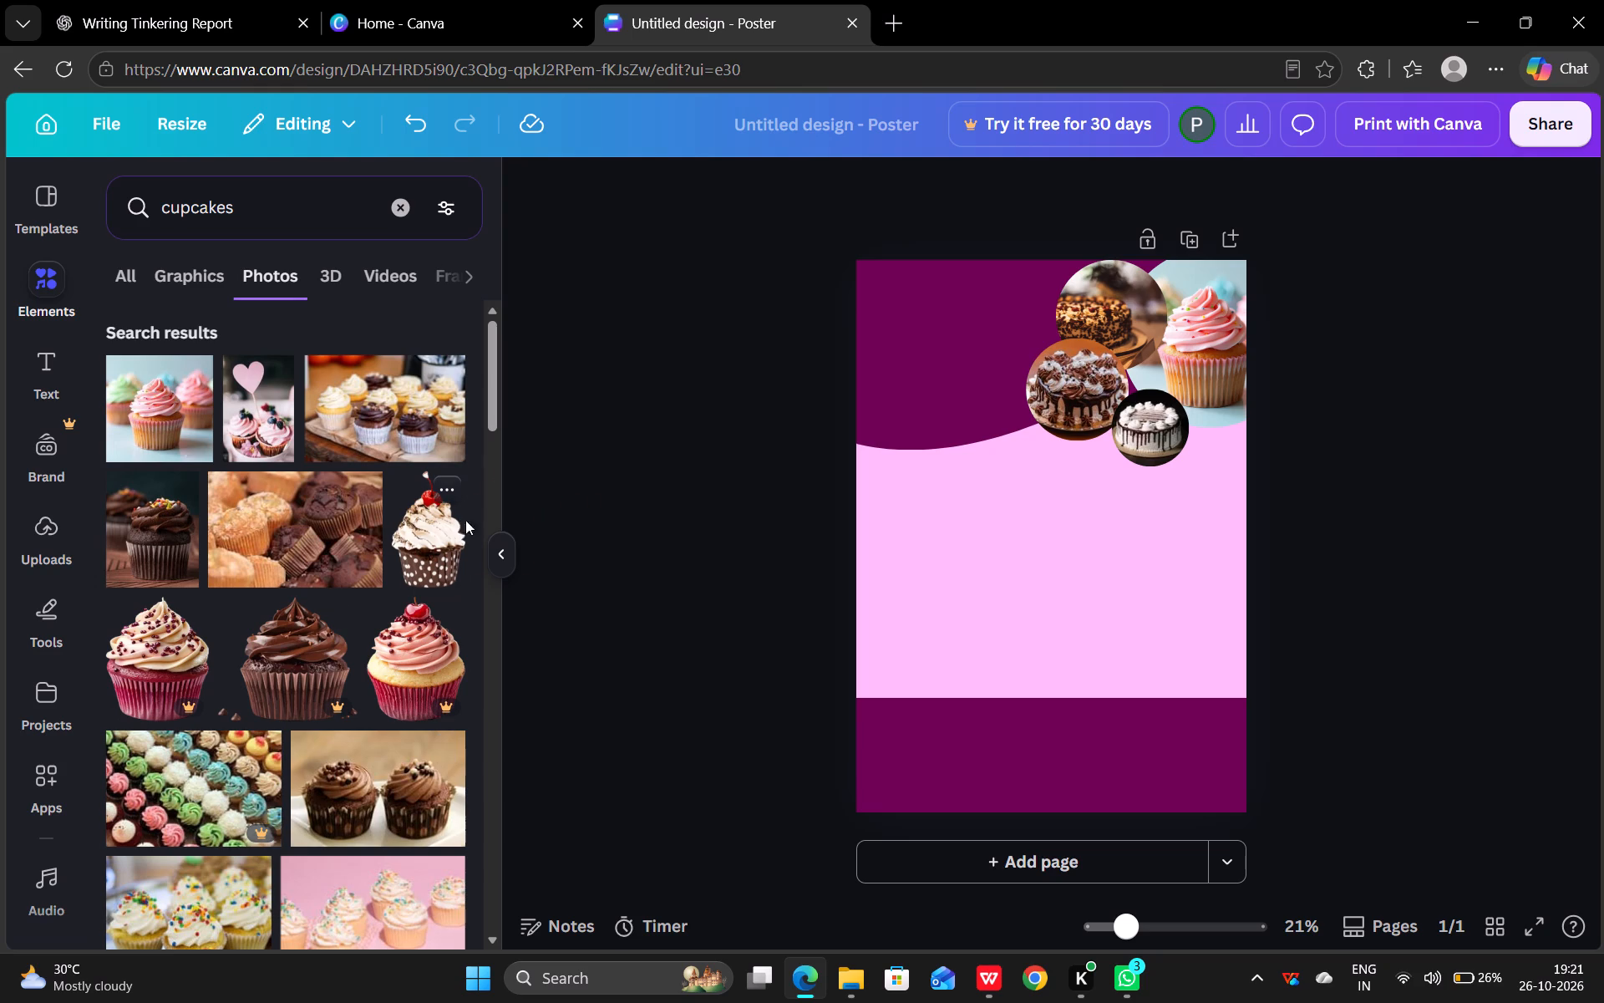
drag(465, 520, 1028, 517)
click(451, 535)
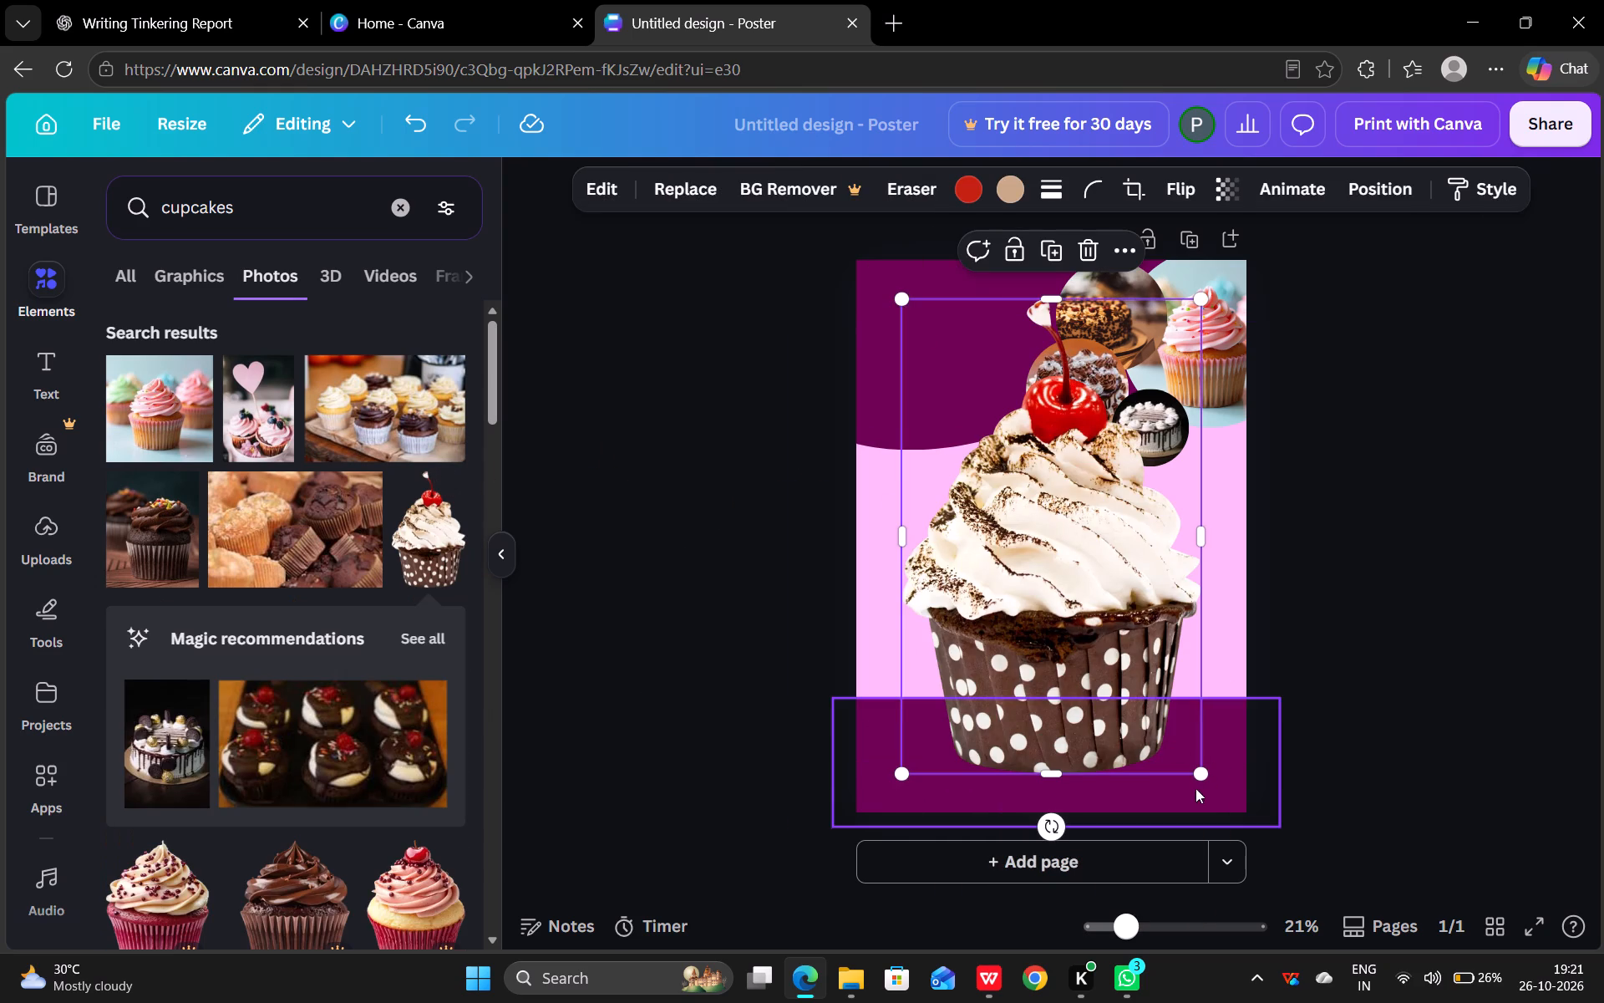
drag(1202, 773, 1085, 670)
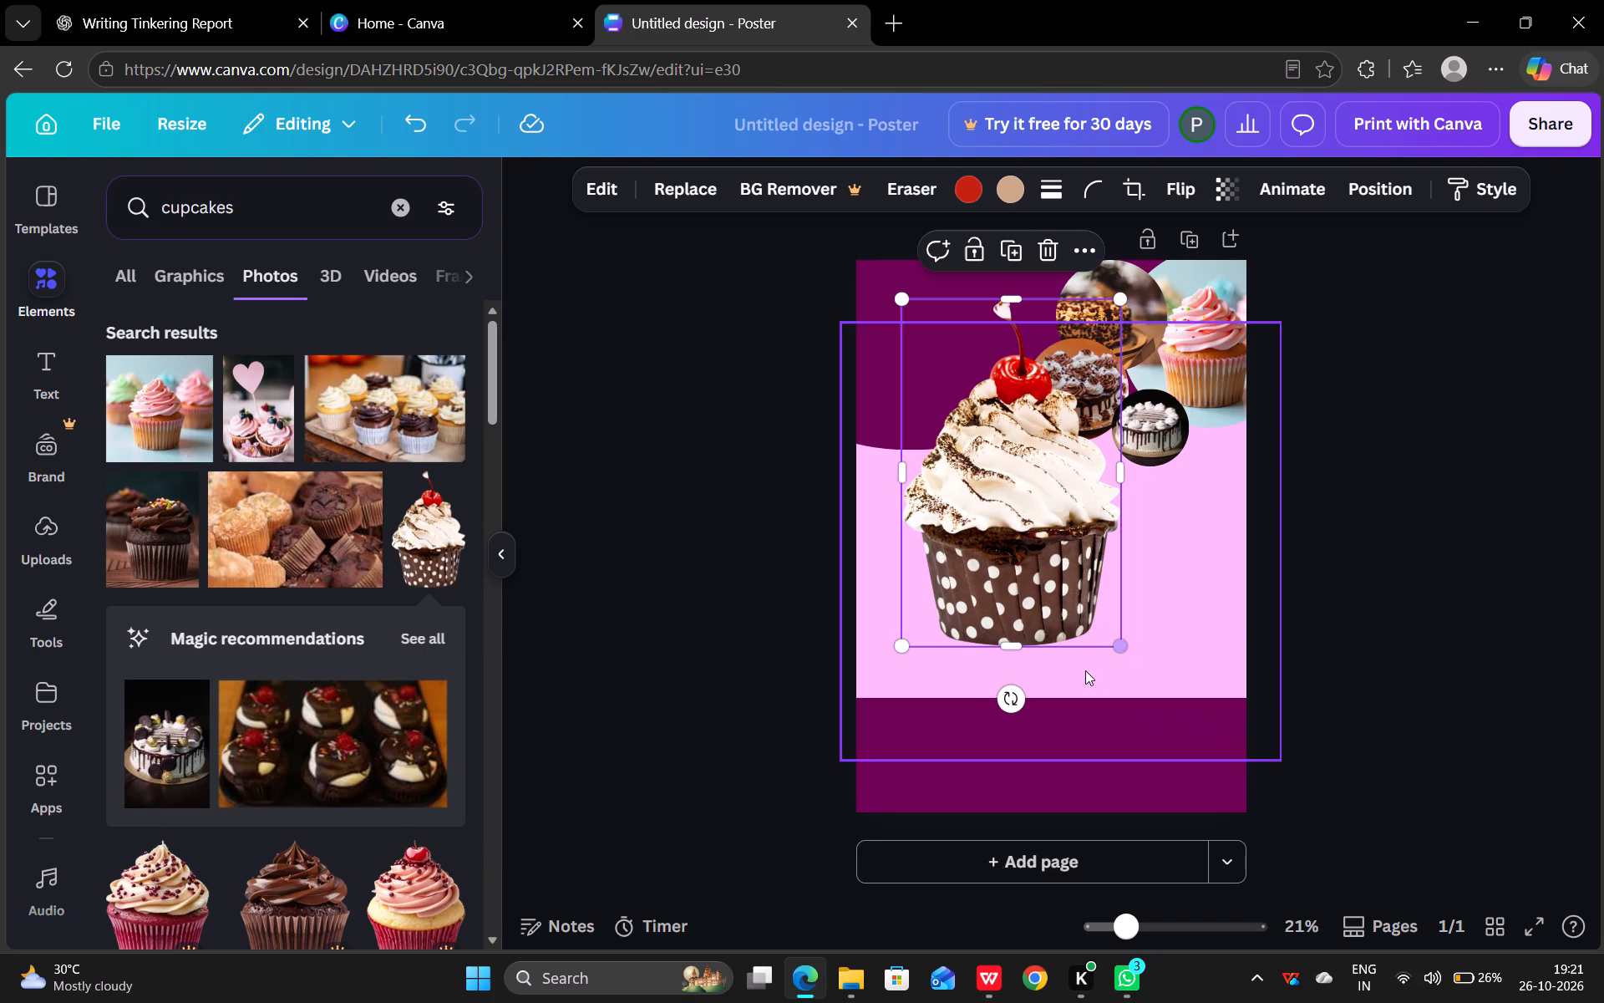
drag(993, 510, 1127, 675)
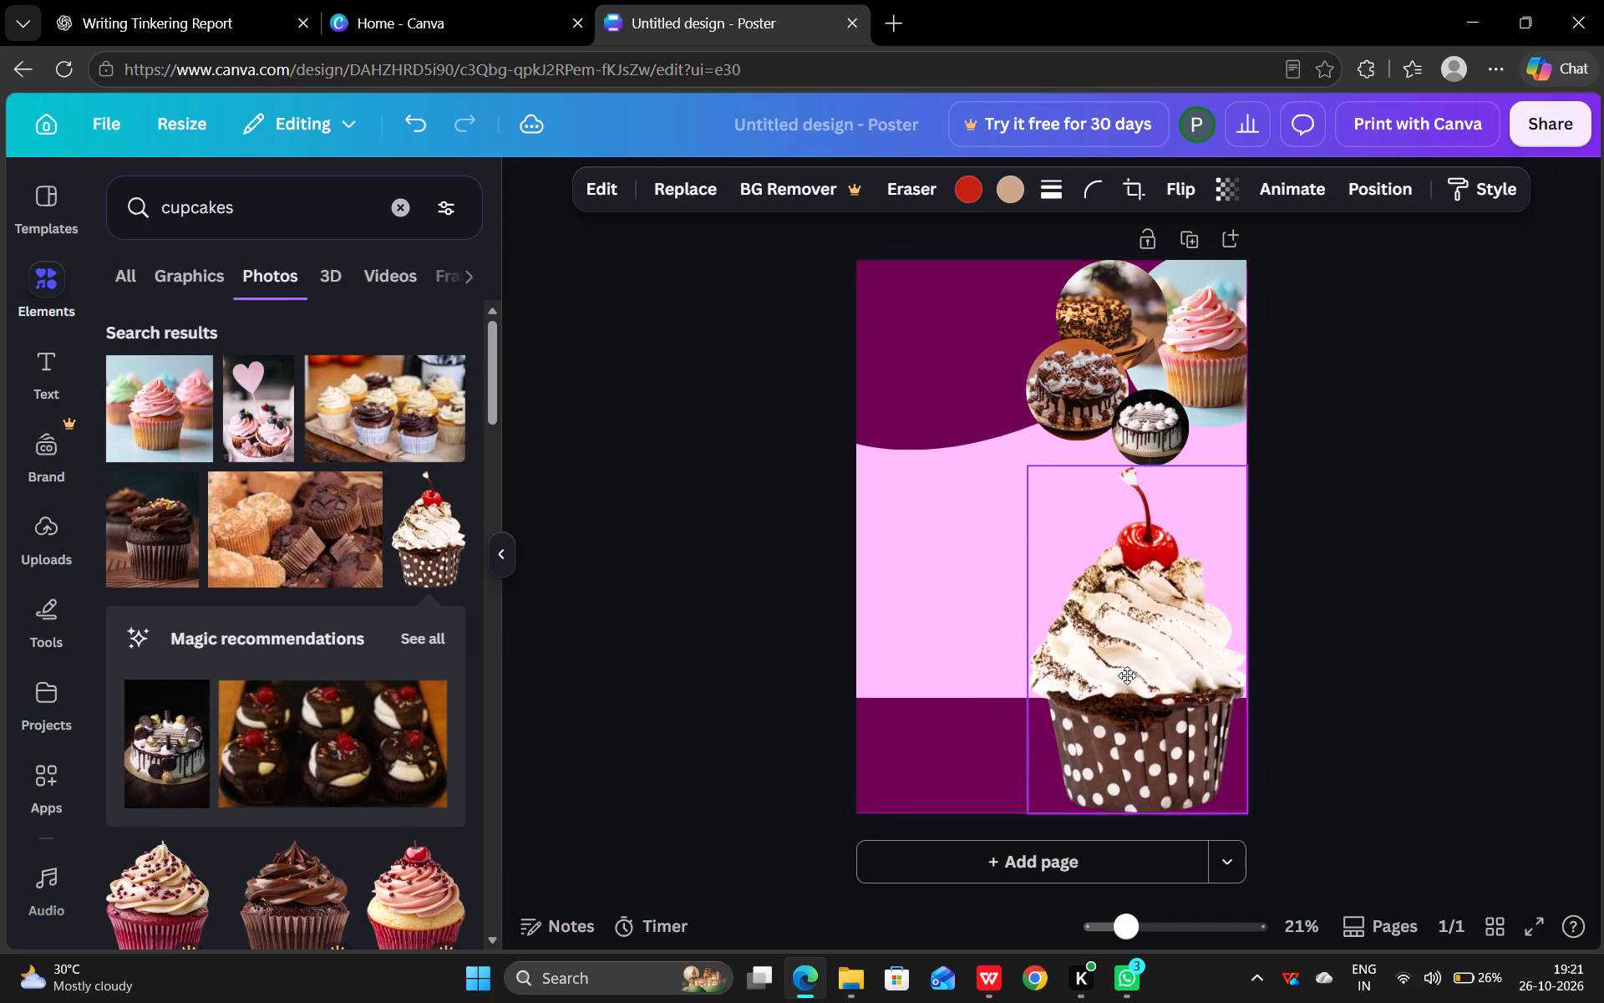
drag(1127, 675, 1129, 677)
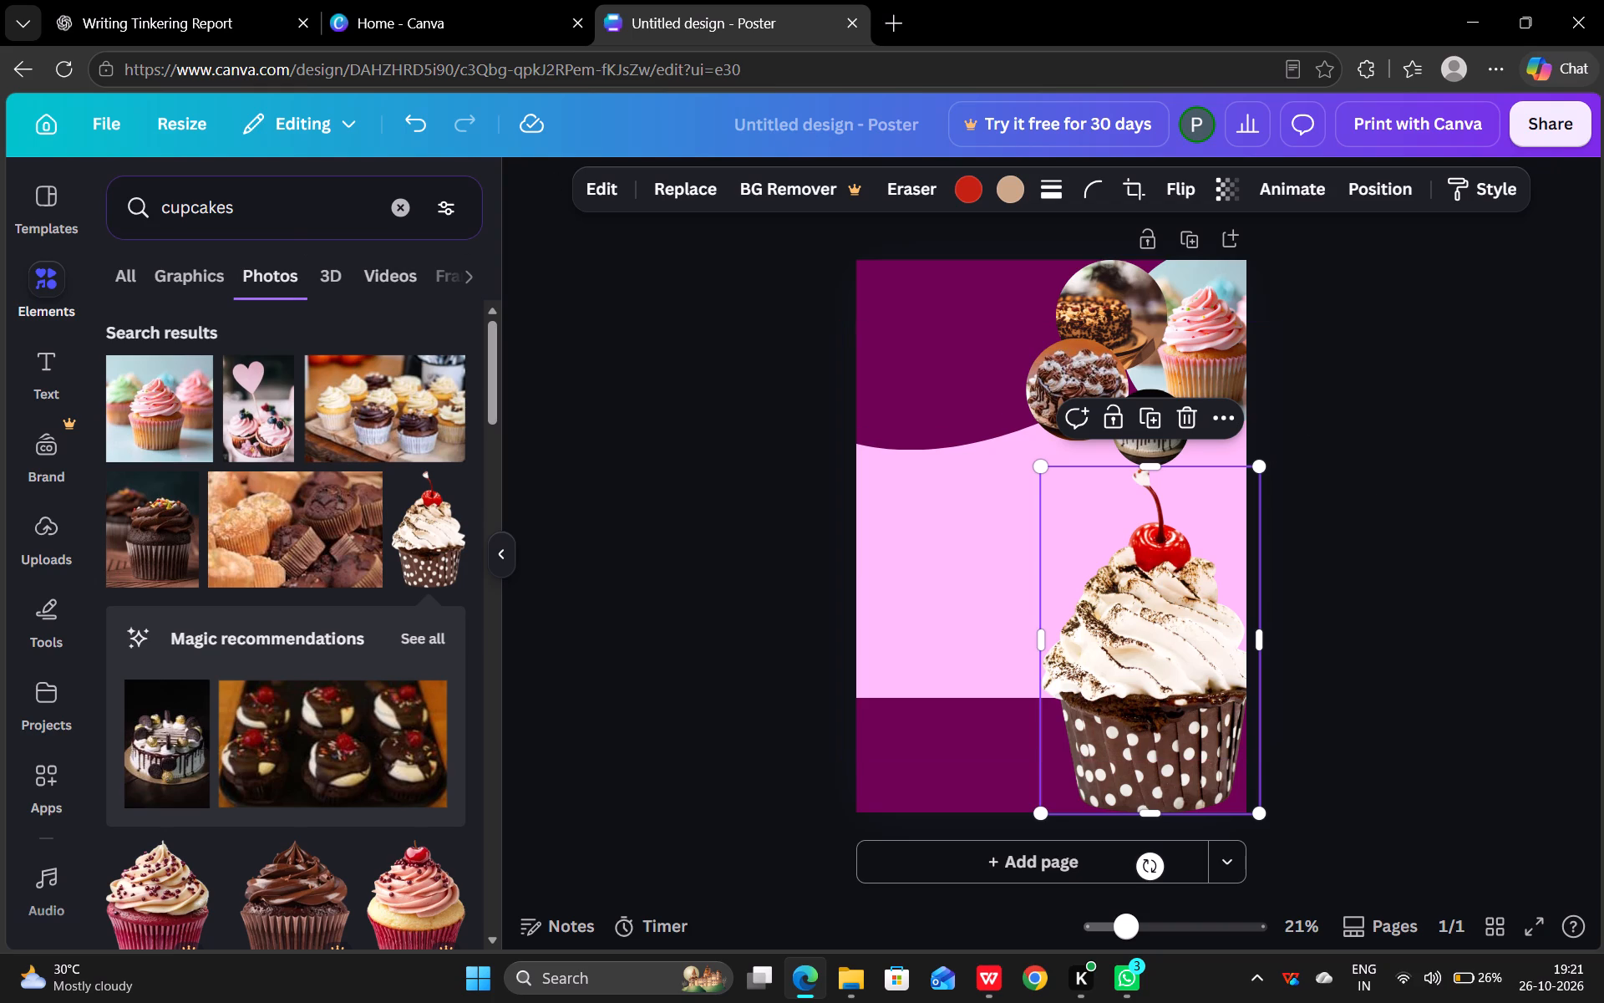
Search the elements library for "ice cream" and show all of its photo results.
double_click(218, 201)
right_click(218, 201)
key(BackSpace)
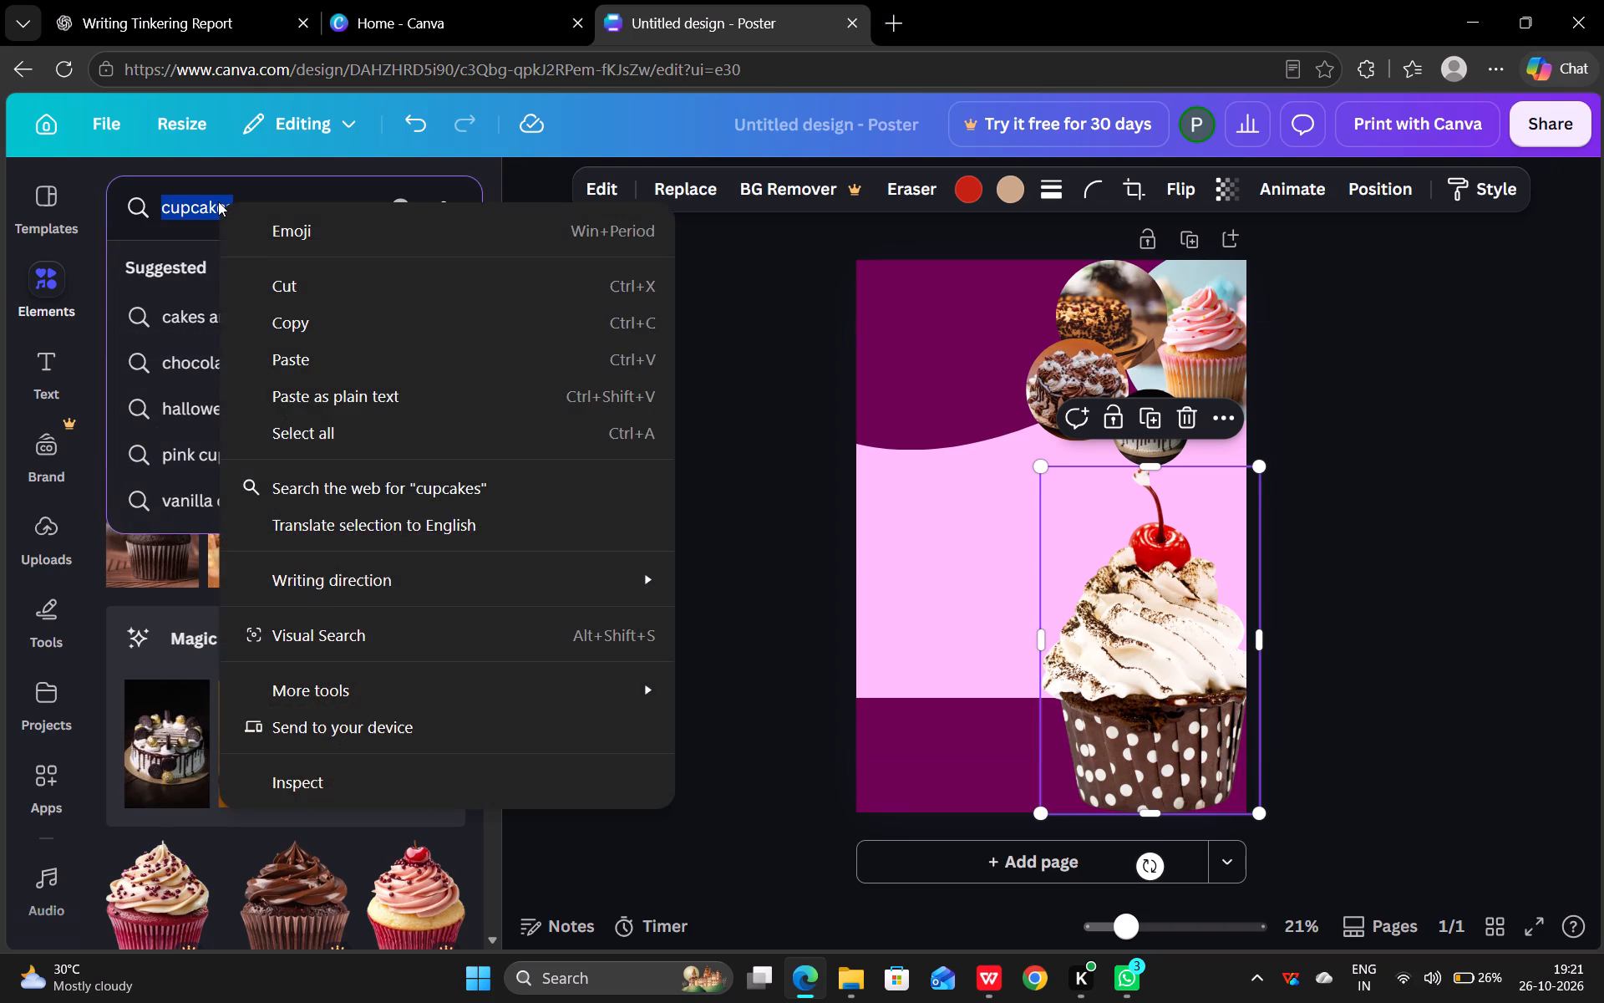
text(ice ce)
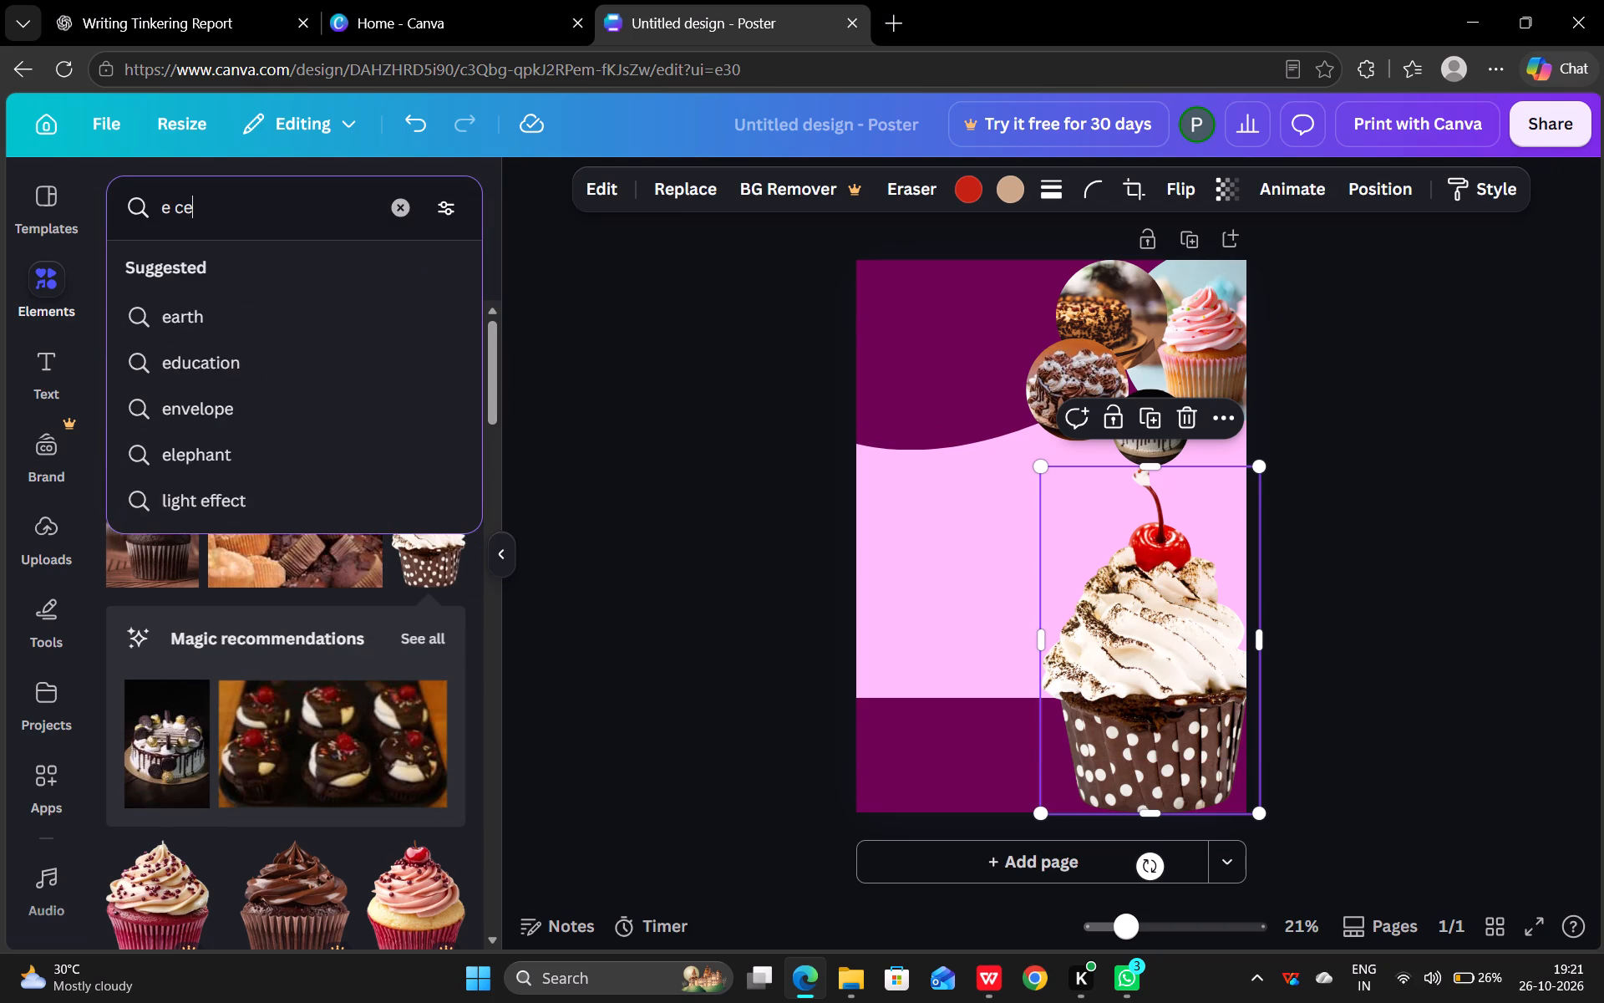
key(BackSpace)
key(BackSpace)
key(BackSpace)
key(BackSpace)
text(ice crea)
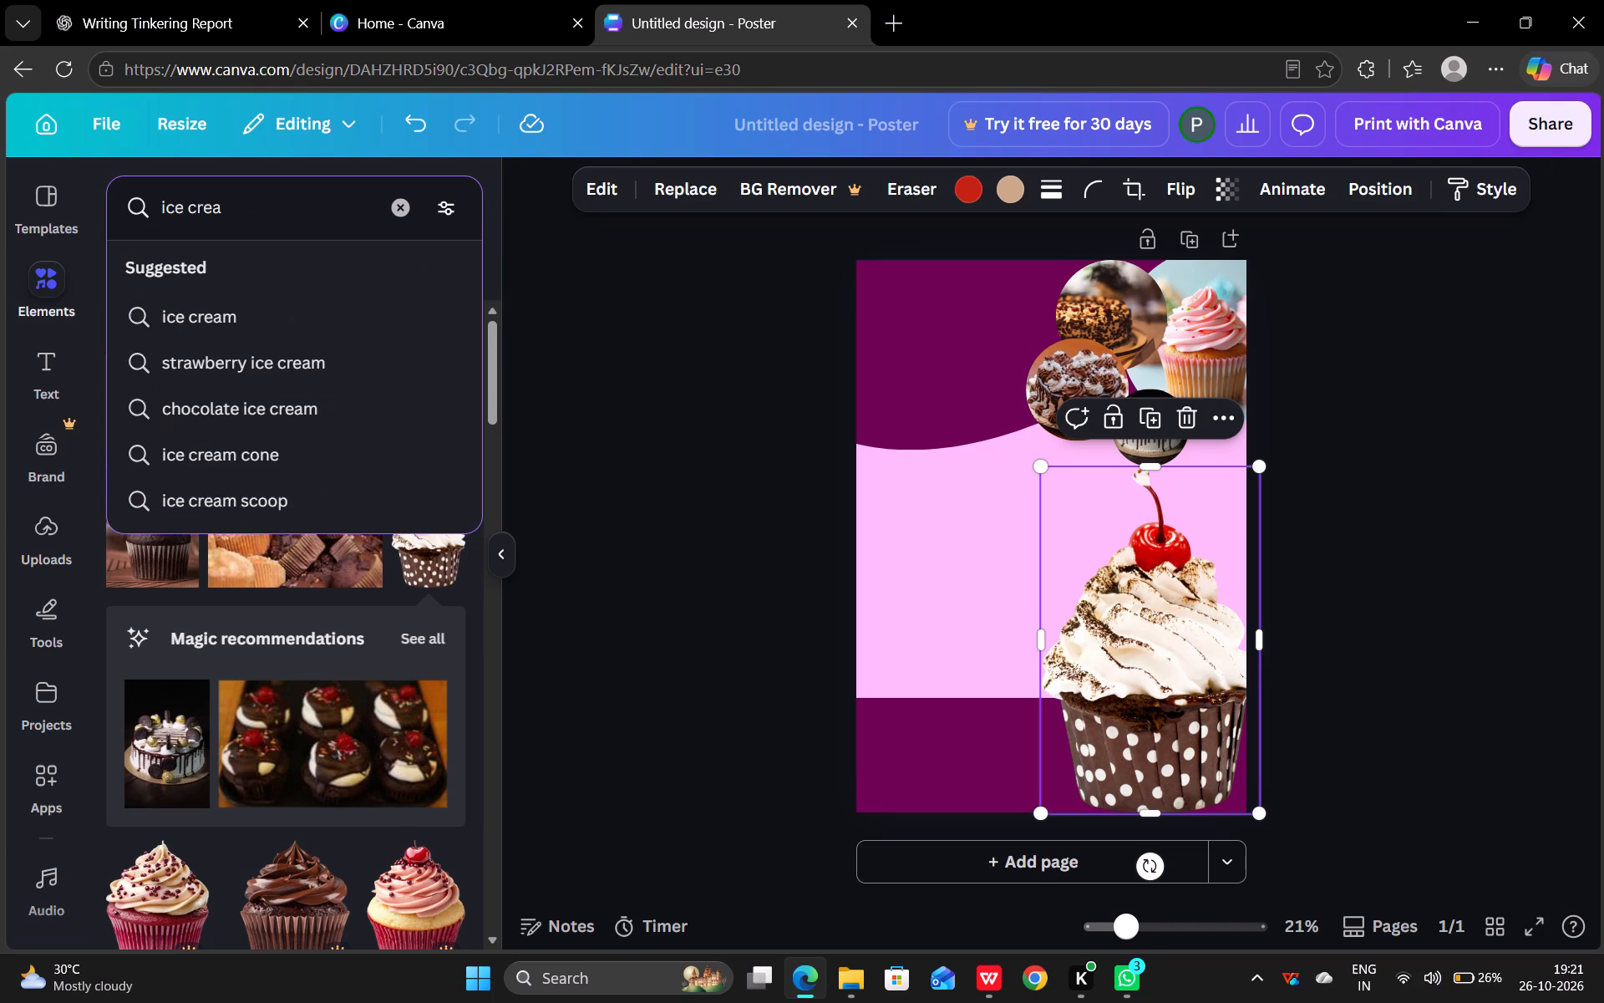
key(m)
key(Return)
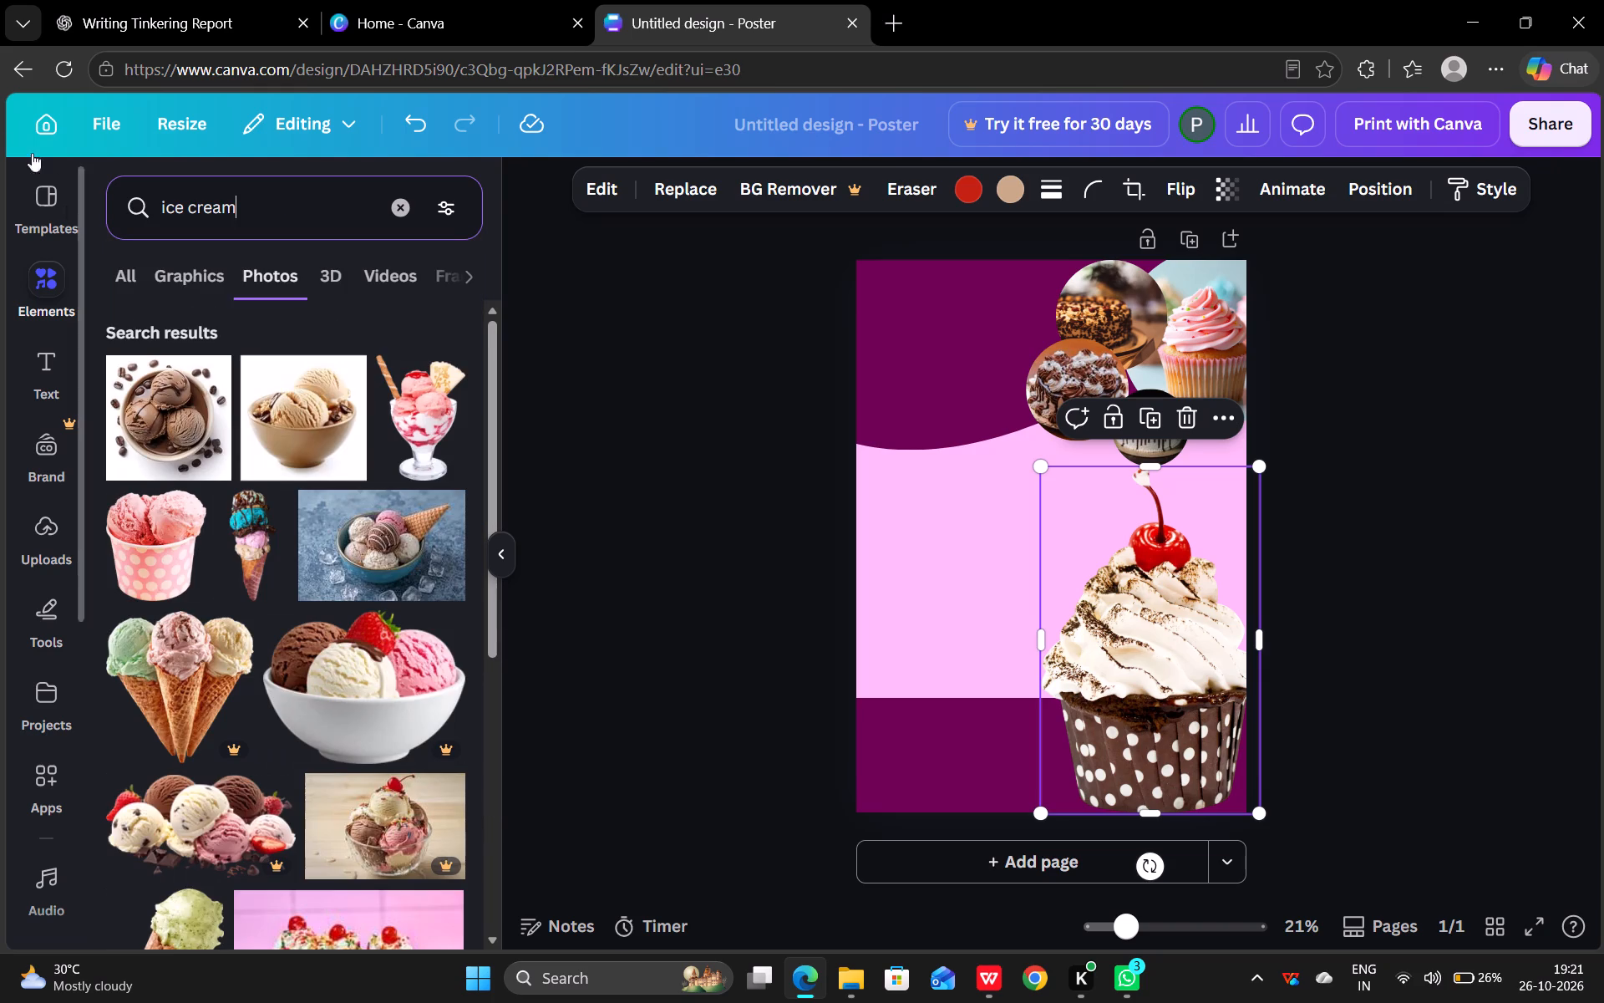
click(142, 269)
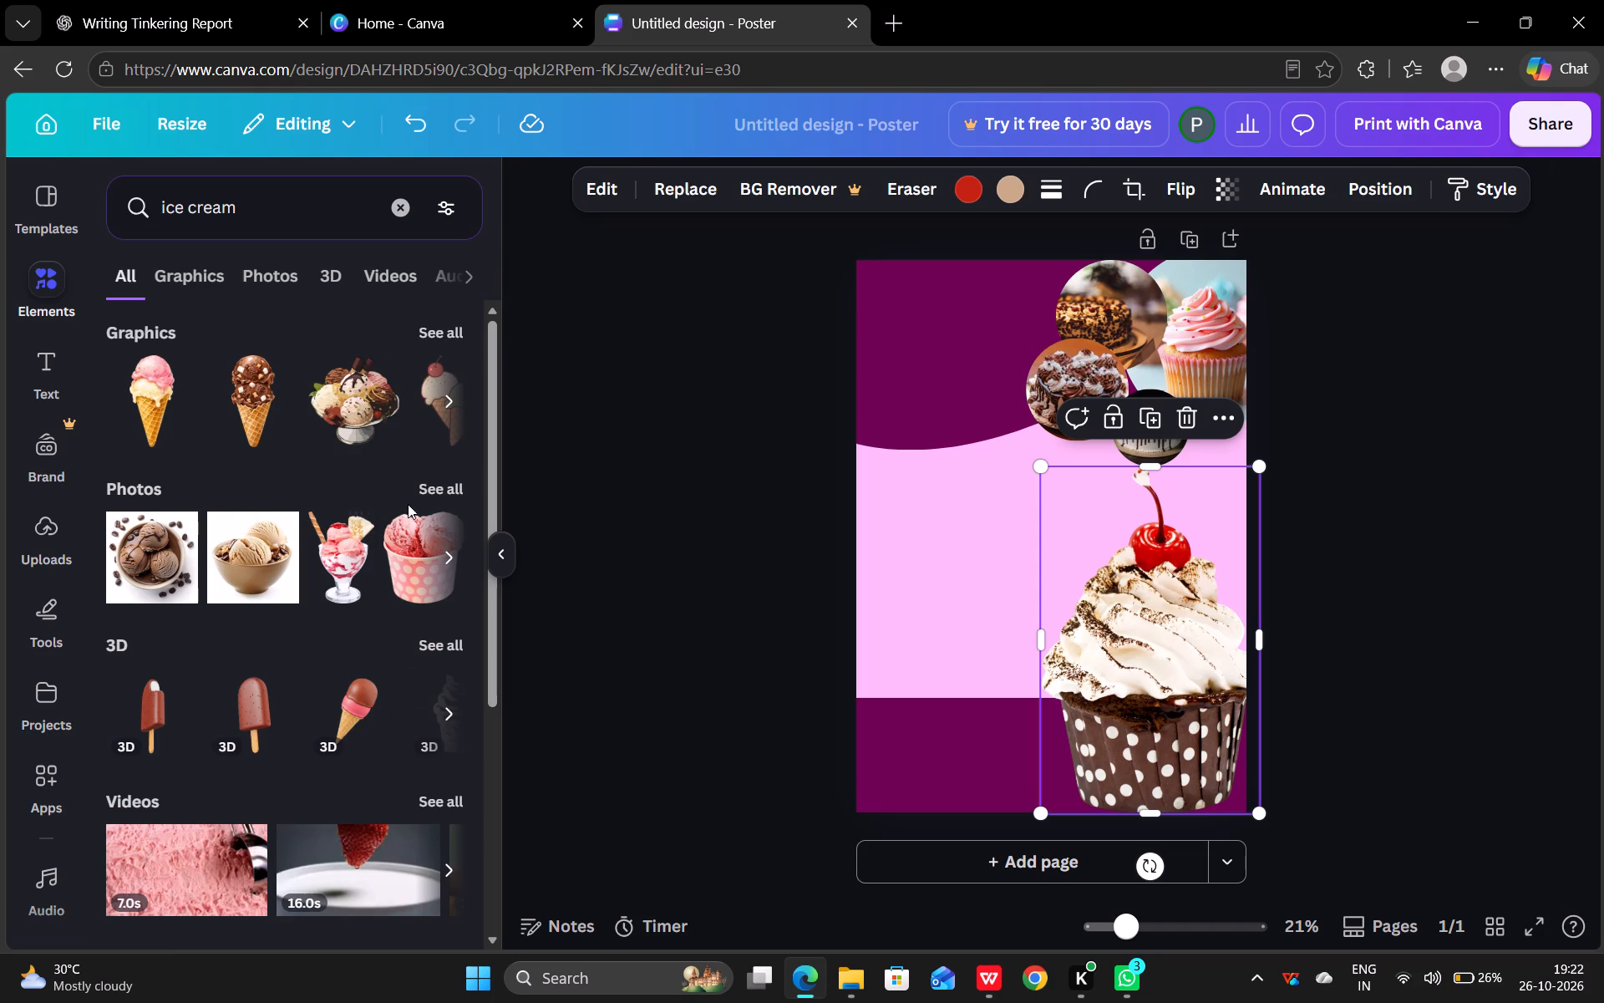
click(440, 491)
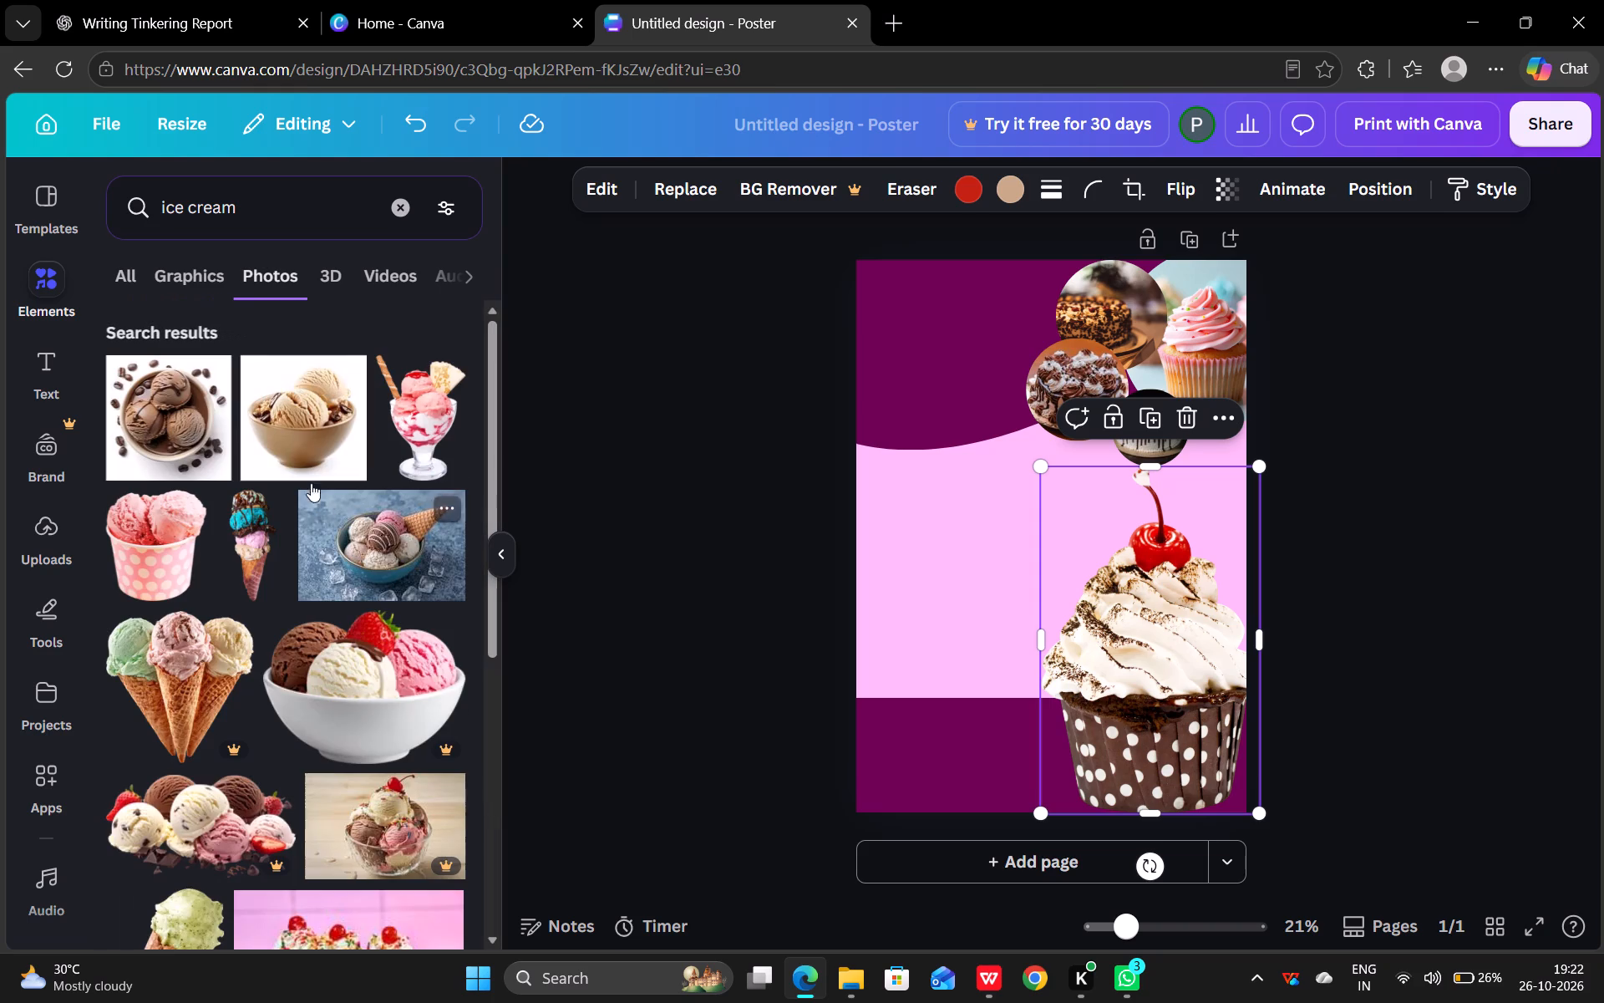
Add the strawberry ice cream sundae glass to the poster and send it backward two layers, behind the polka-dot cupcake and white drip cake circle.
click(412, 437)
drag(412, 437, 942, 540)
right_click(1054, 596)
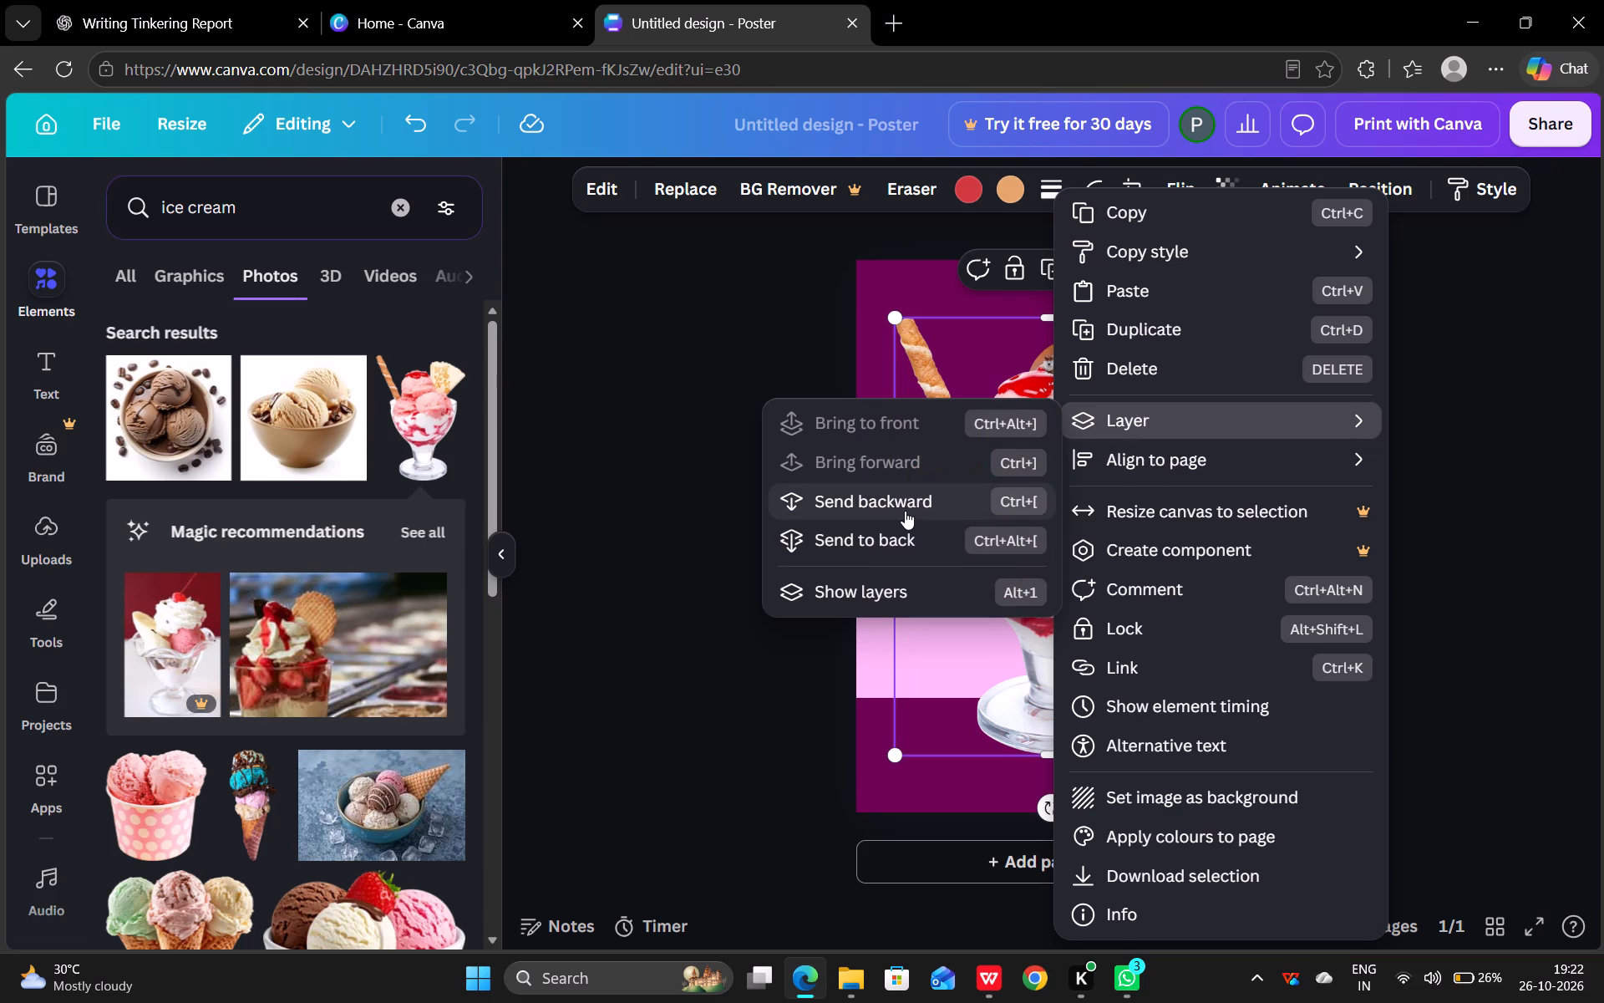
click(905, 511)
click(904, 498)
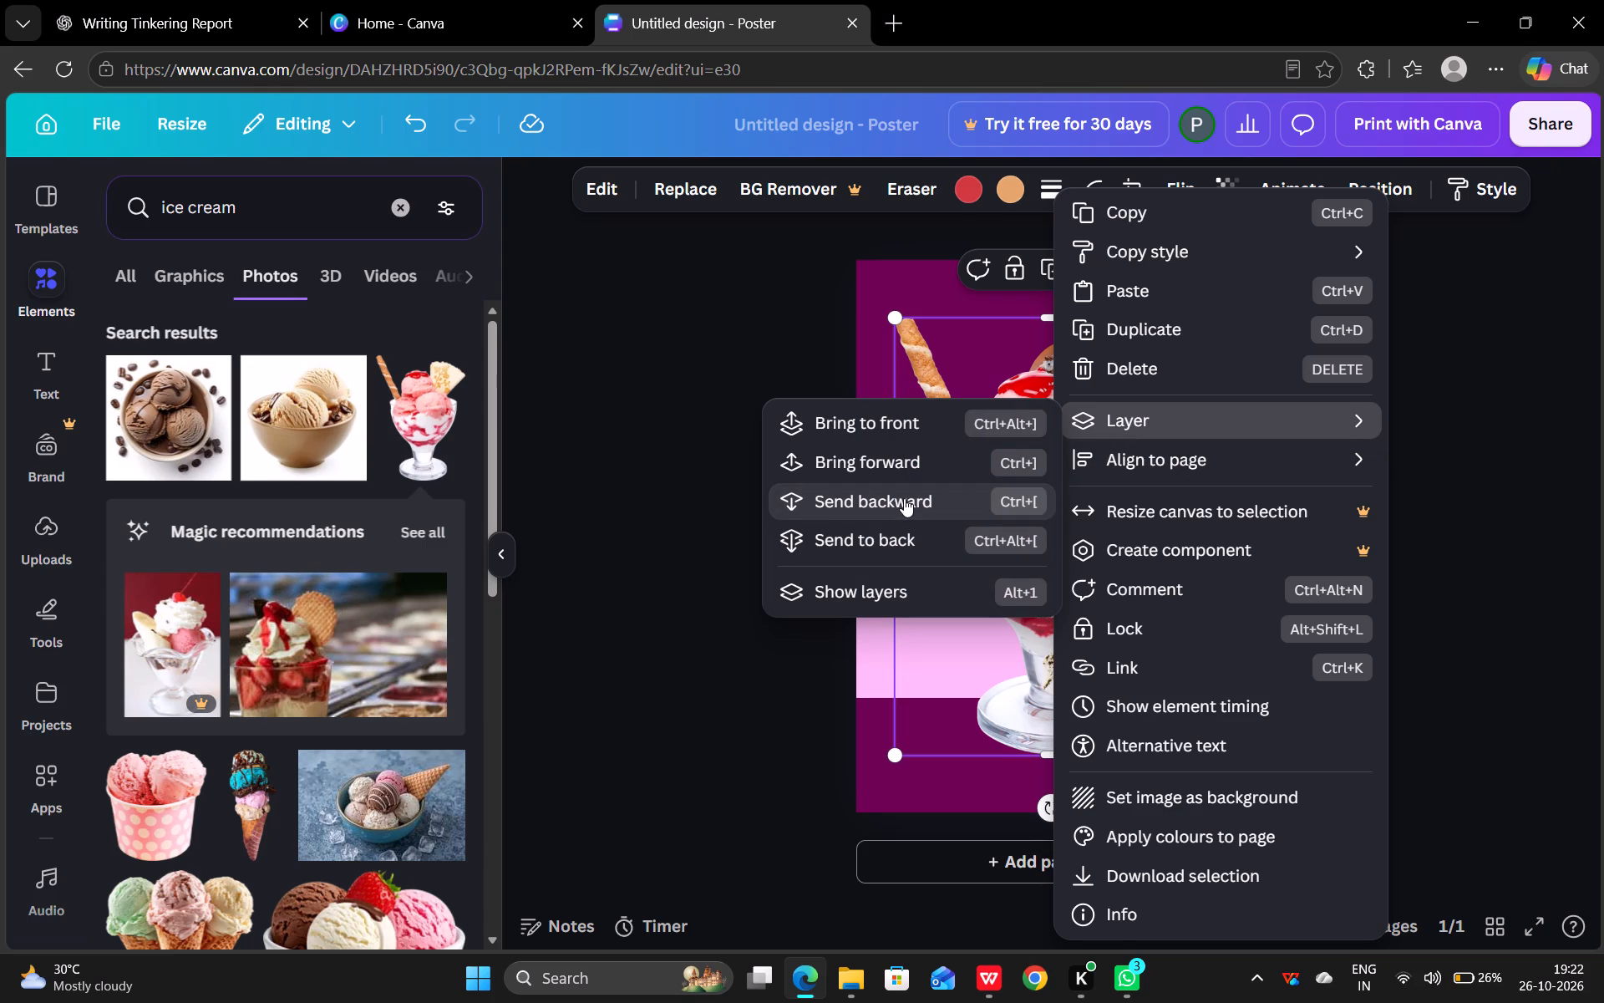
click(729, 650)
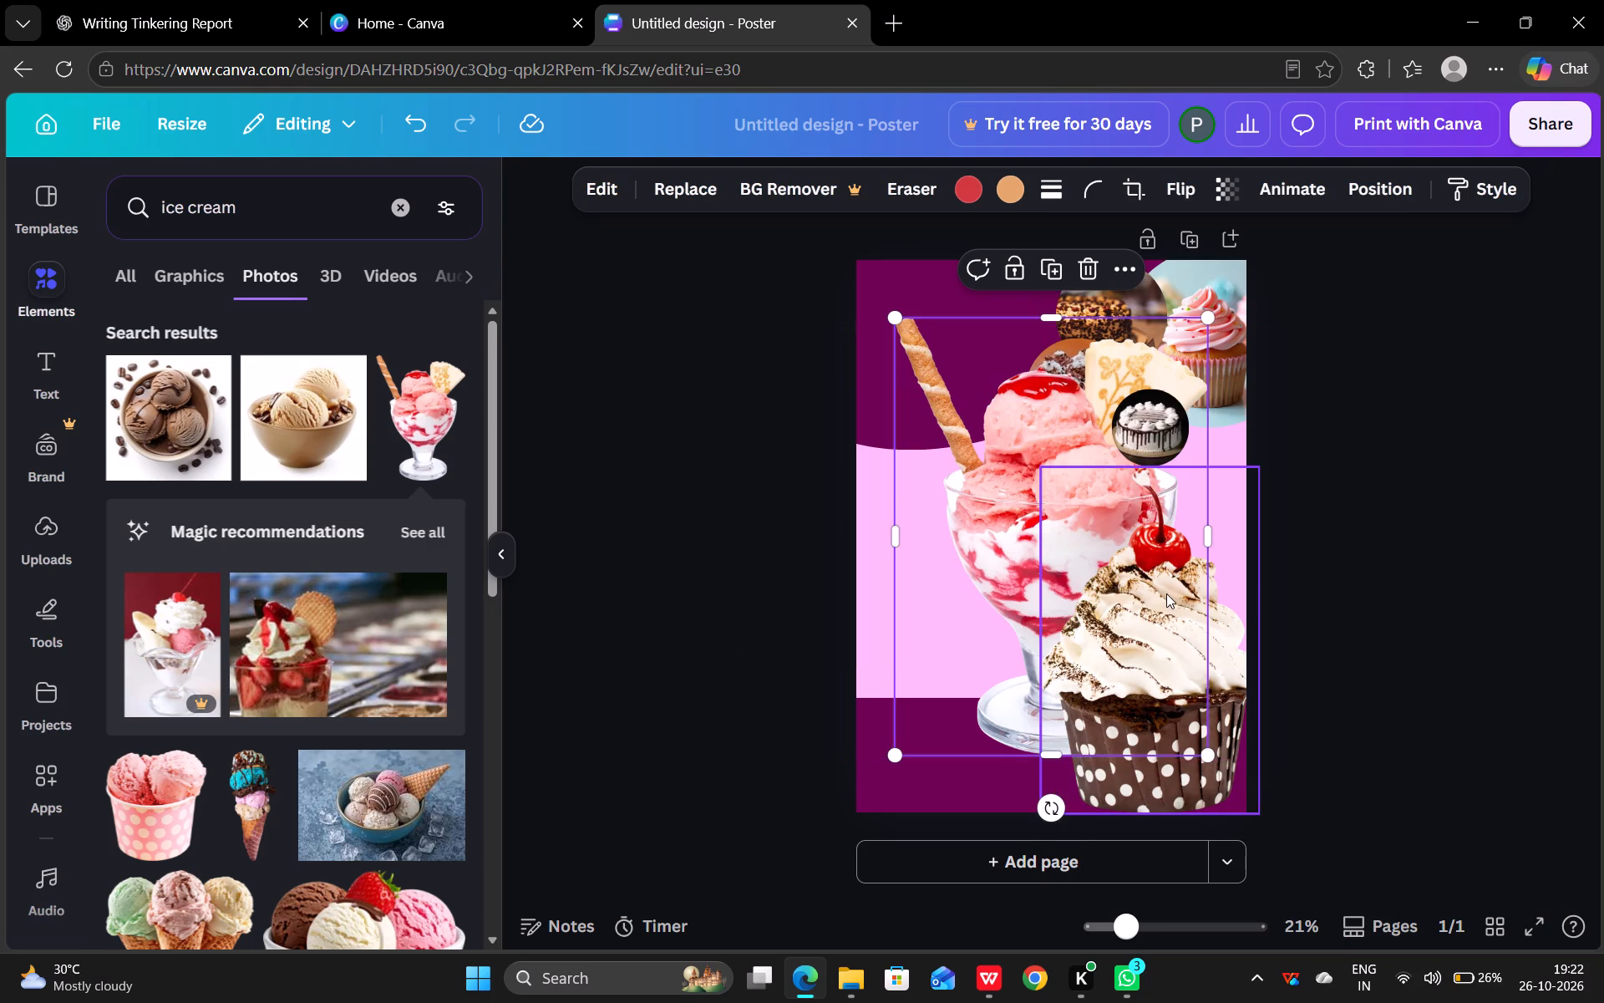
Shrink the strawberry sundae glass, tilt it to the left and place it beside the polka-dot cupcake, below the cake circles.
drag(1008, 491, 1025, 575)
drag(1223, 832, 1129, 710)
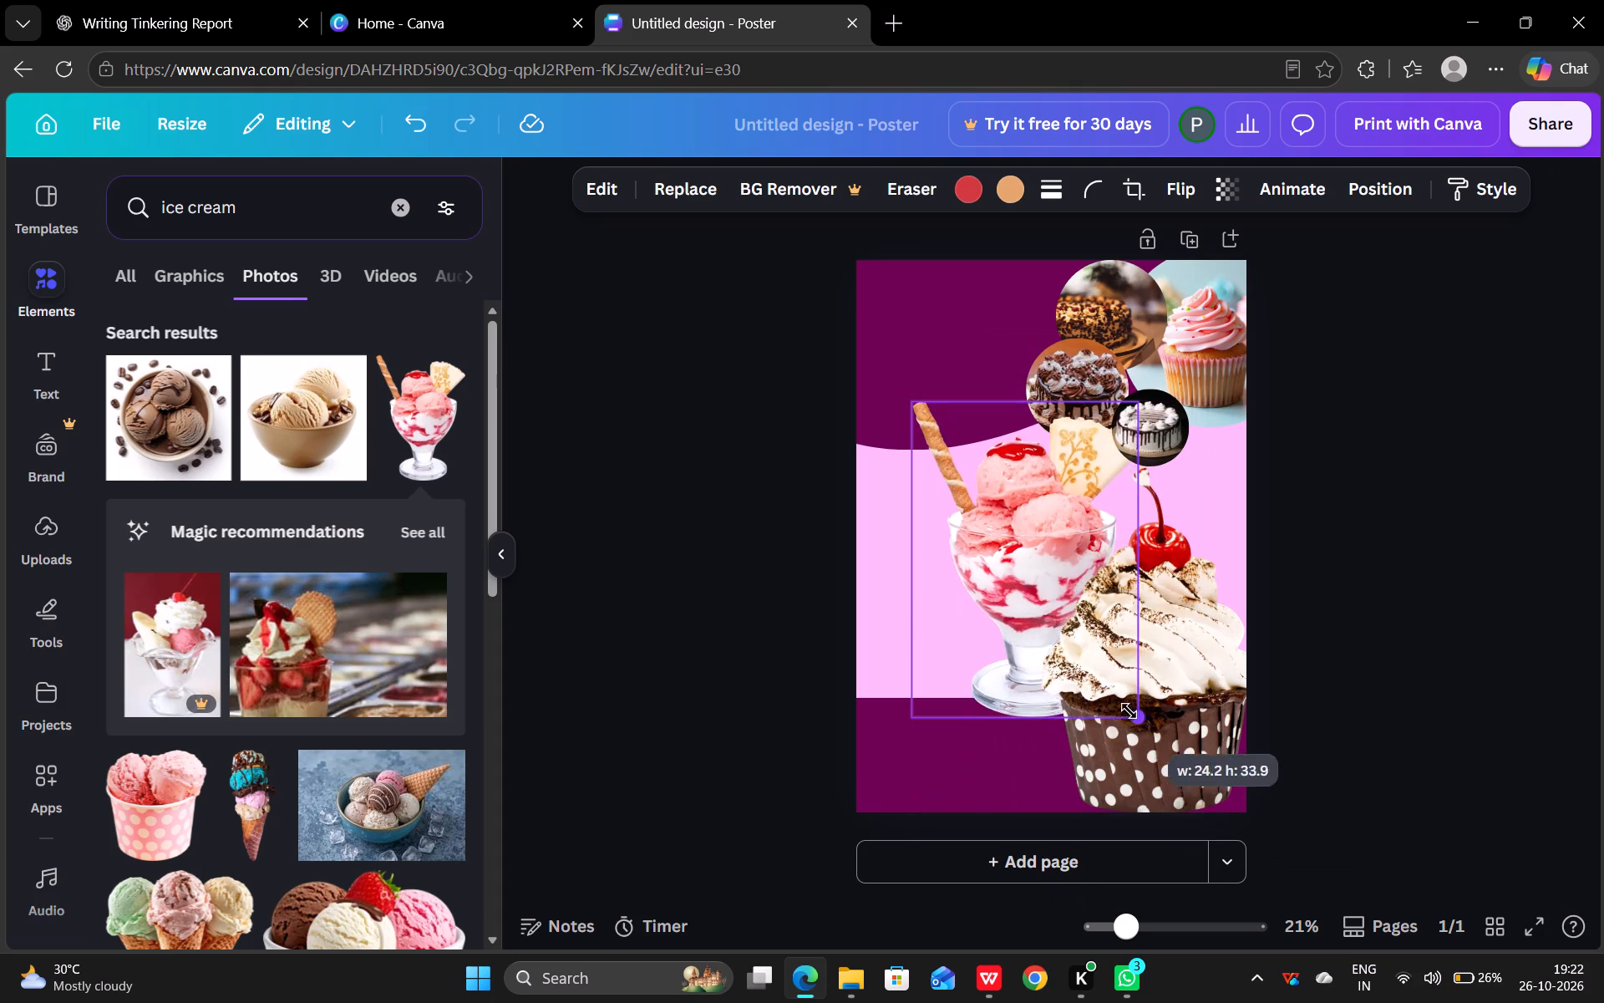
drag(1129, 710, 1108, 685)
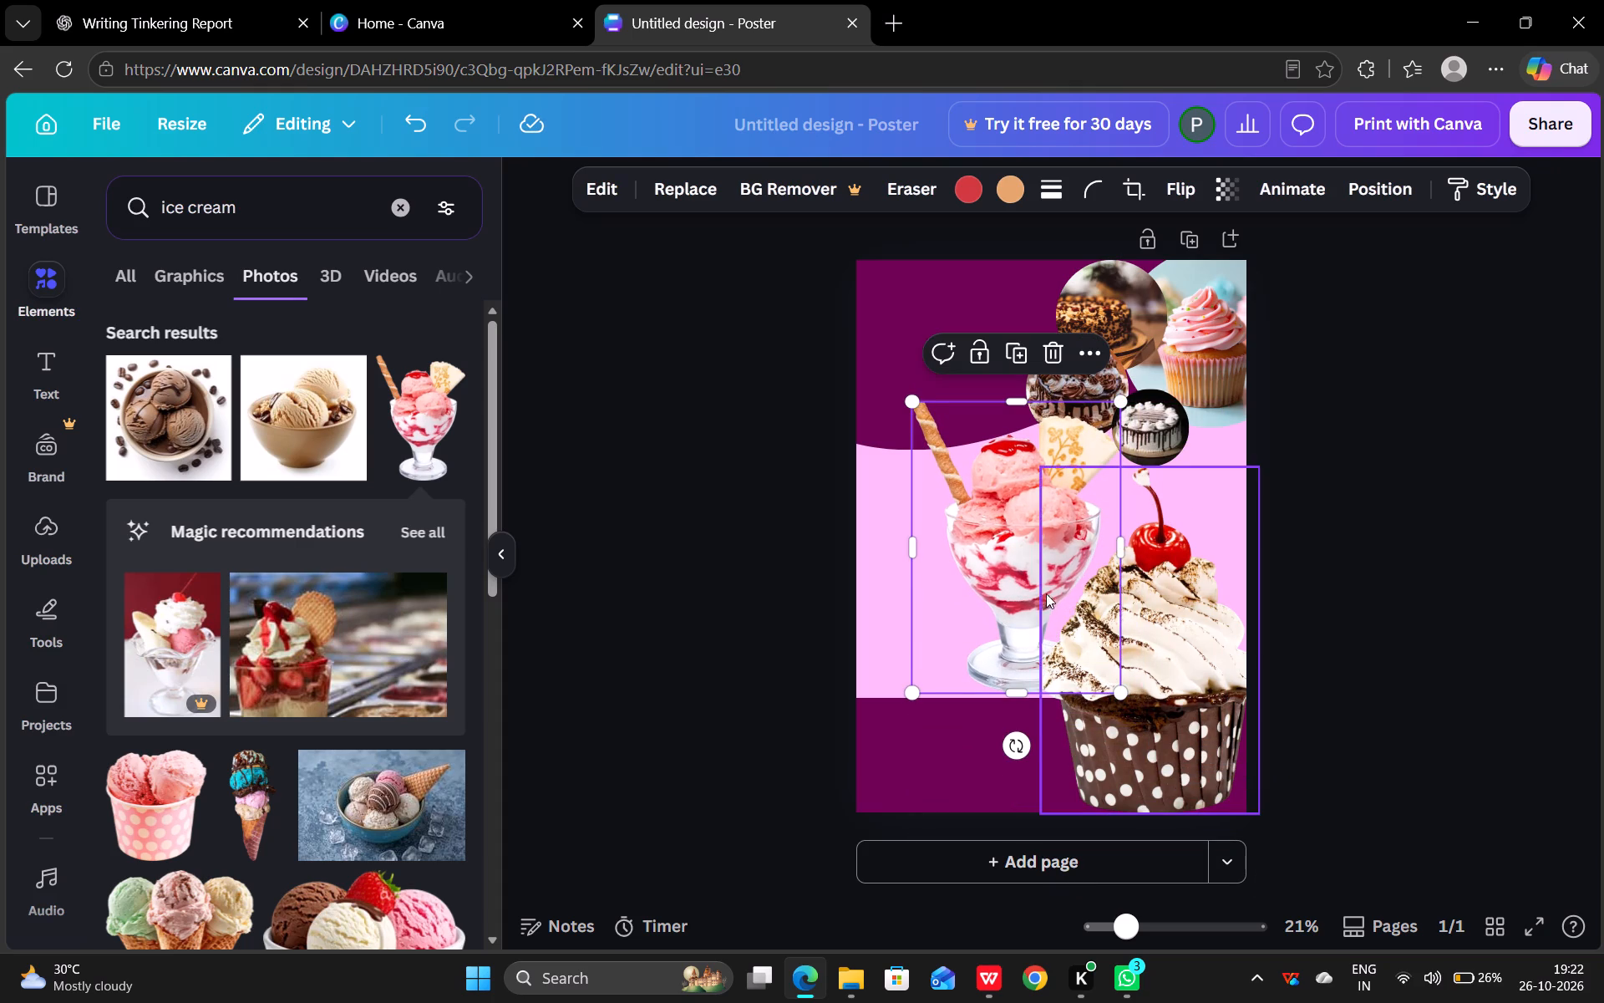
drag(1004, 552, 1076, 566)
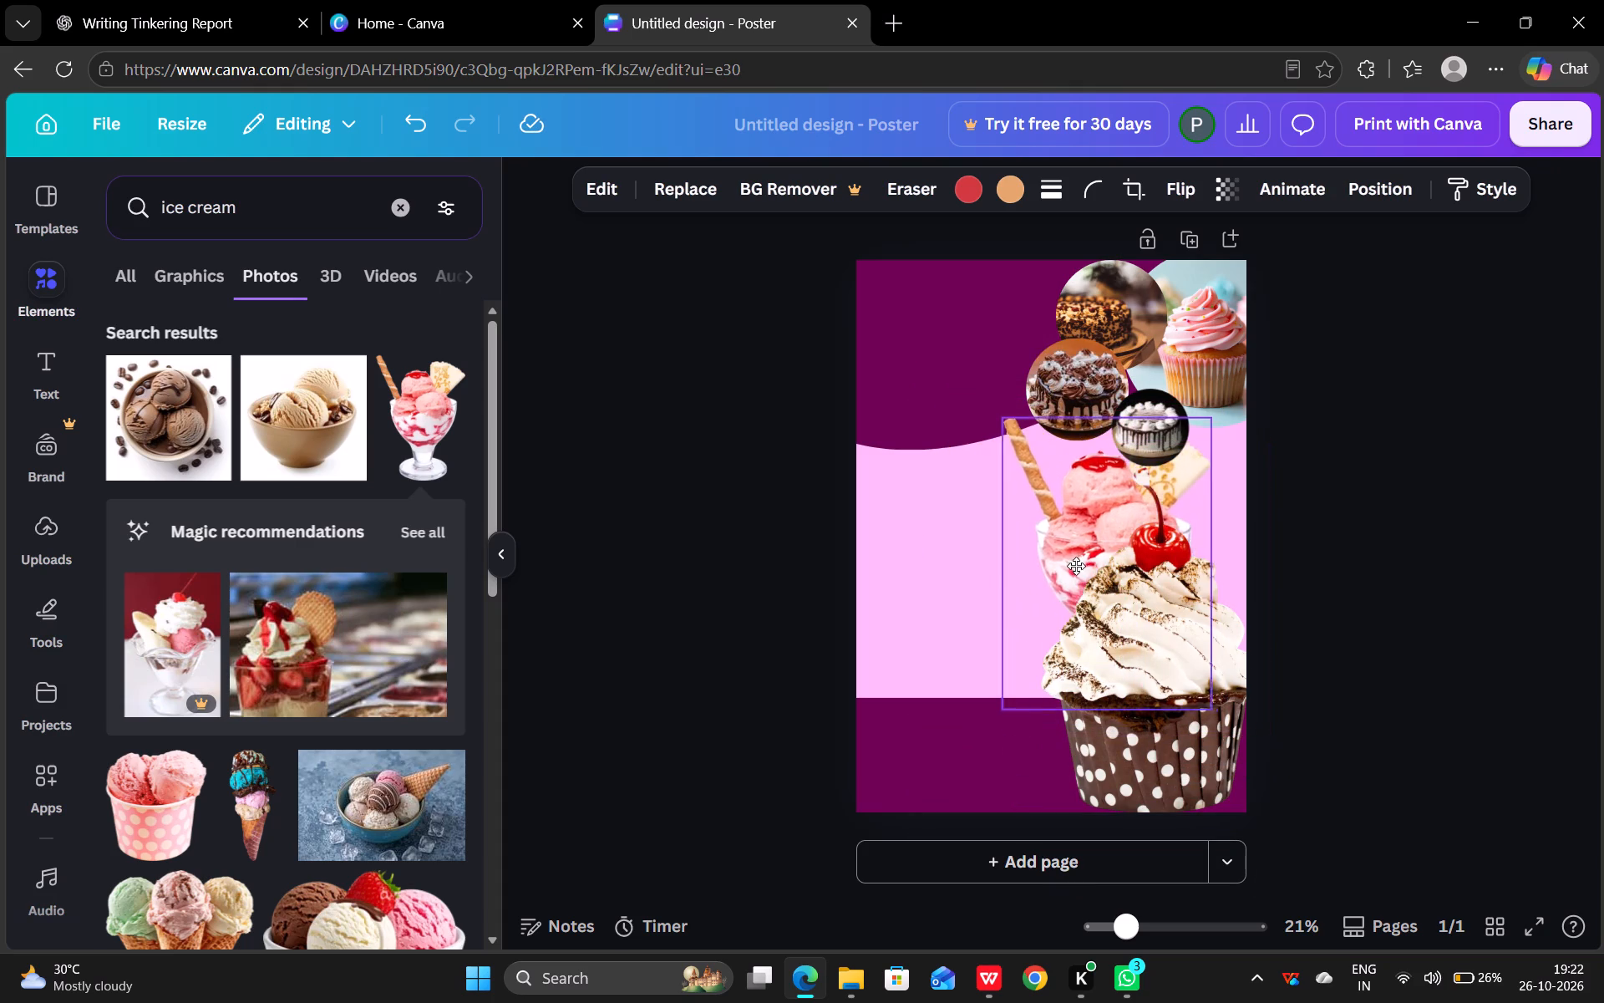
drag(1076, 566, 1058, 563)
drag(1163, 700, 1196, 665)
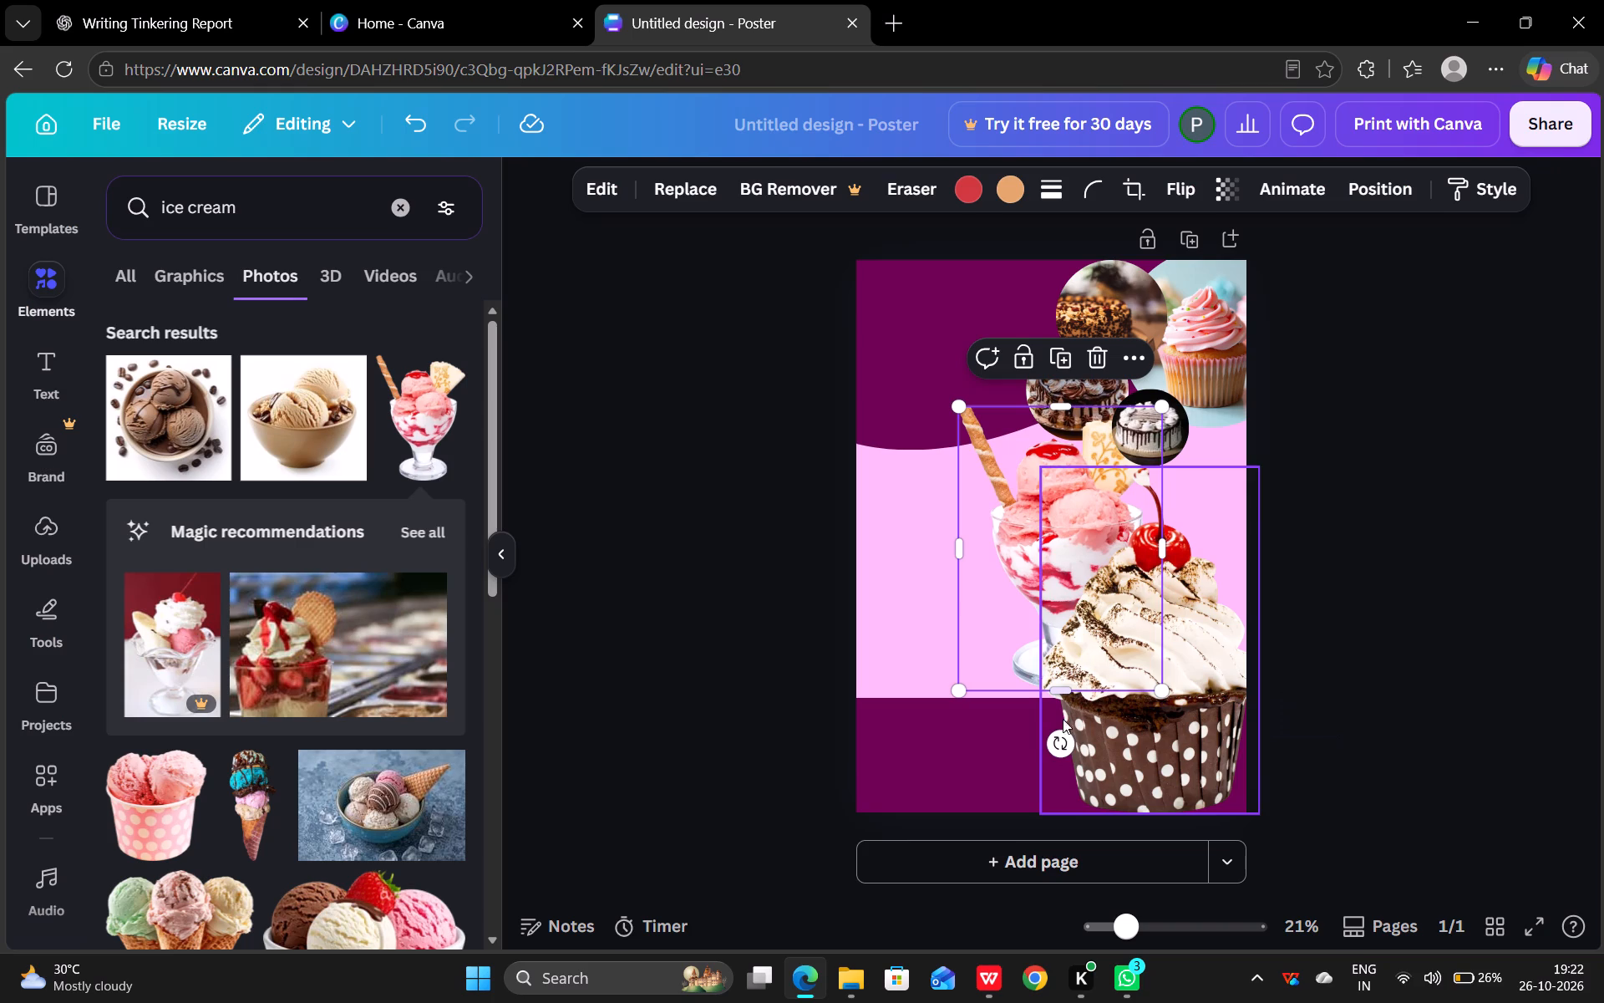
drag(1067, 736, 1115, 711)
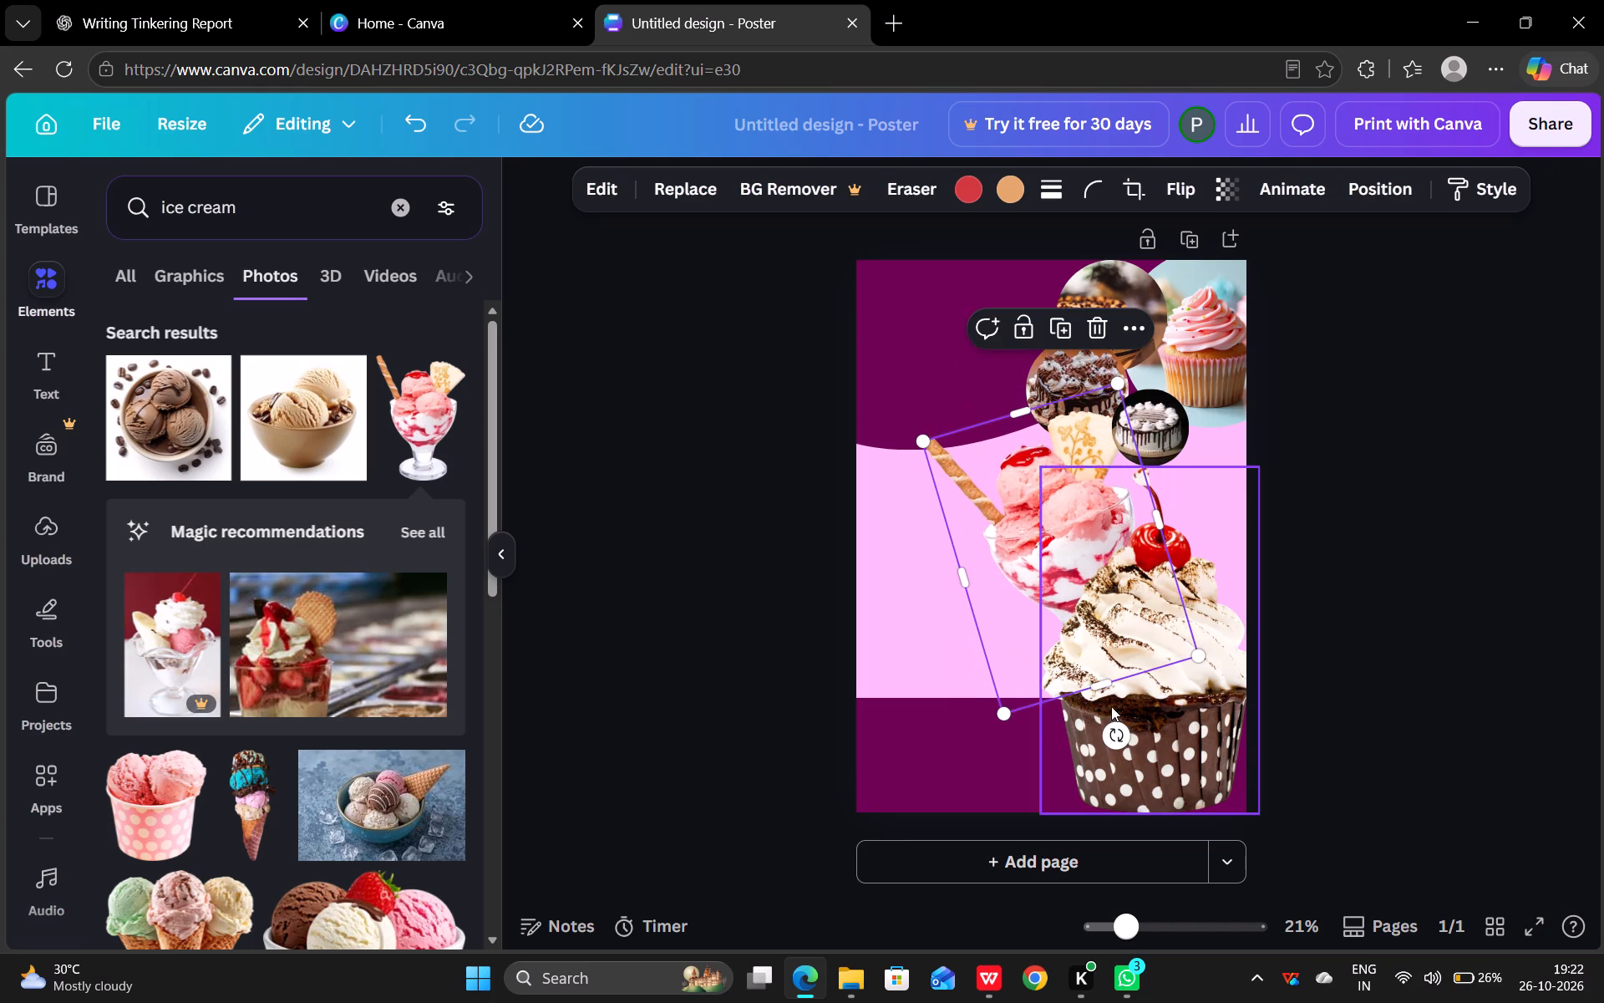
drag(1003, 537, 1011, 558)
click(1011, 558)
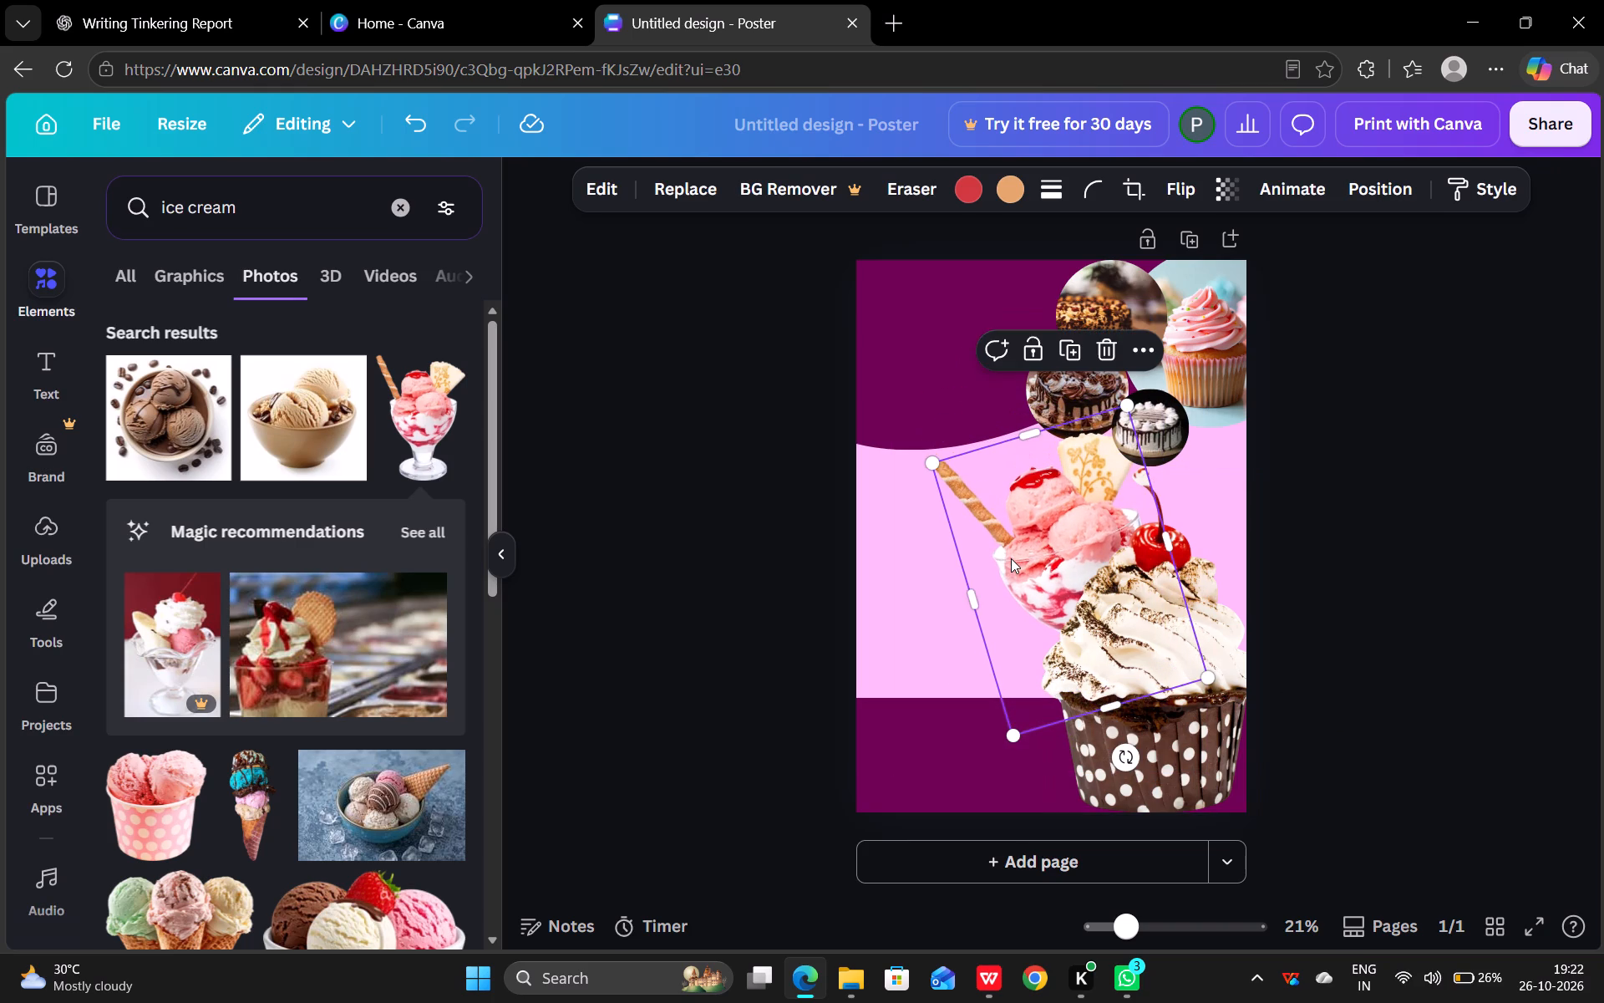
Shrink the polka-dot cupcake slightly and place it in the poster's bottom right corner, extending a little past the right edge.
click(1138, 716)
drag(1252, 470, 1227, 522)
drag(1094, 670, 1120, 664)
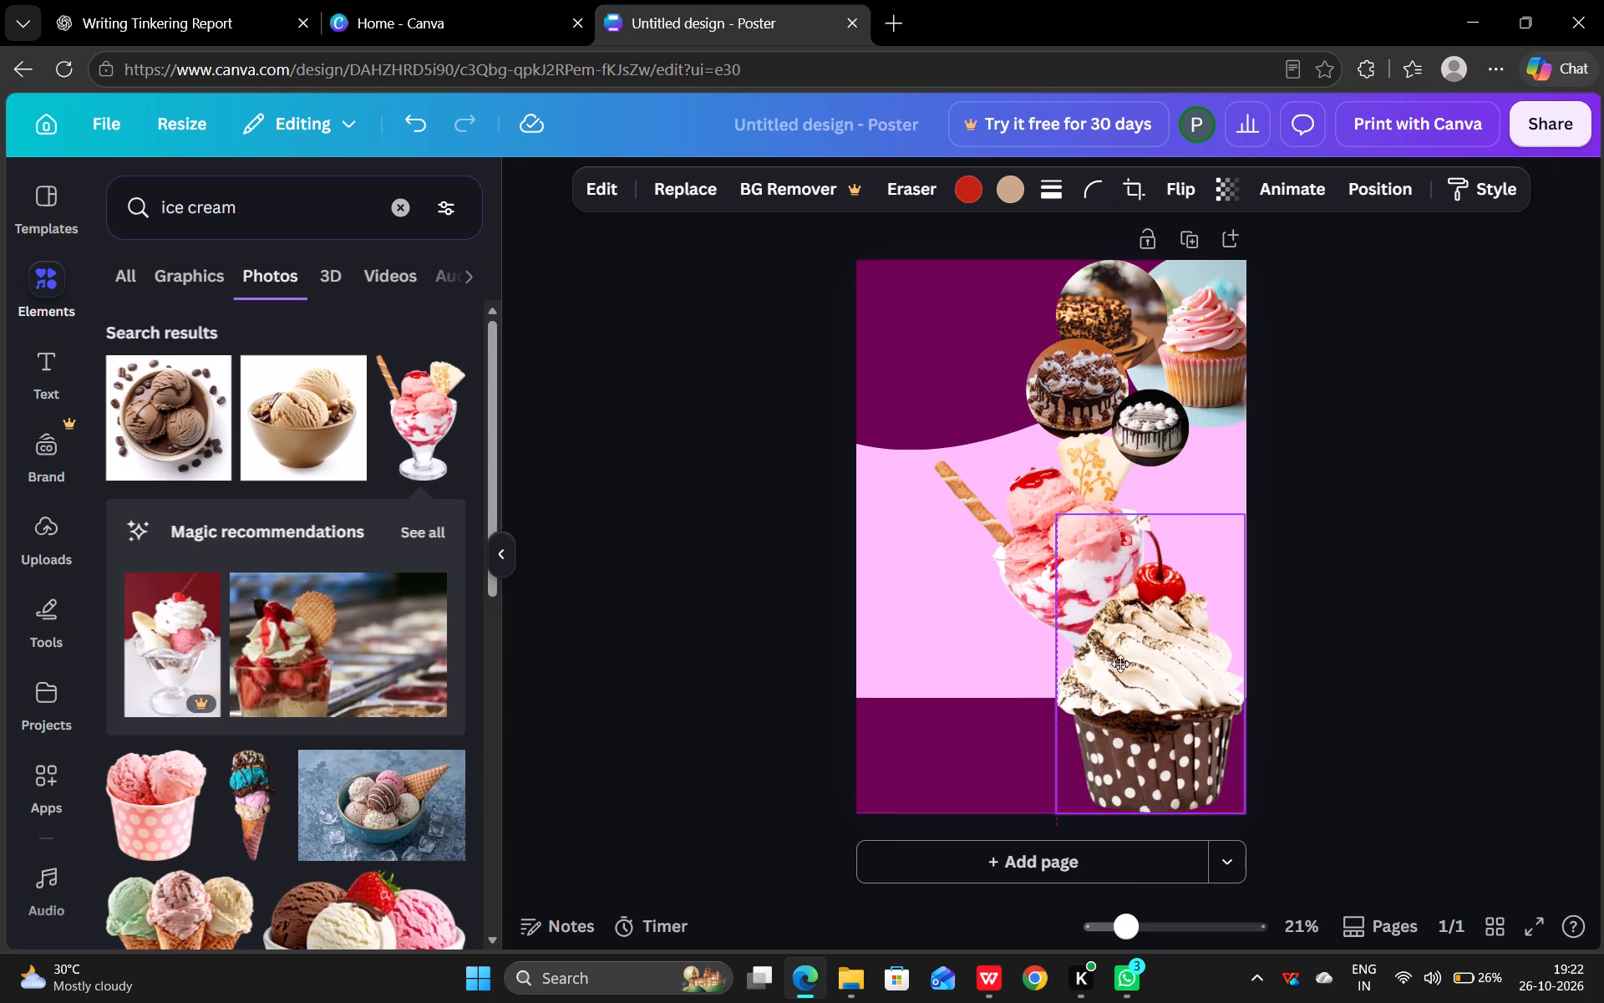
drag(1120, 664, 1138, 667)
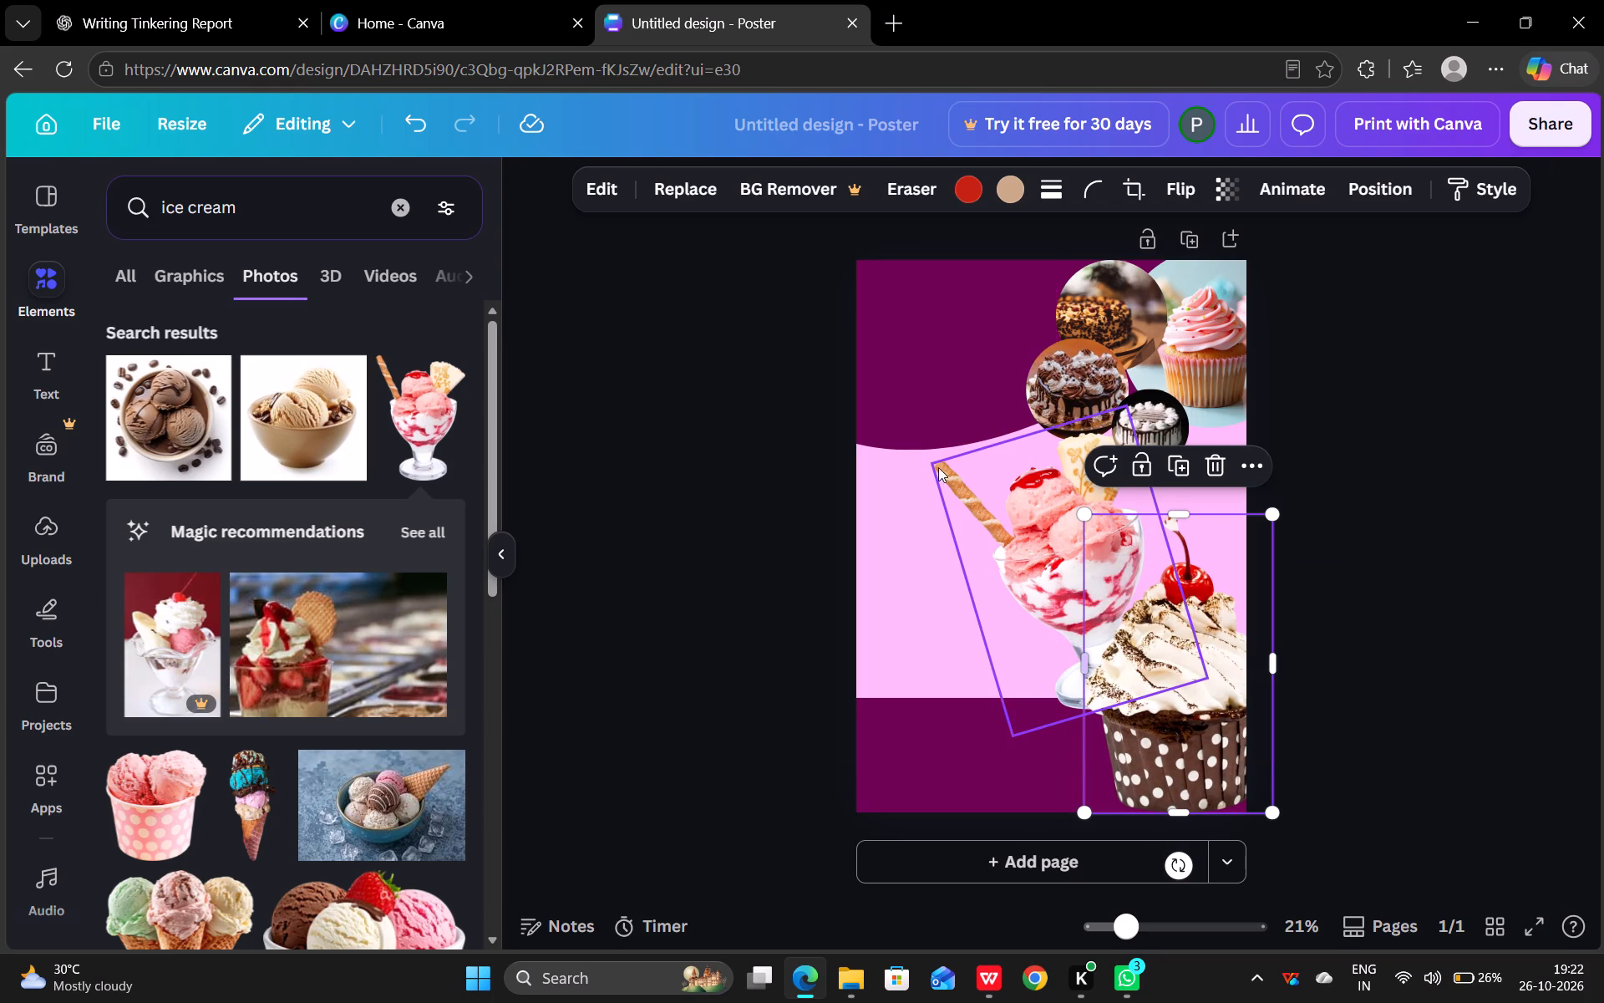
Shrink the tilted sundae glass slightly and move it right so its base tucks behind the polka-dot cupcake.
click(977, 505)
drag(928, 460, 943, 457)
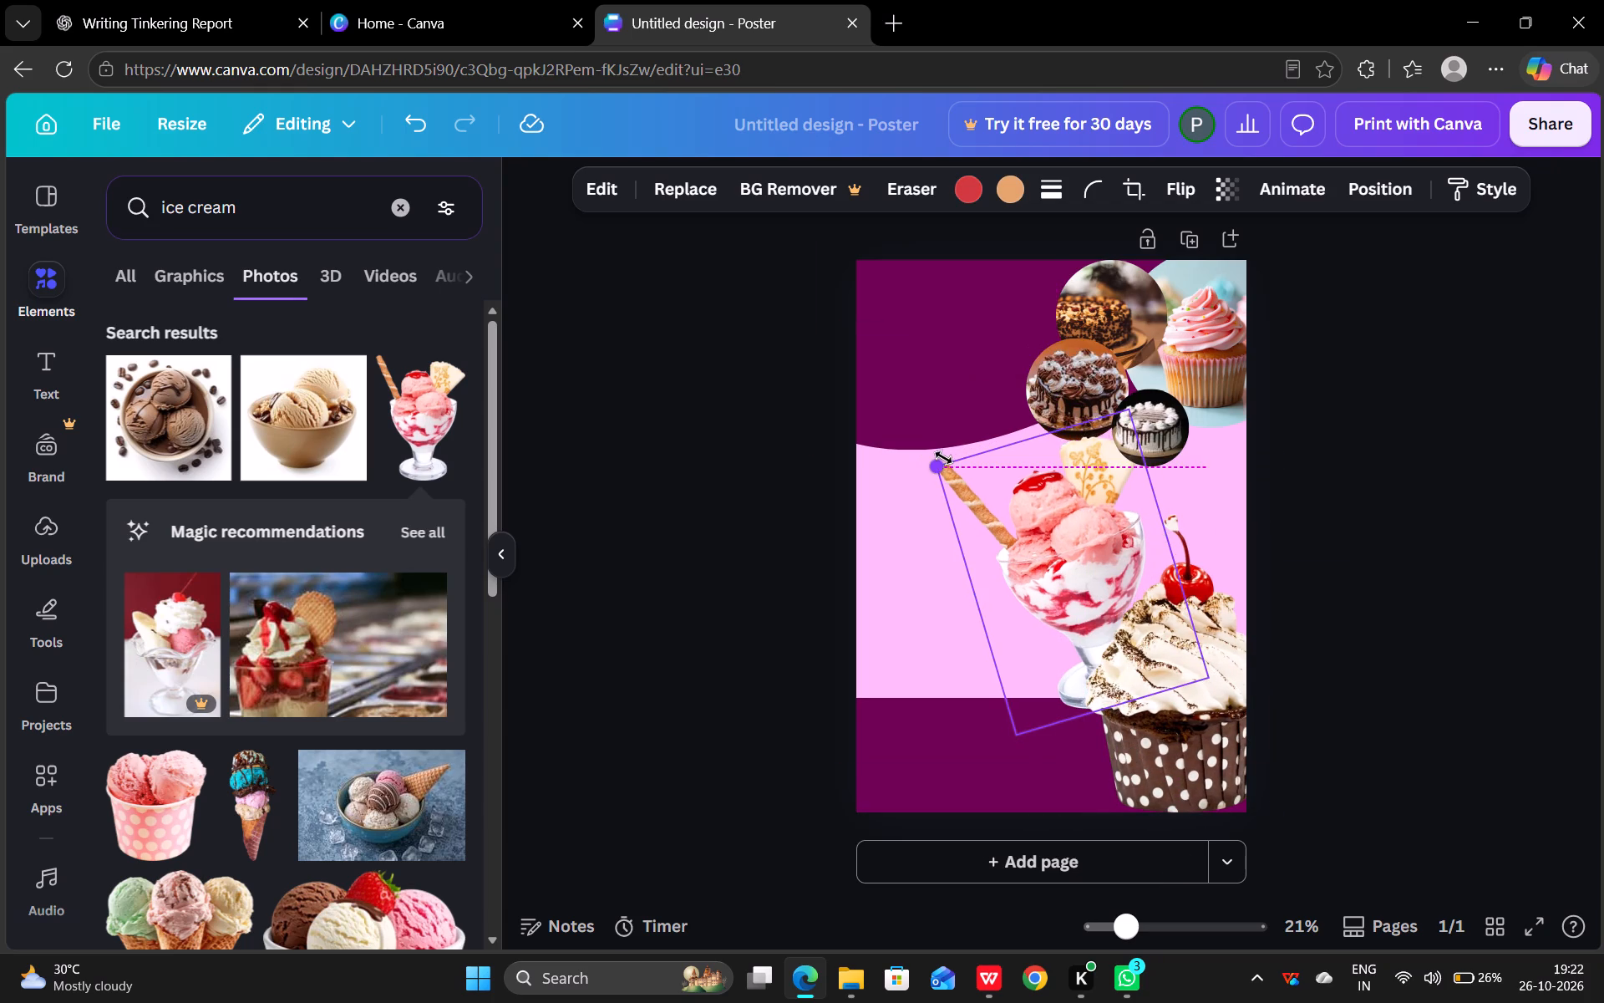
drag(943, 457, 962, 459)
drag(1065, 573, 1089, 573)
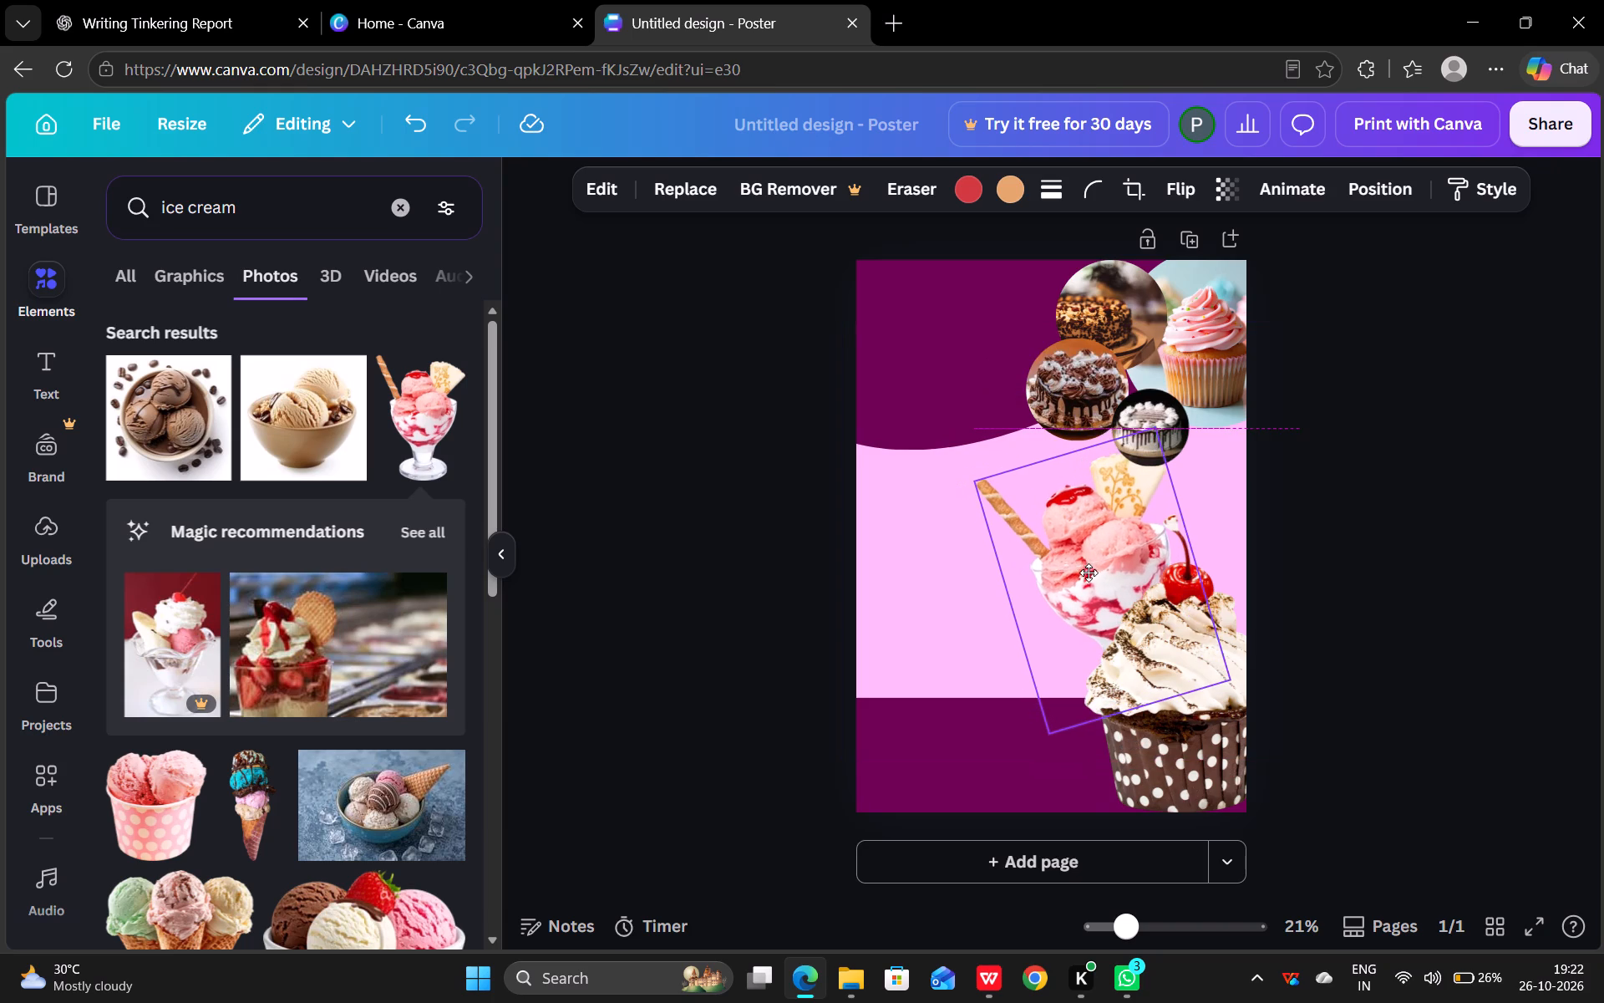
drag(1089, 573, 1106, 576)
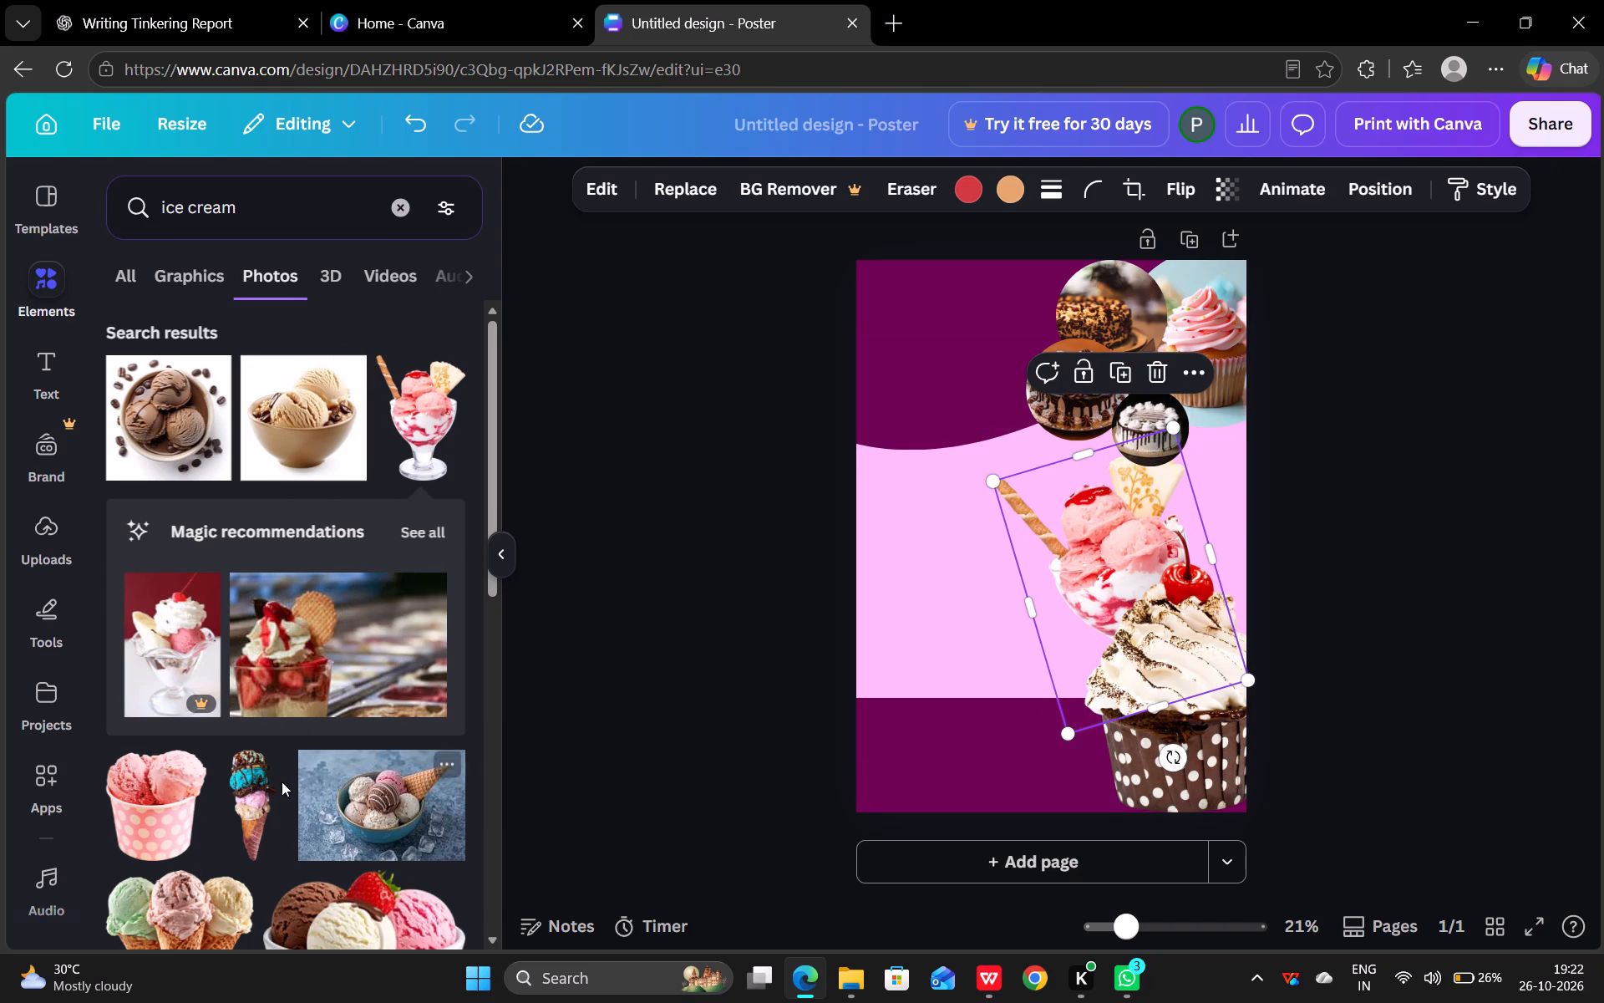
Add the blue and pink multi-scoop ice cream cone photo, tilt it right, shrink it and place it above the cupcake at the poster's right edge.
scroll(256, 814, down, 2)
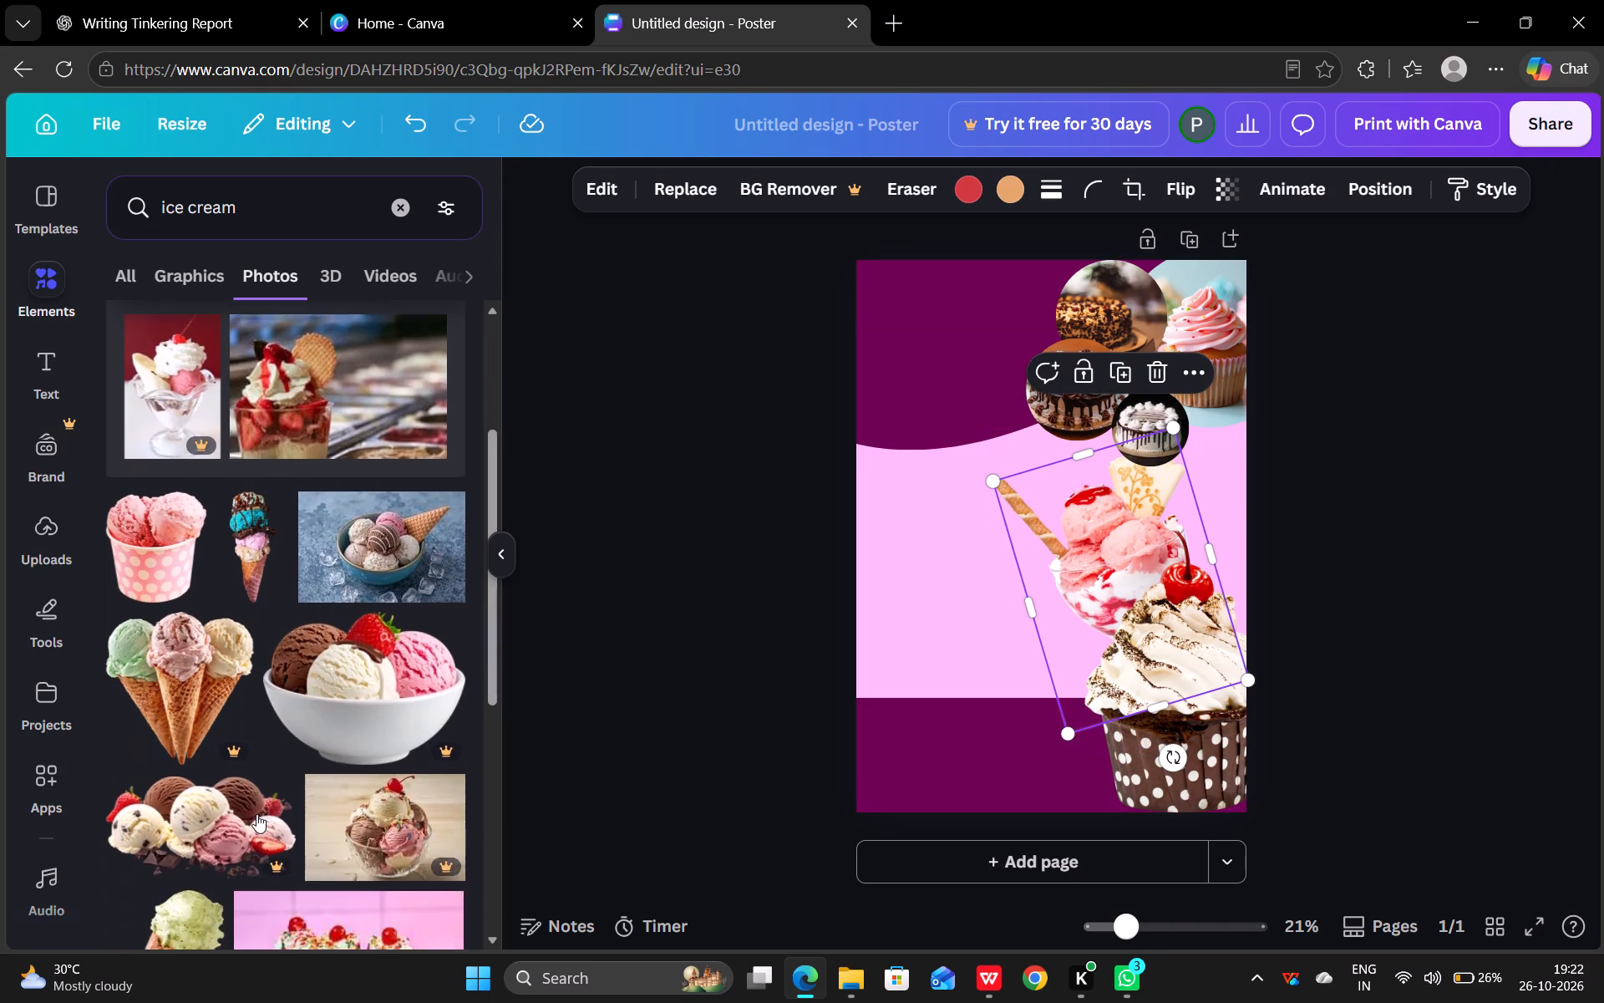
scroll(256, 814, down, 3)
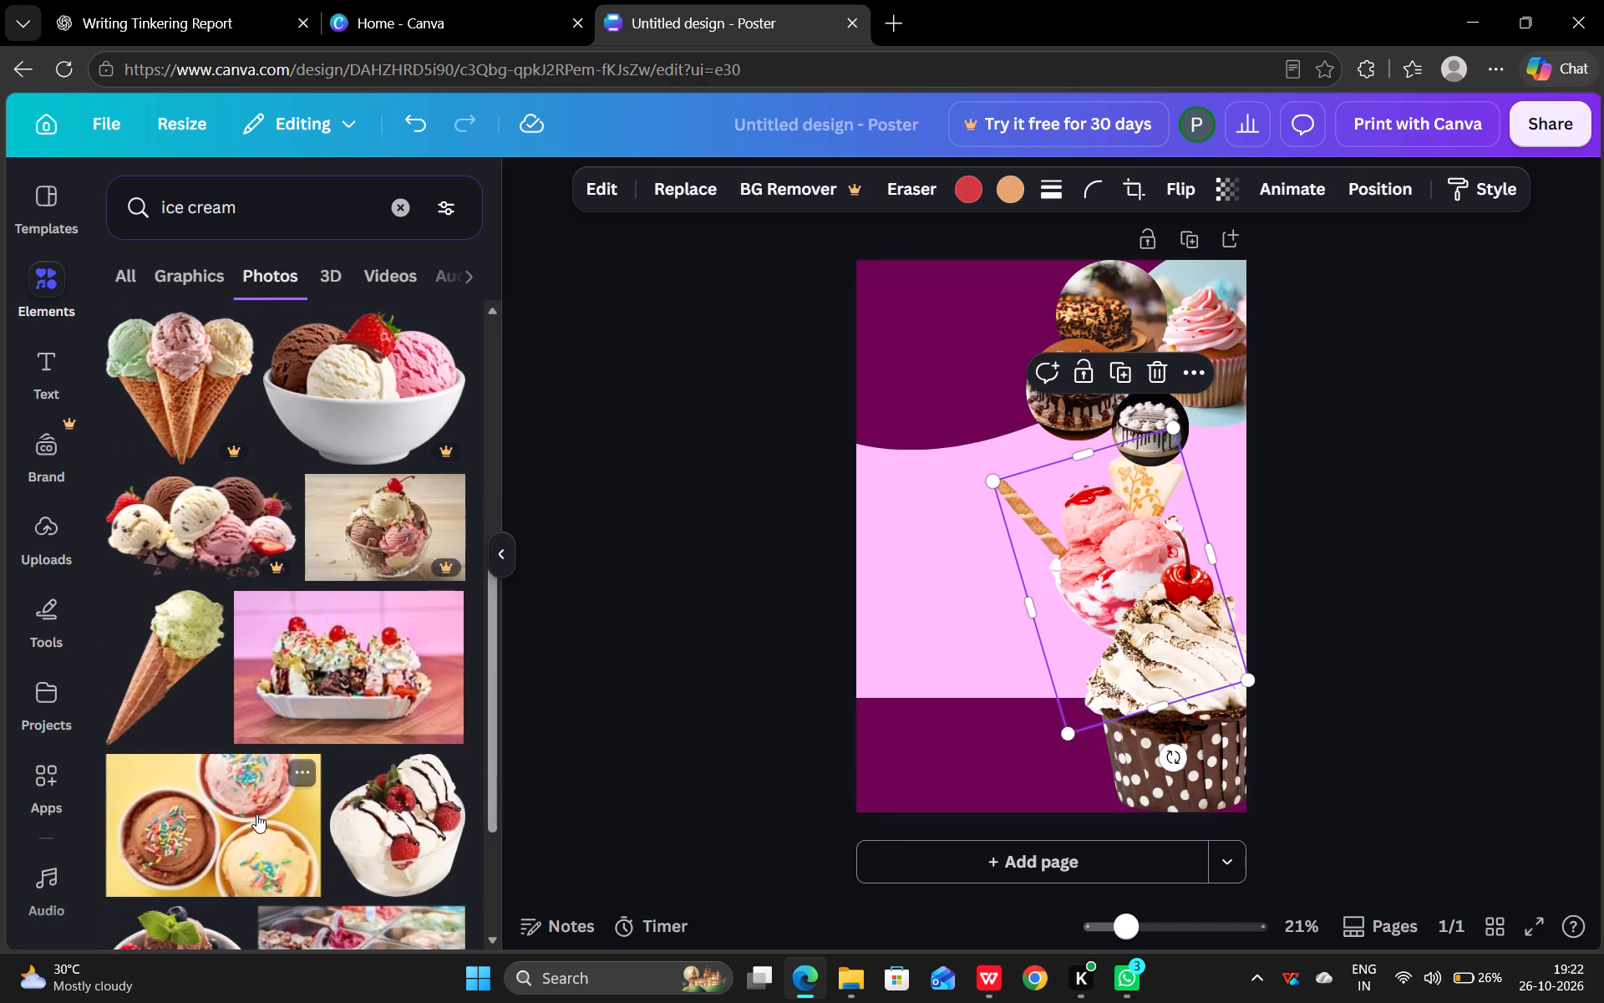
scroll(256, 814, down, 5)
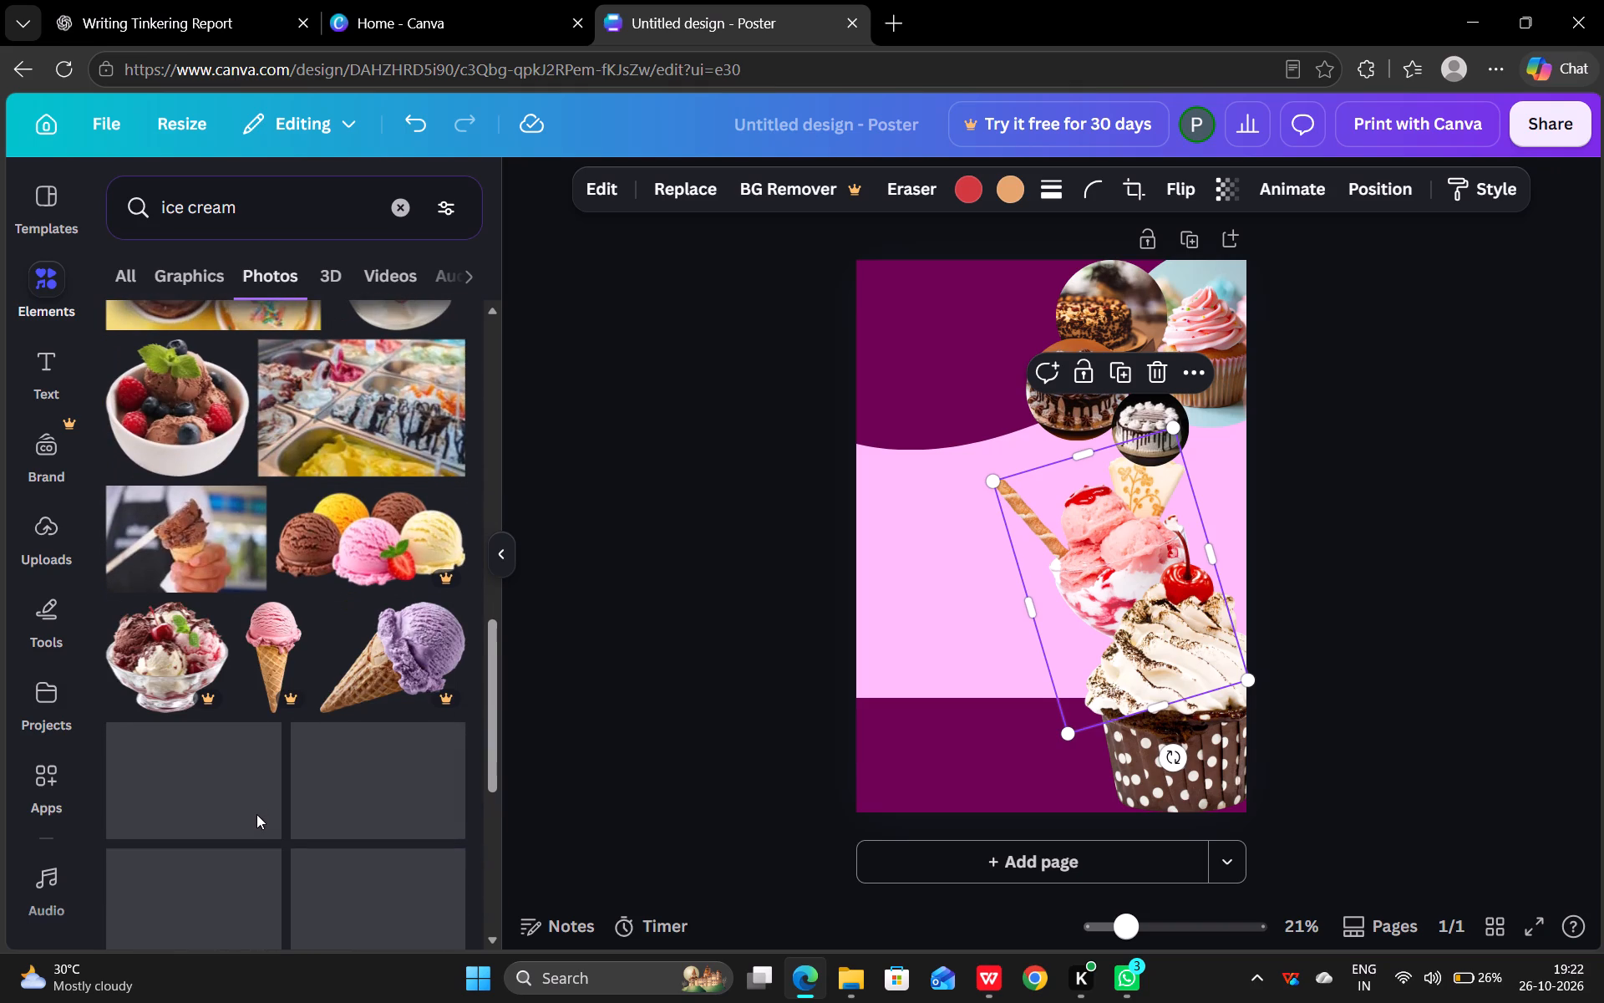
scroll(256, 814, down, 1)
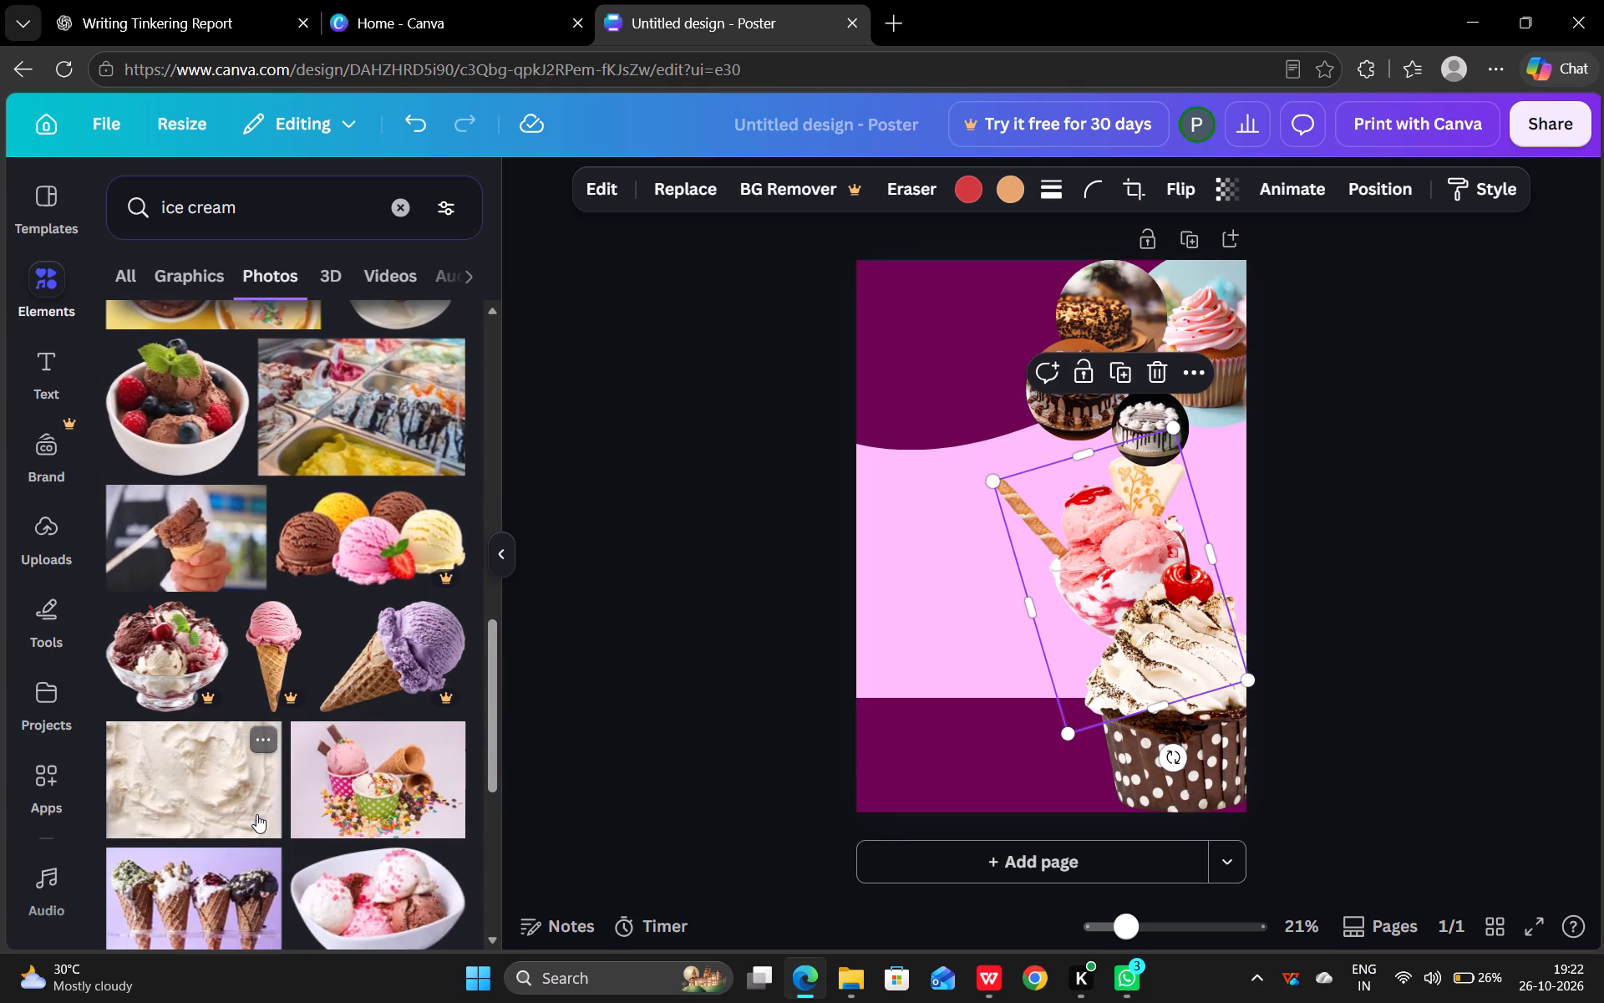
click(125, 289)
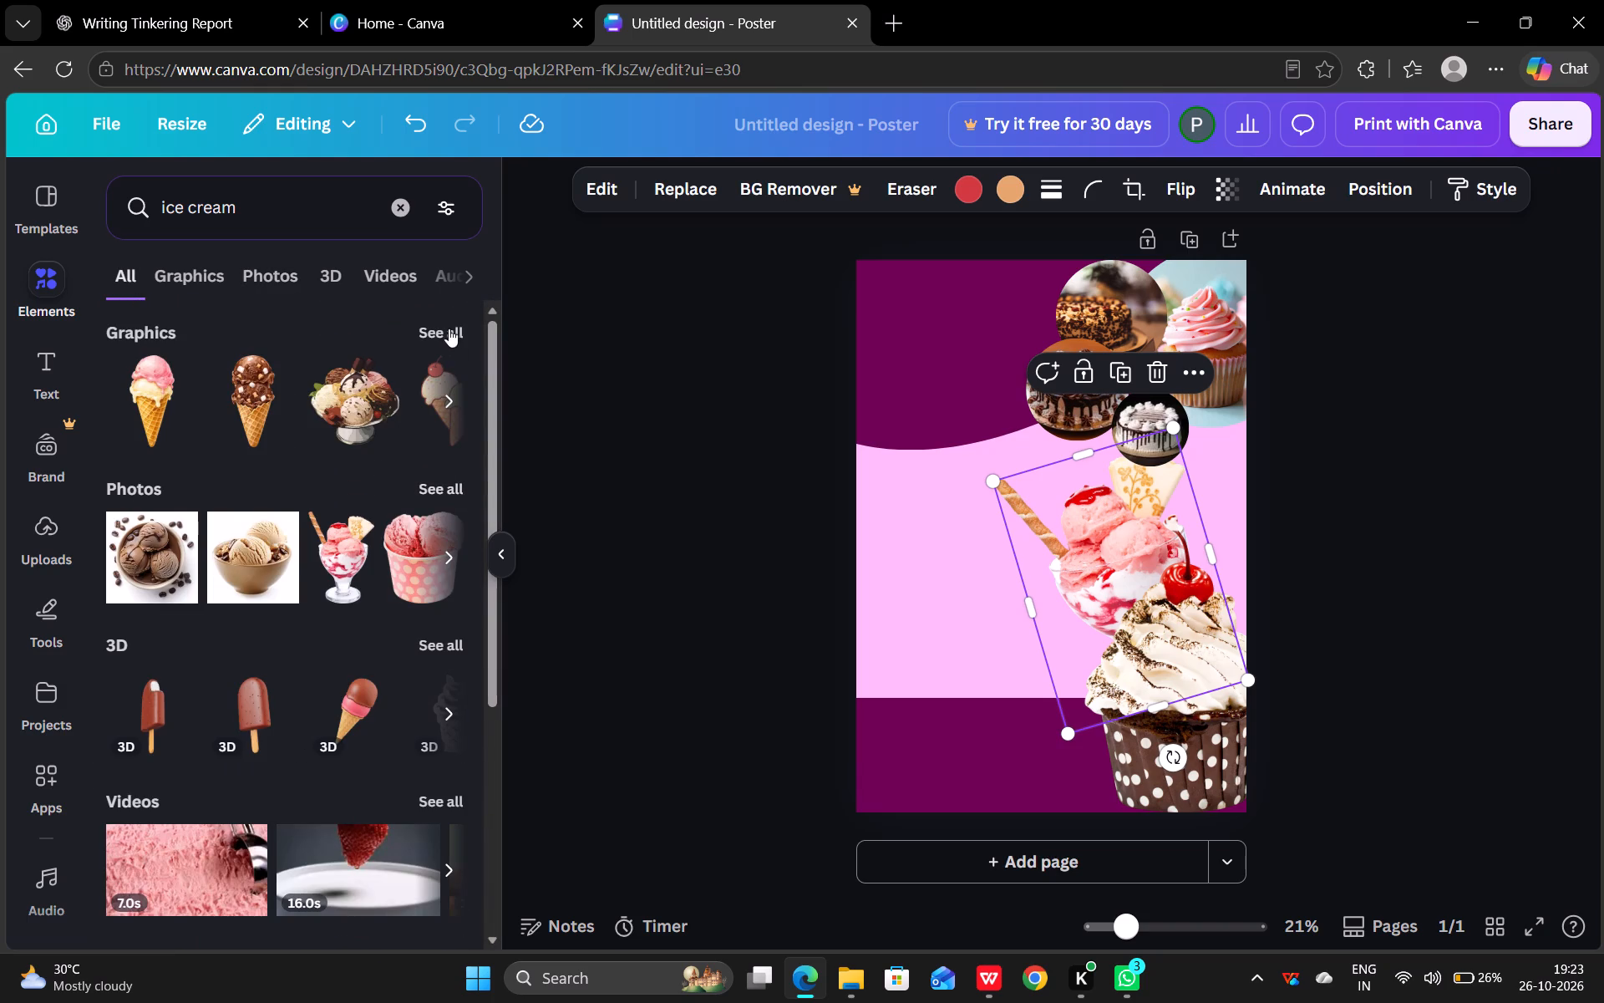
click(433, 491)
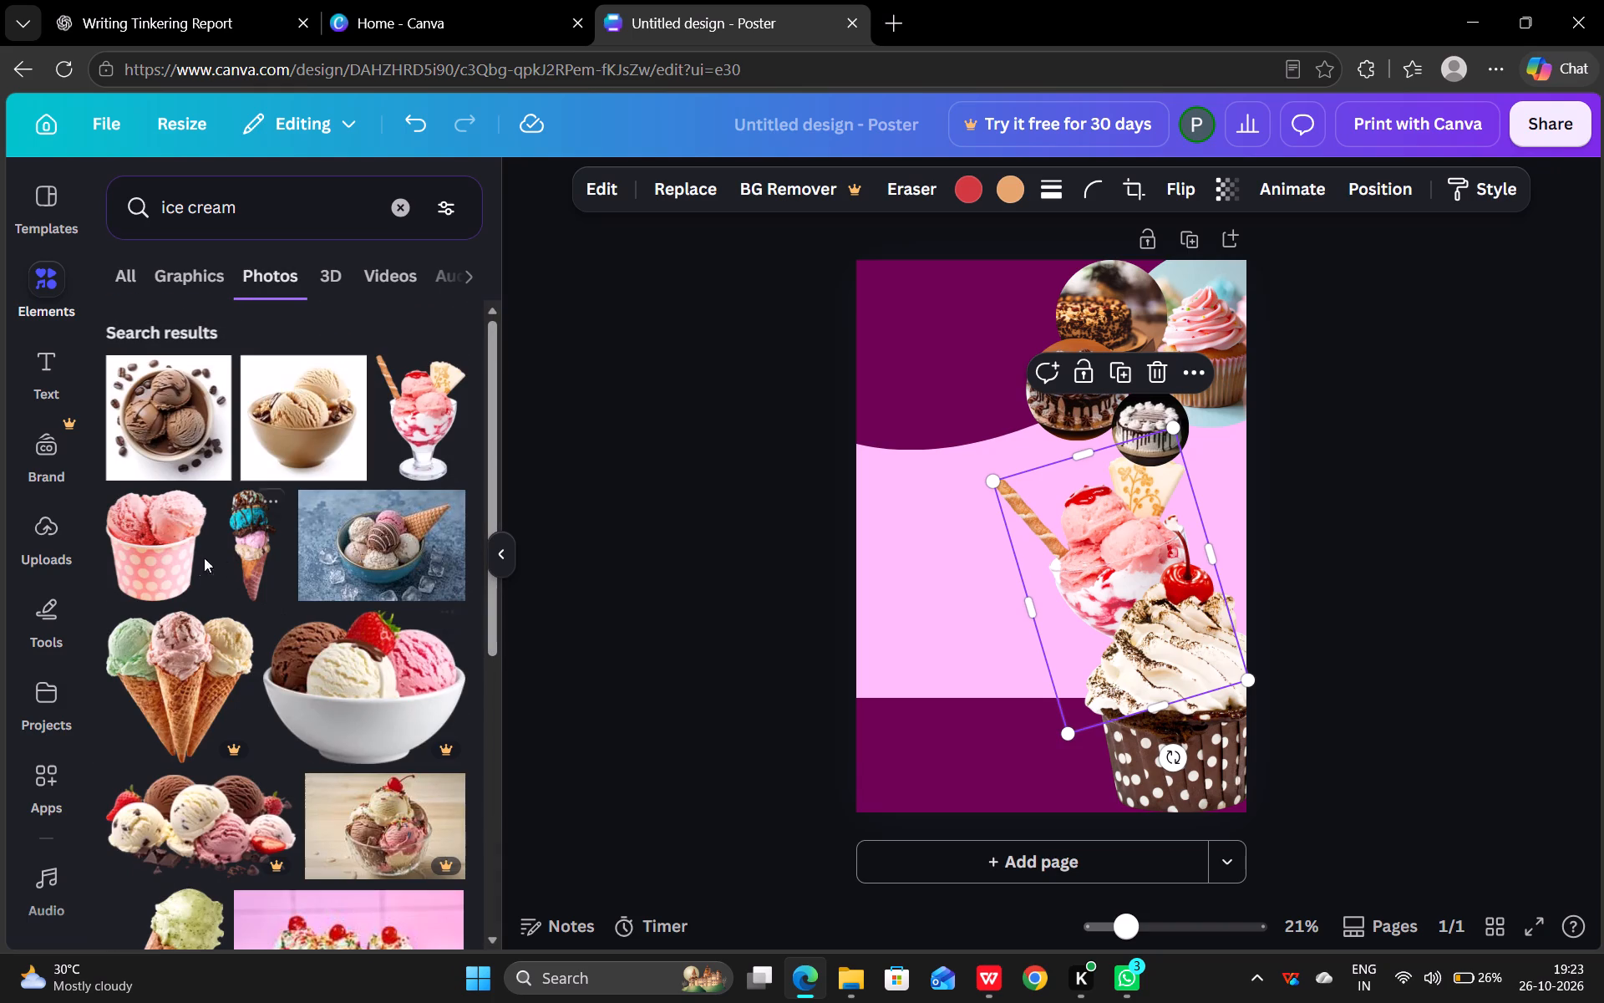
click(261, 554)
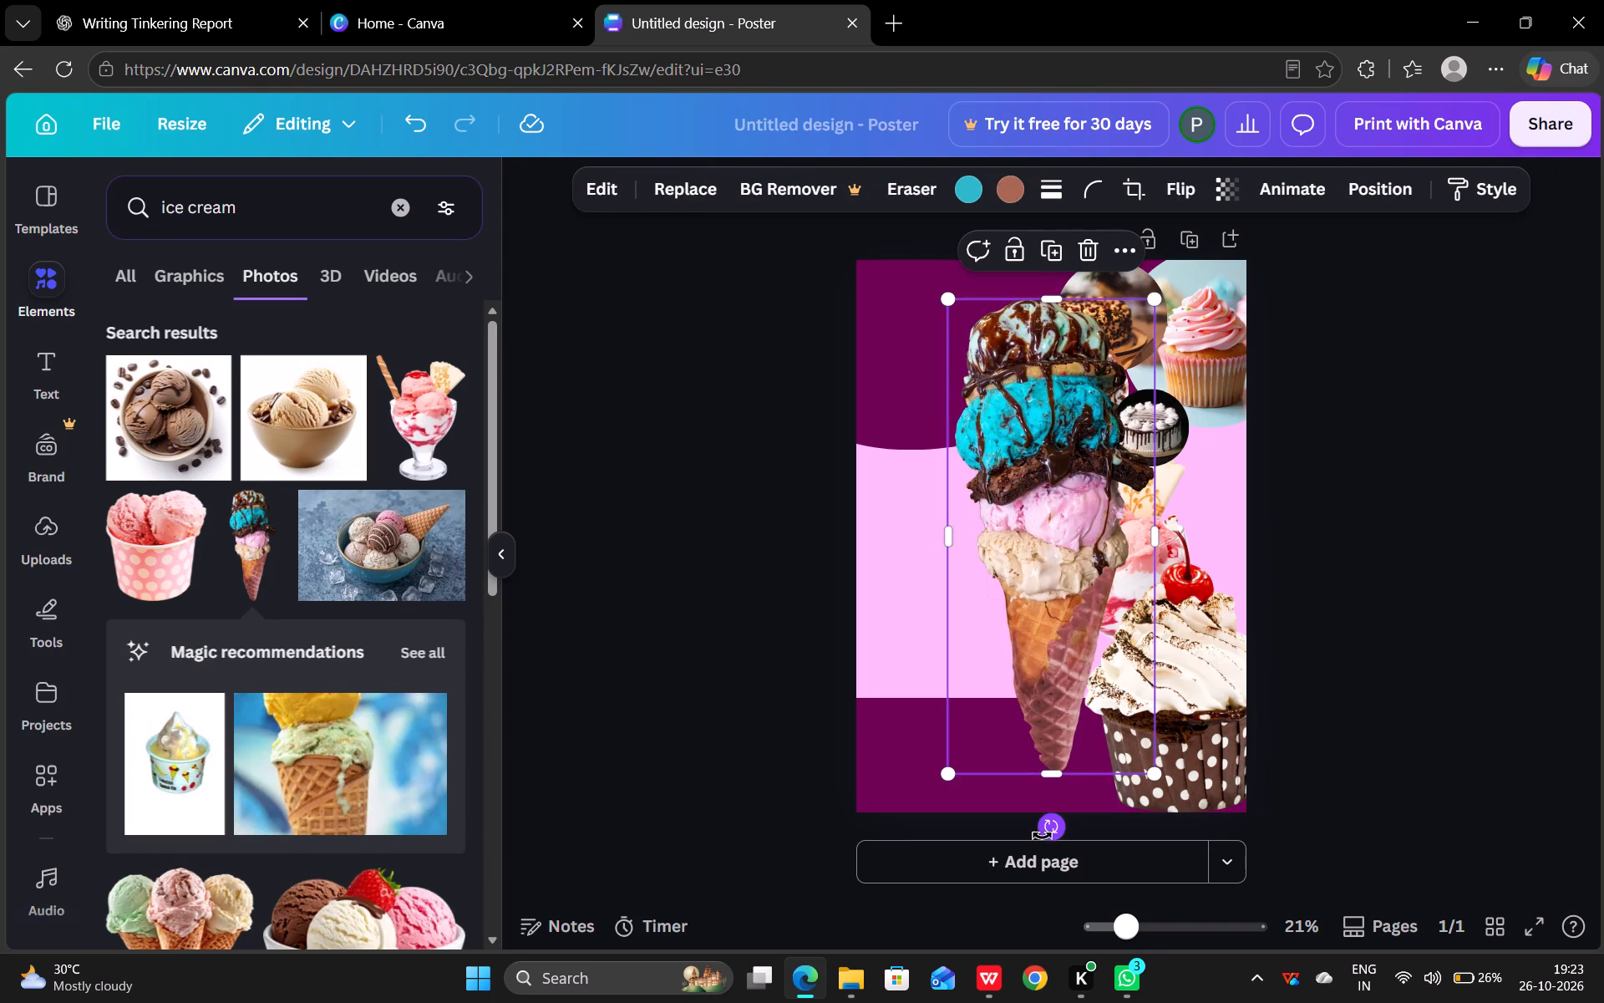
drag(1042, 835, 966, 798)
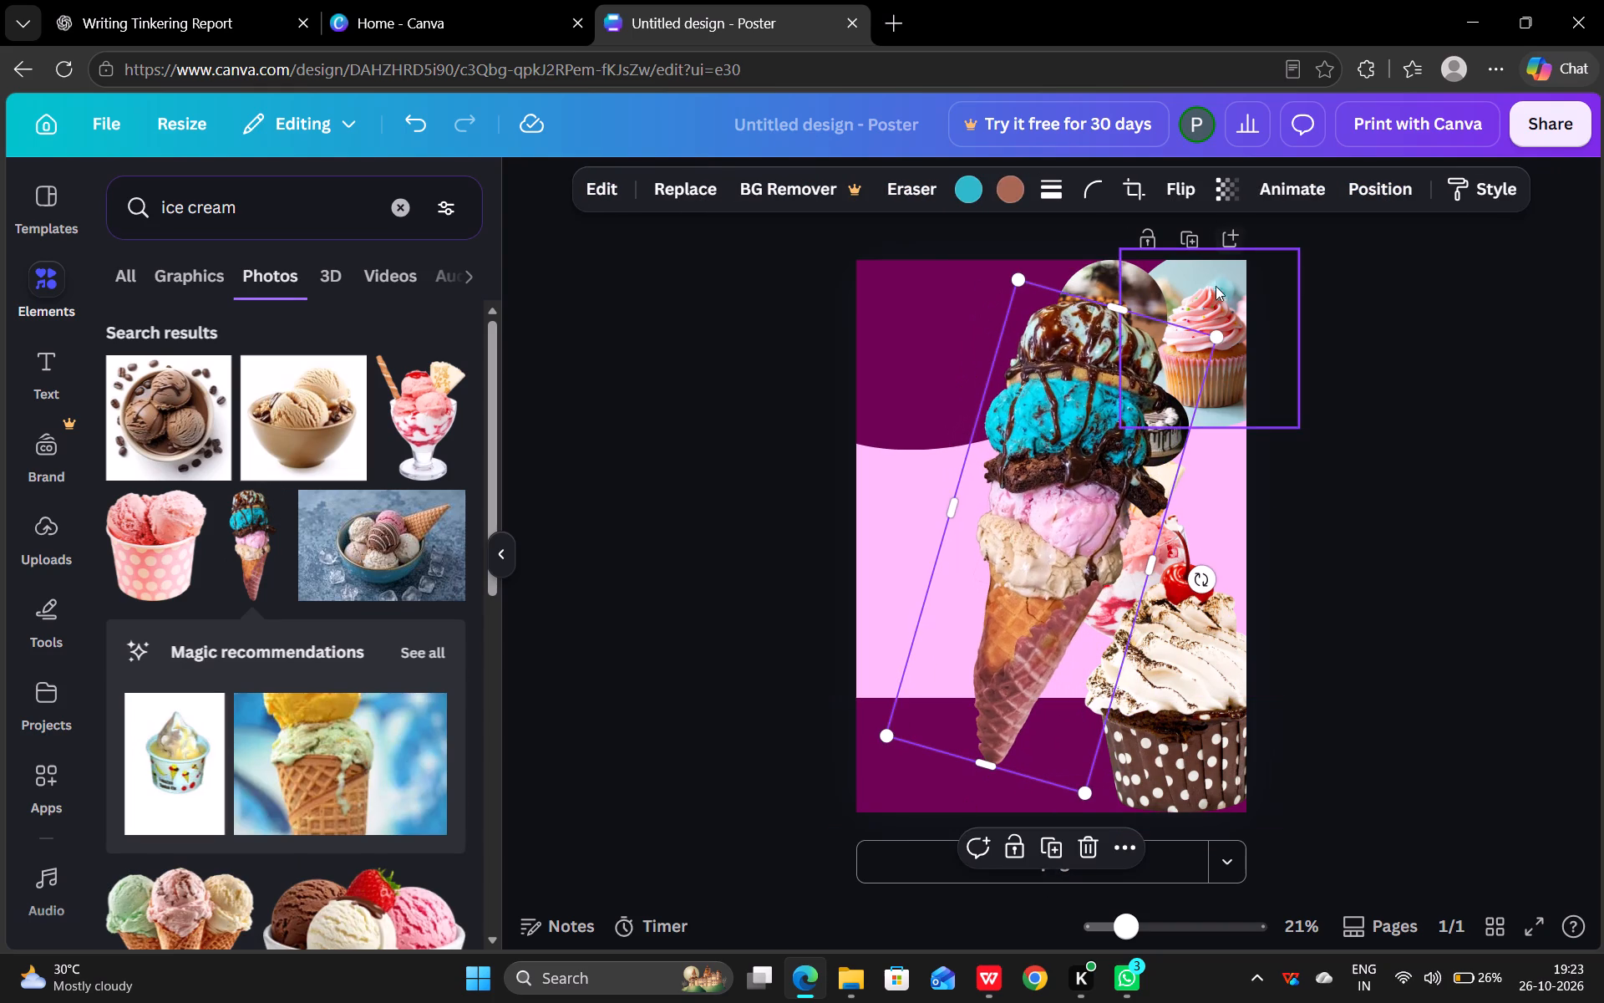
drag(1213, 333, 1112, 608)
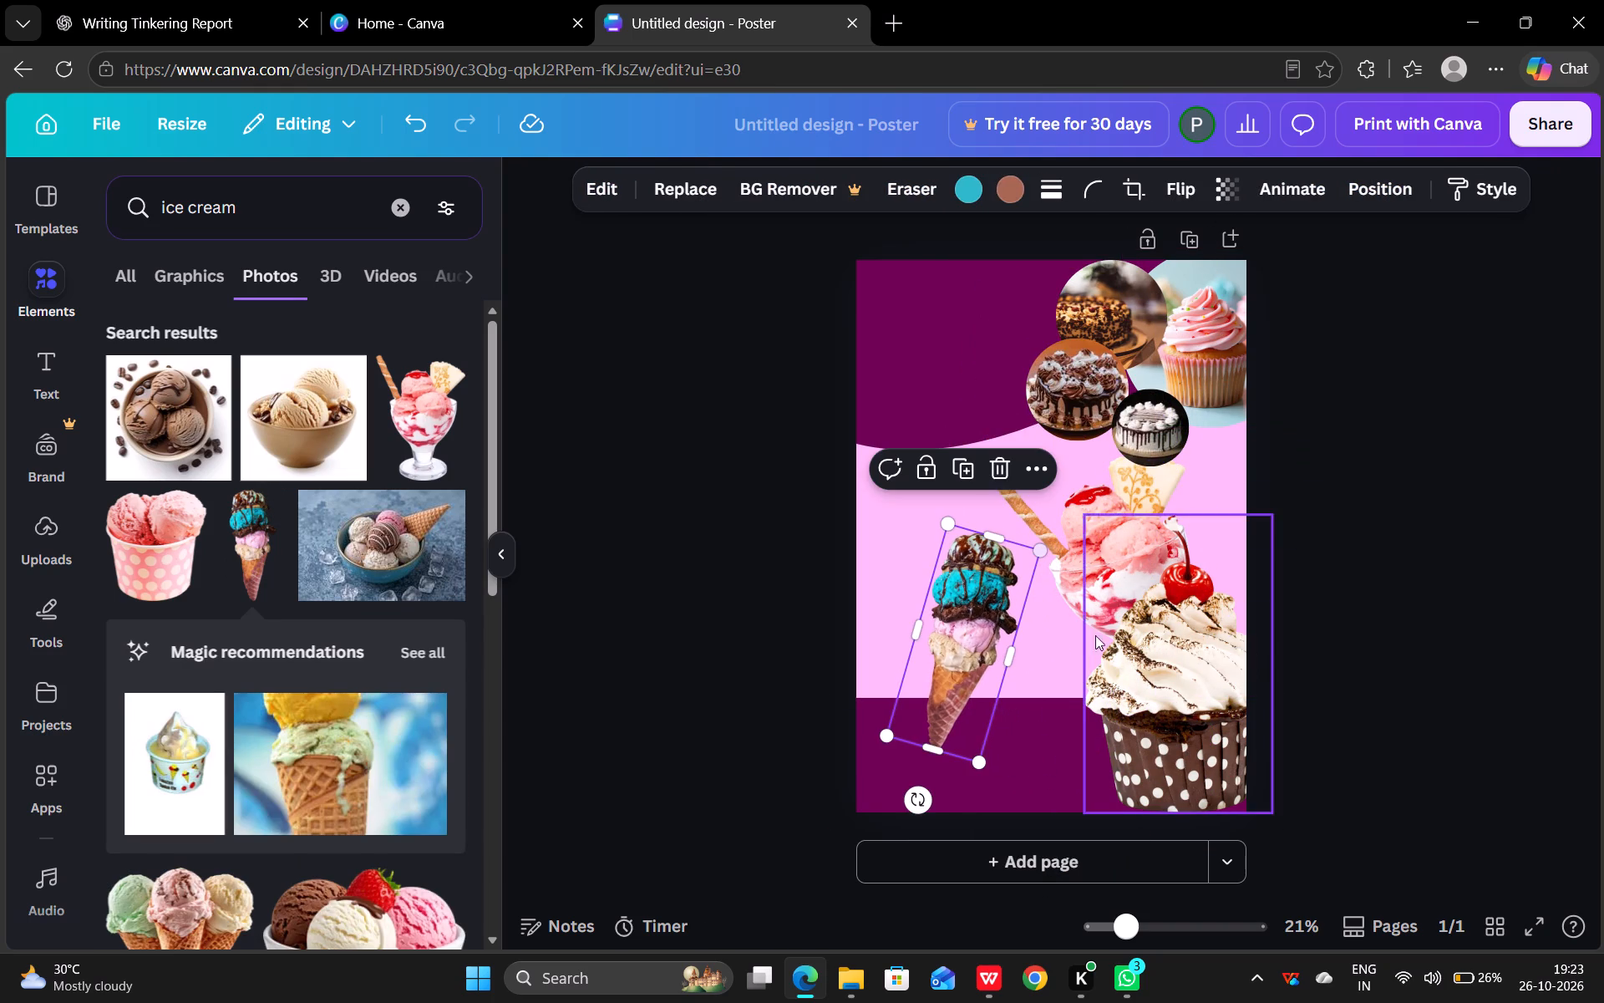
drag(968, 608, 1208, 524)
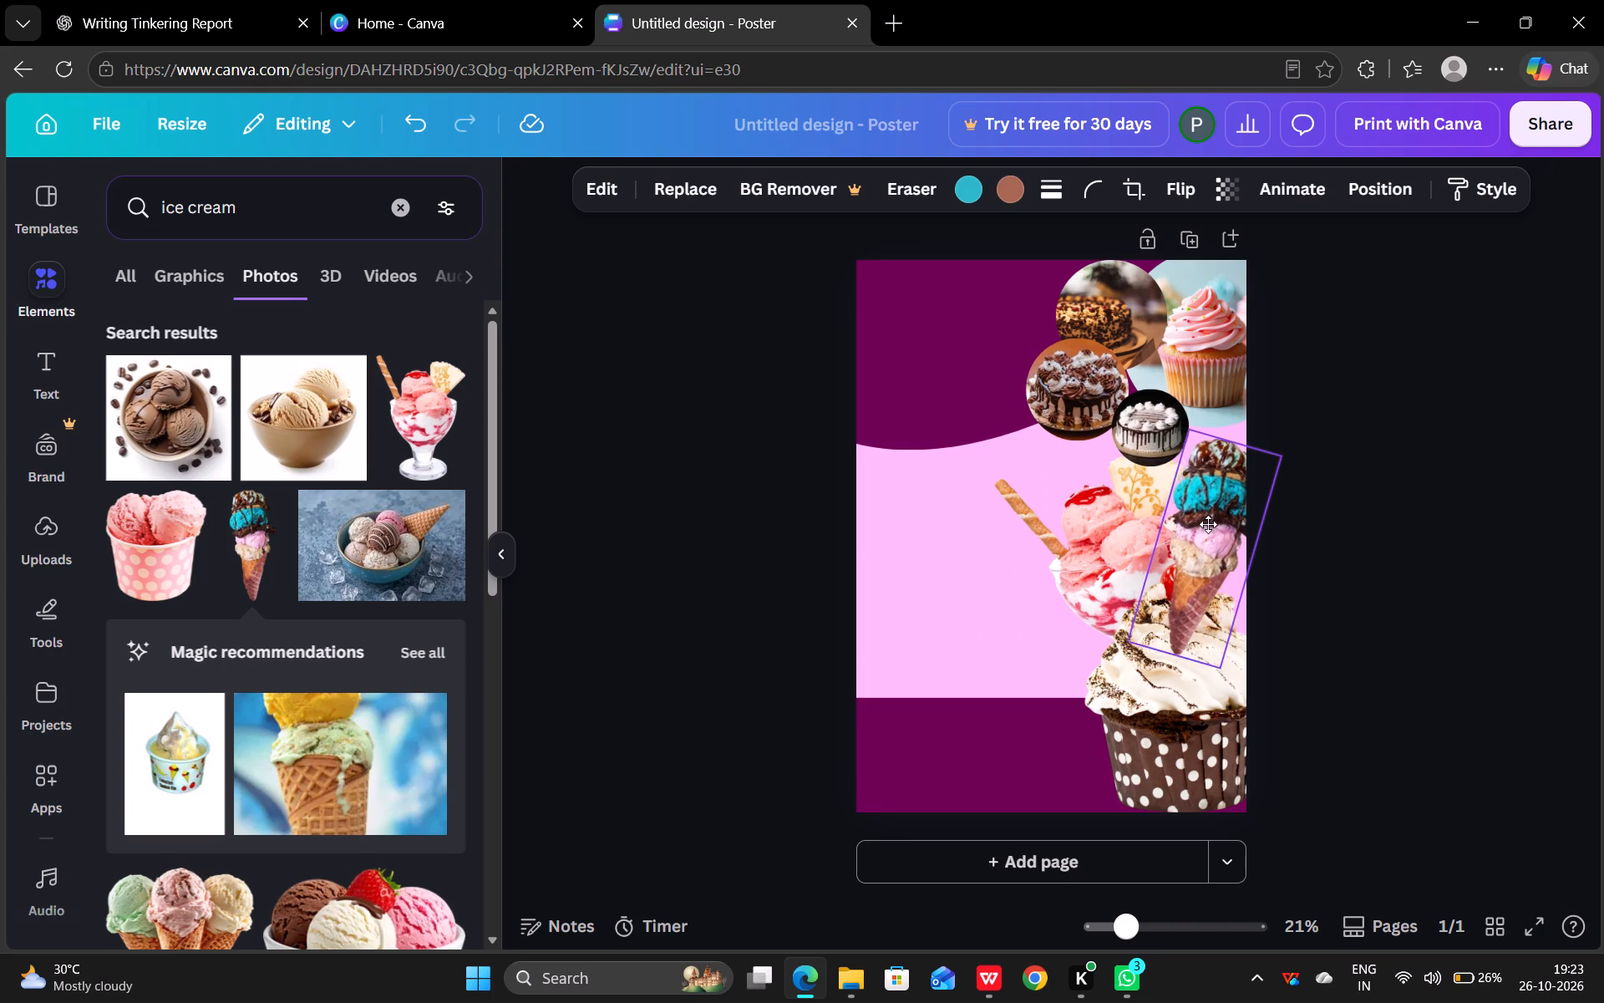
drag(1208, 524, 1220, 539)
Send the ice cream cone backward one layer behind the polka-dot cupcake and nudge it slightly upward.
right_click(1220, 539)
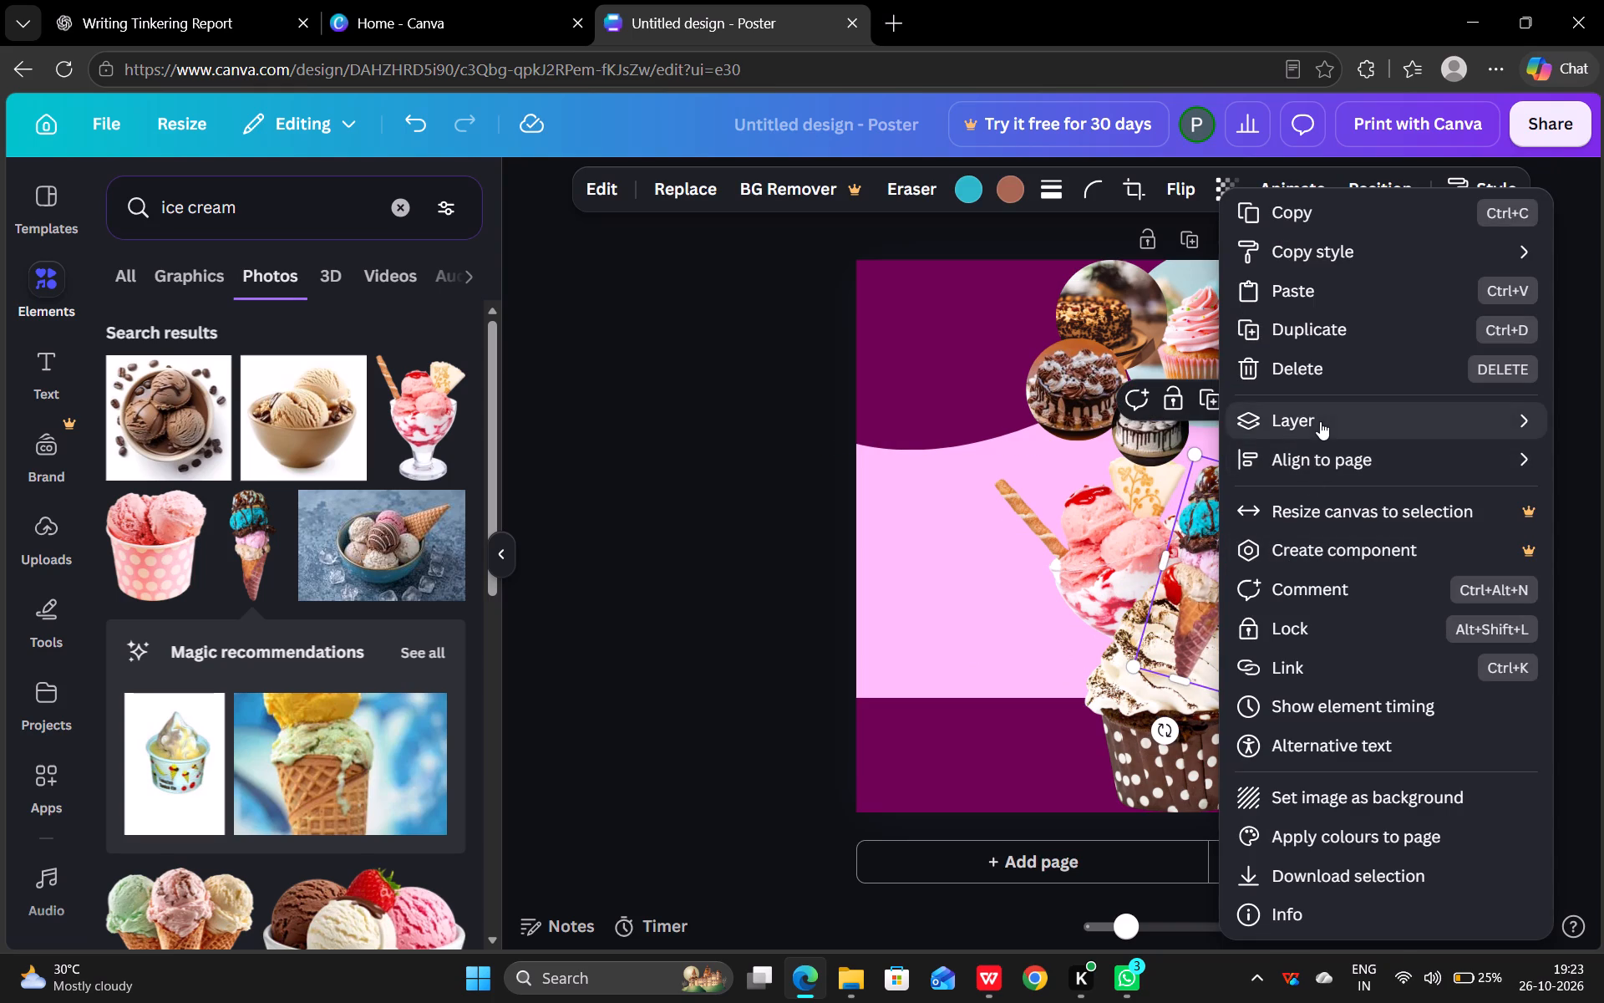
click(1096, 515)
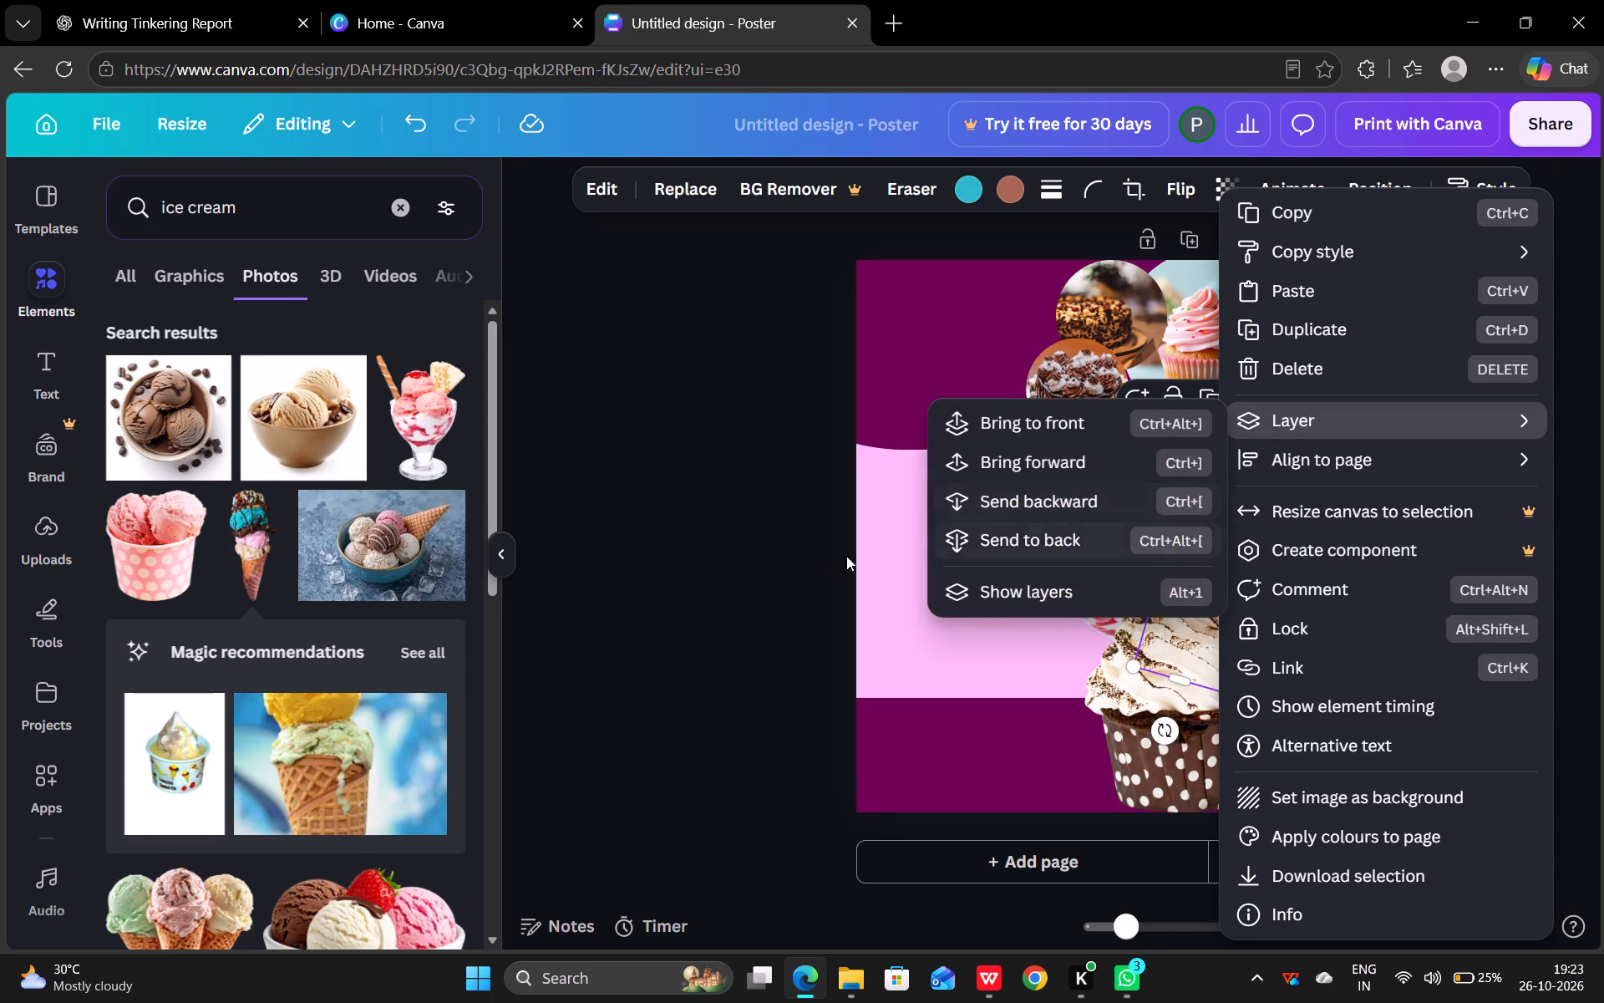
click(825, 556)
drag(1215, 484, 1208, 481)
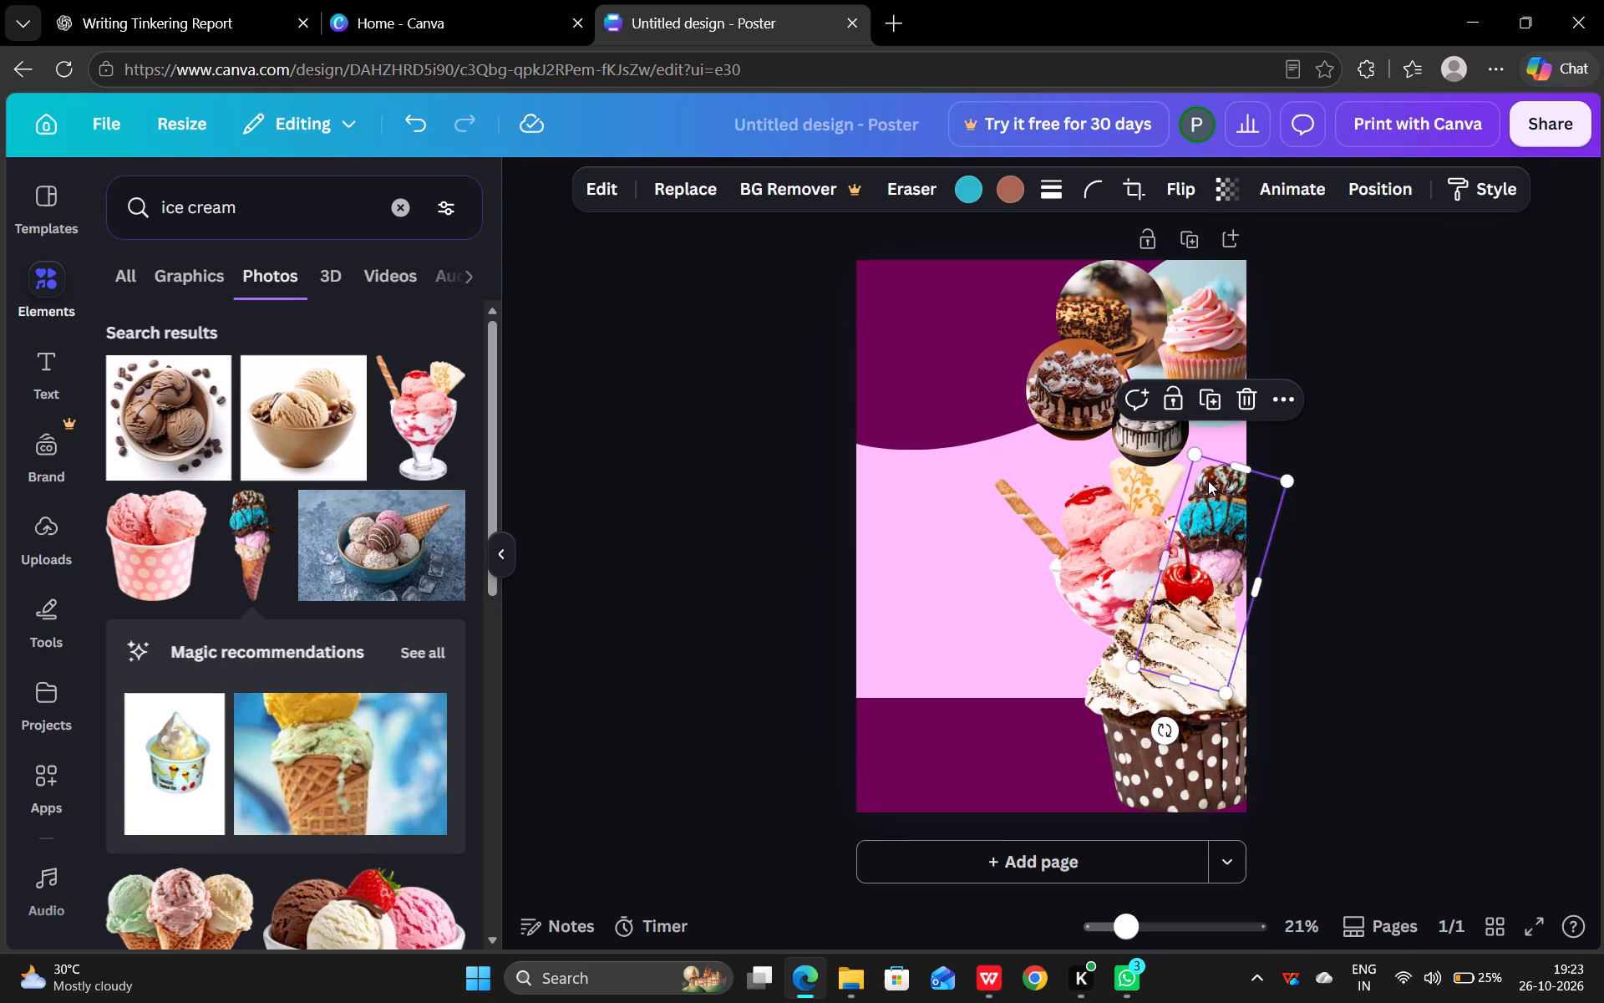
drag(1208, 481, 1213, 470)
click(756, 503)
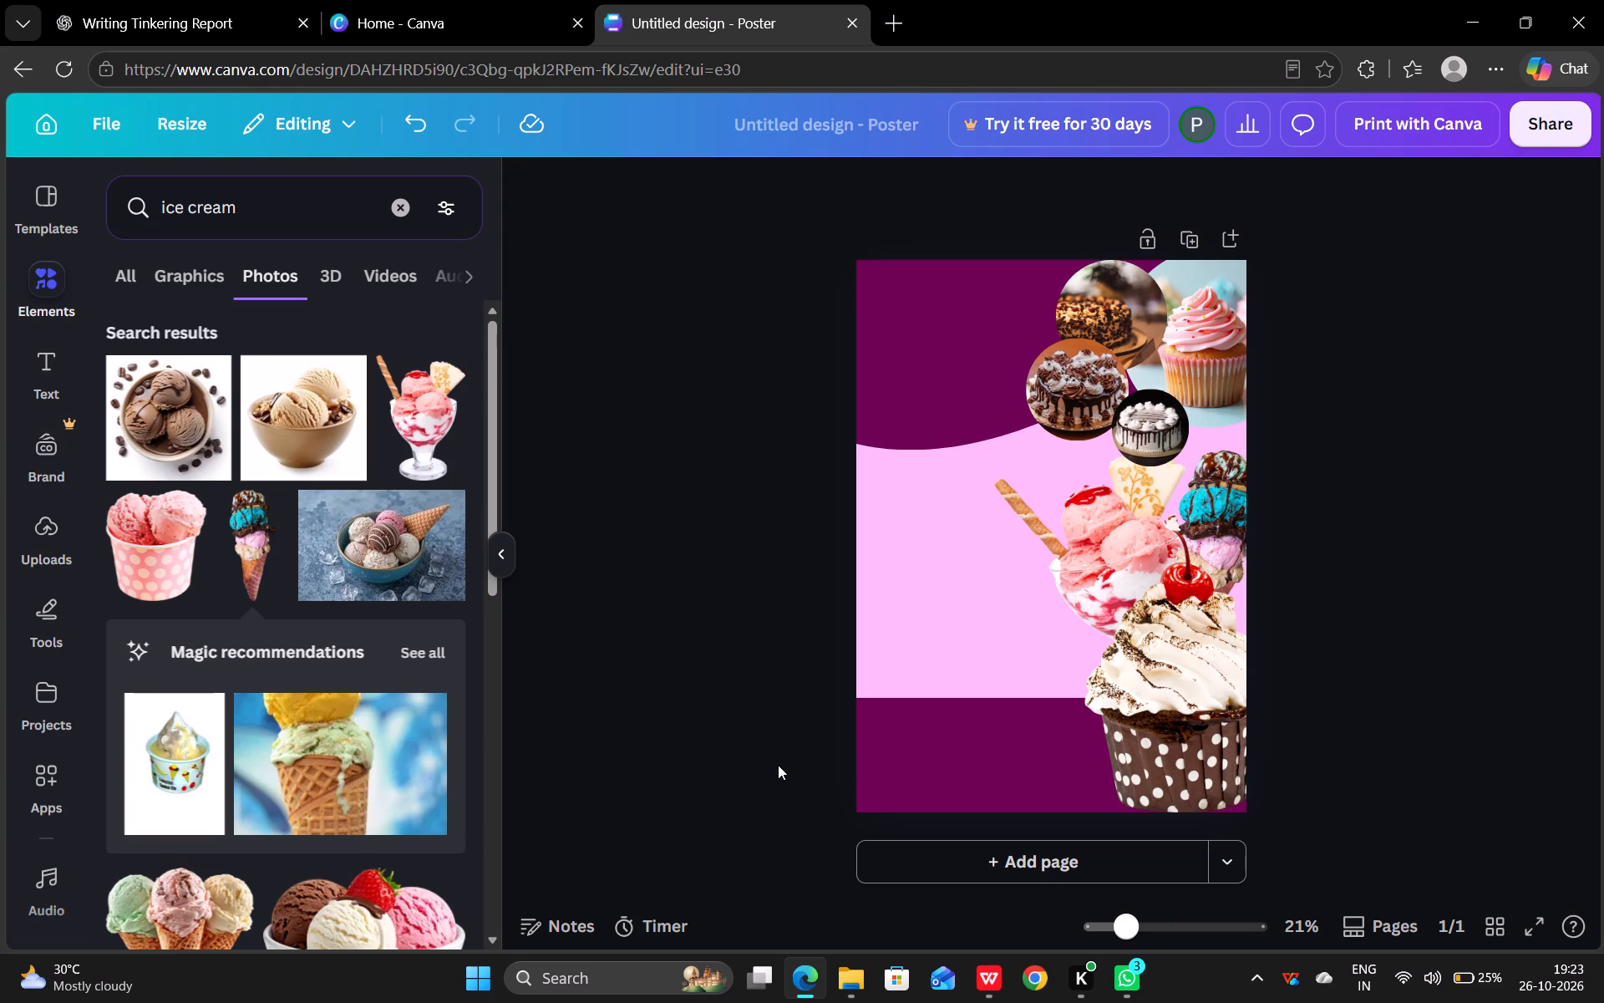
Clear the ice cream search and look through the frames and the recently used shapes for a shape to add.
click(33, 345)
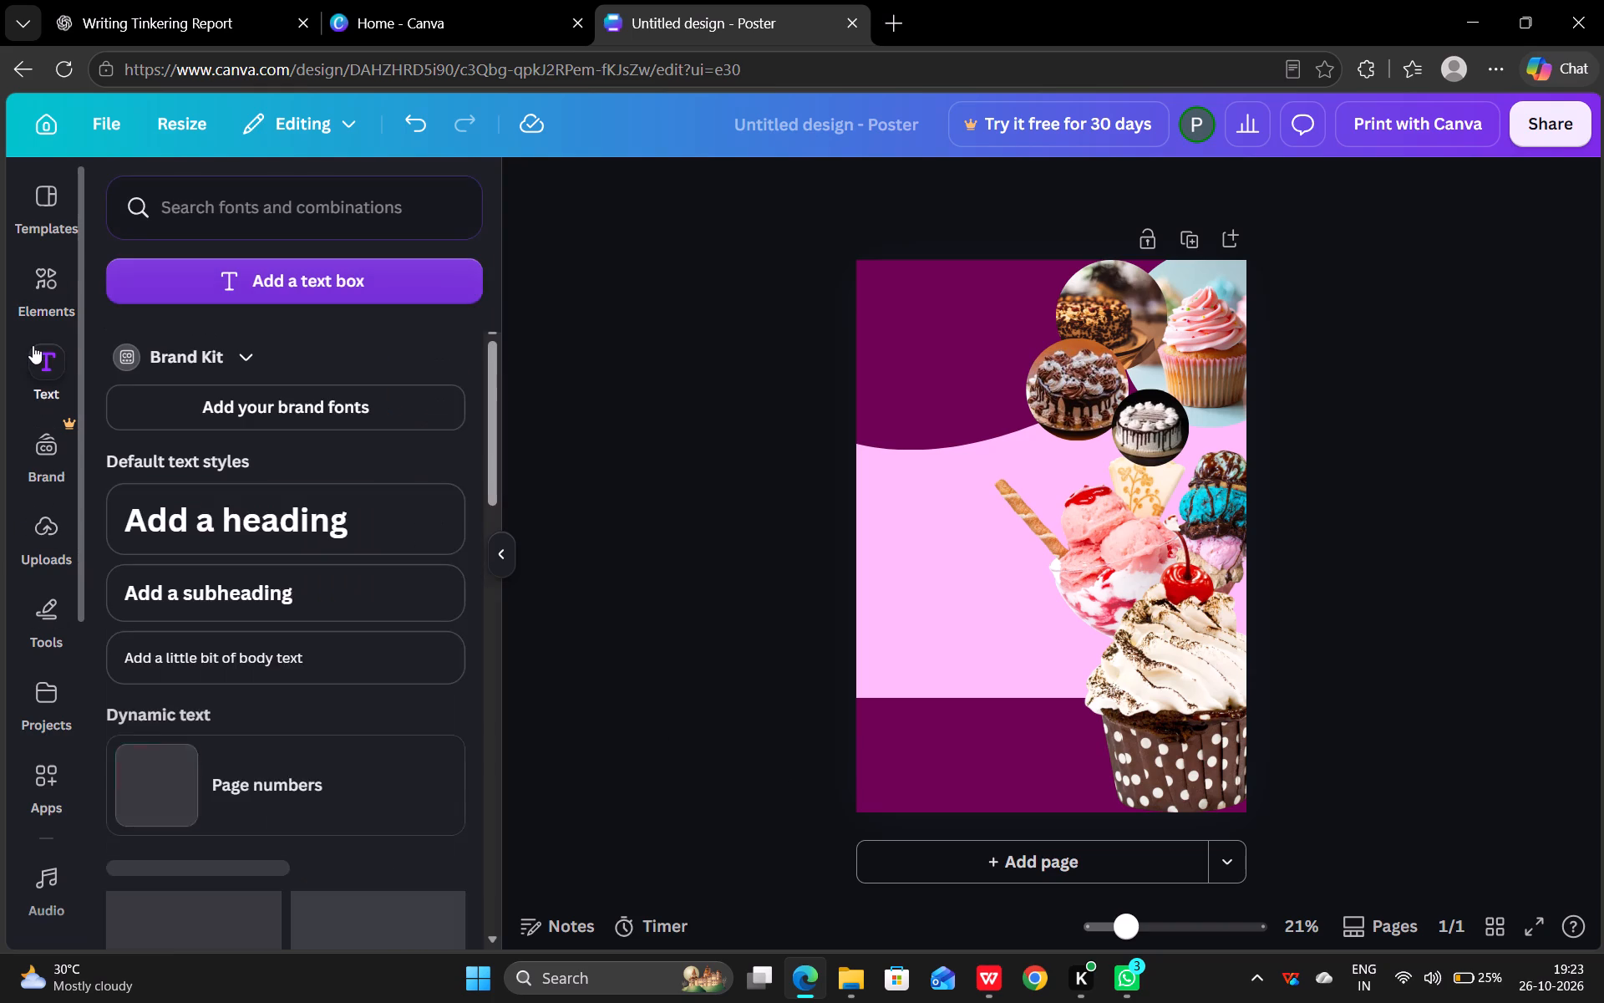
click(60, 268)
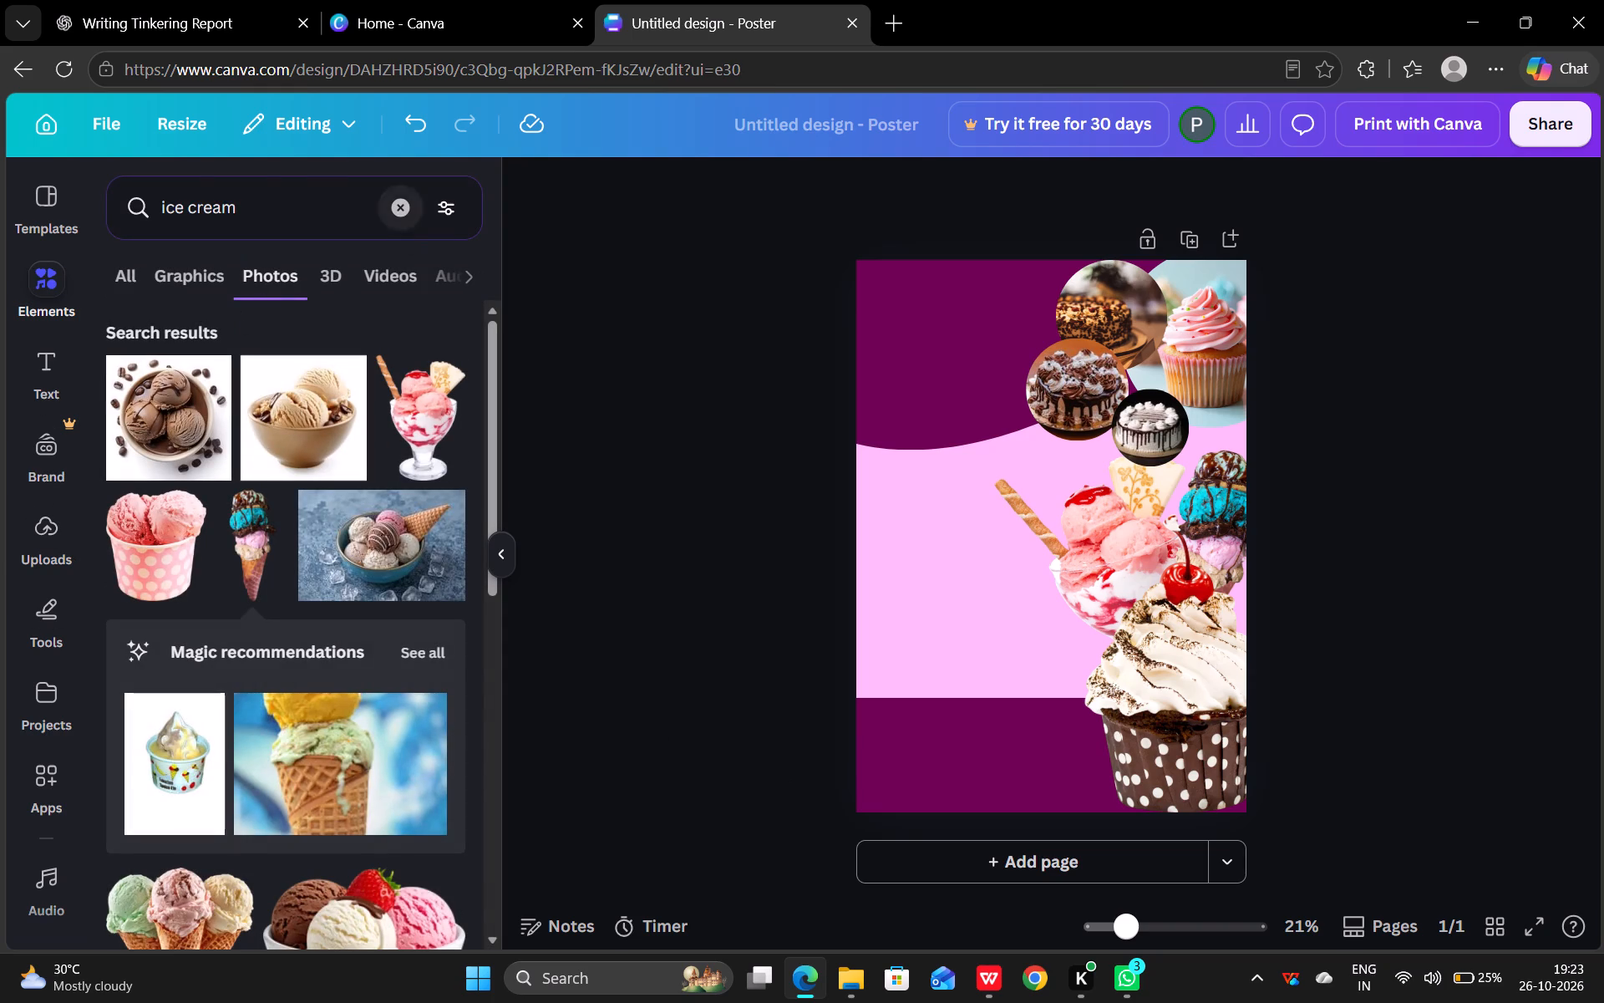
click(399, 224)
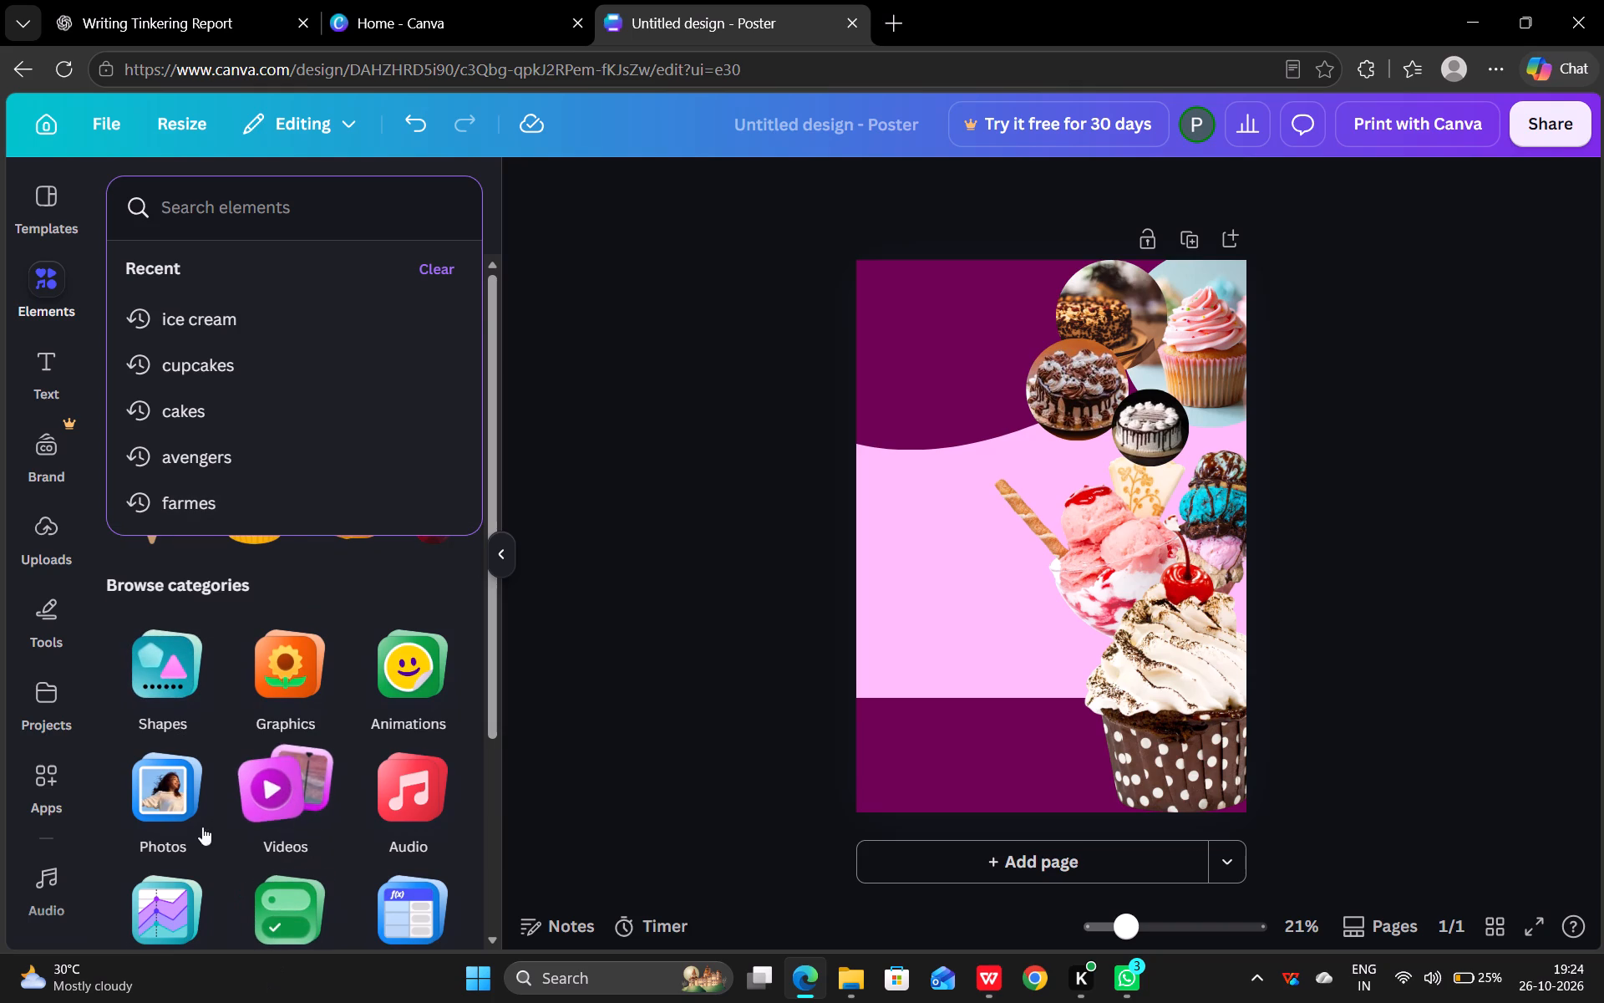
scroll(242, 802, down, 1)
scroll(333, 746, down, 1)
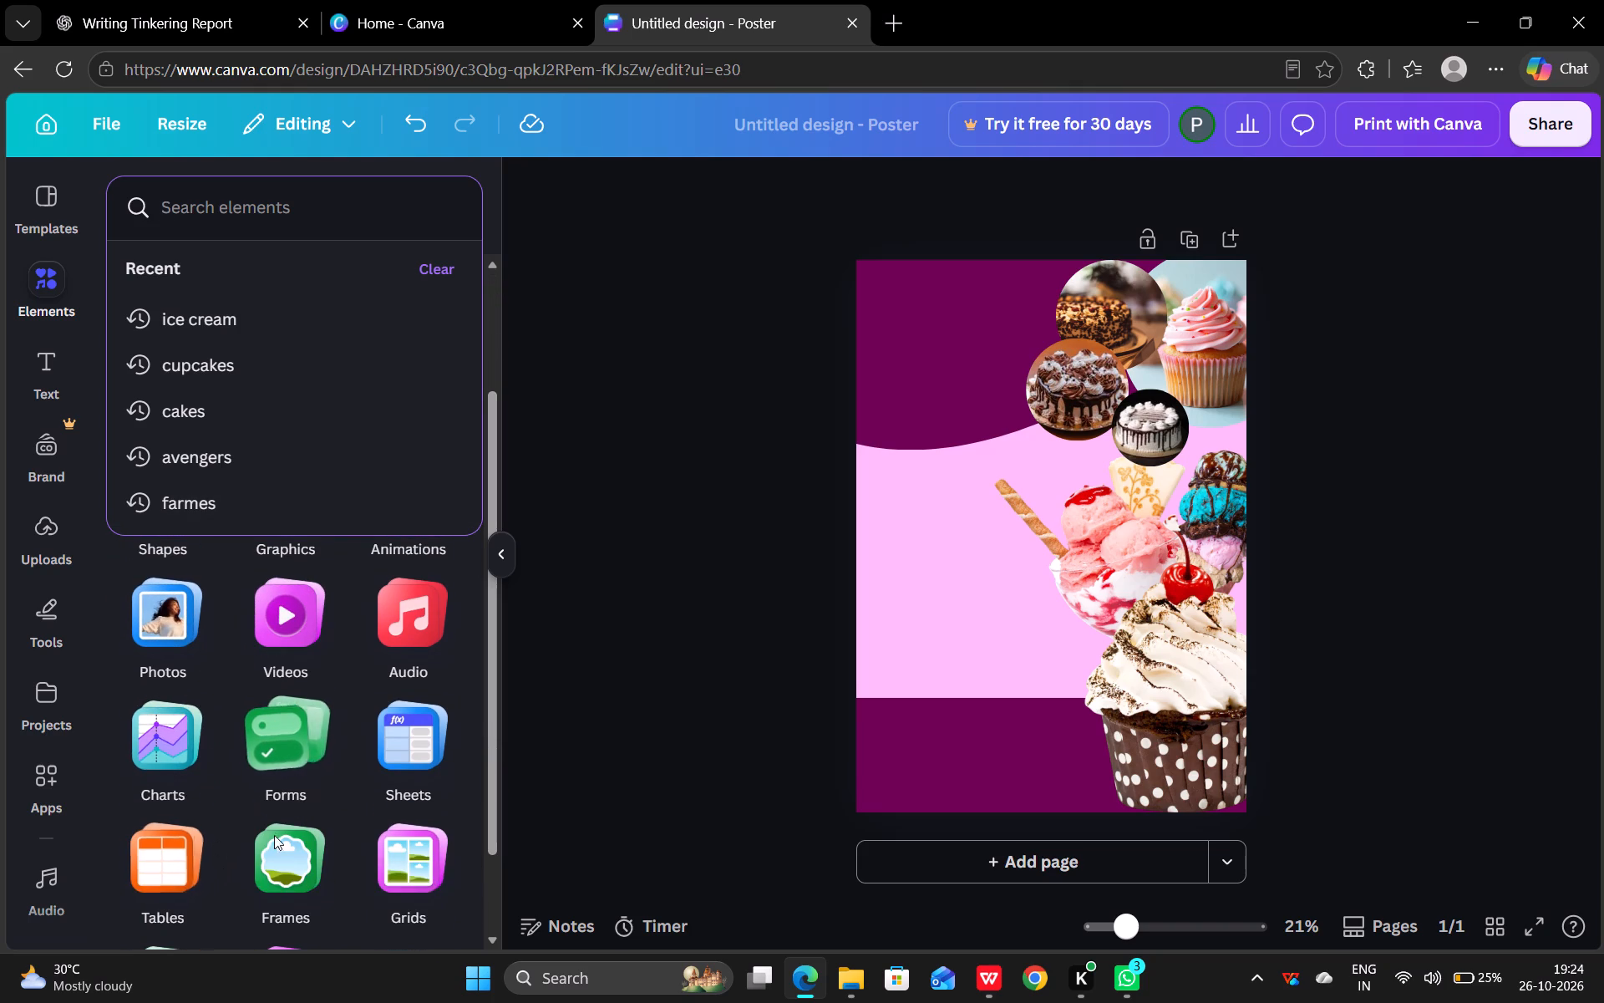
click(338, 817)
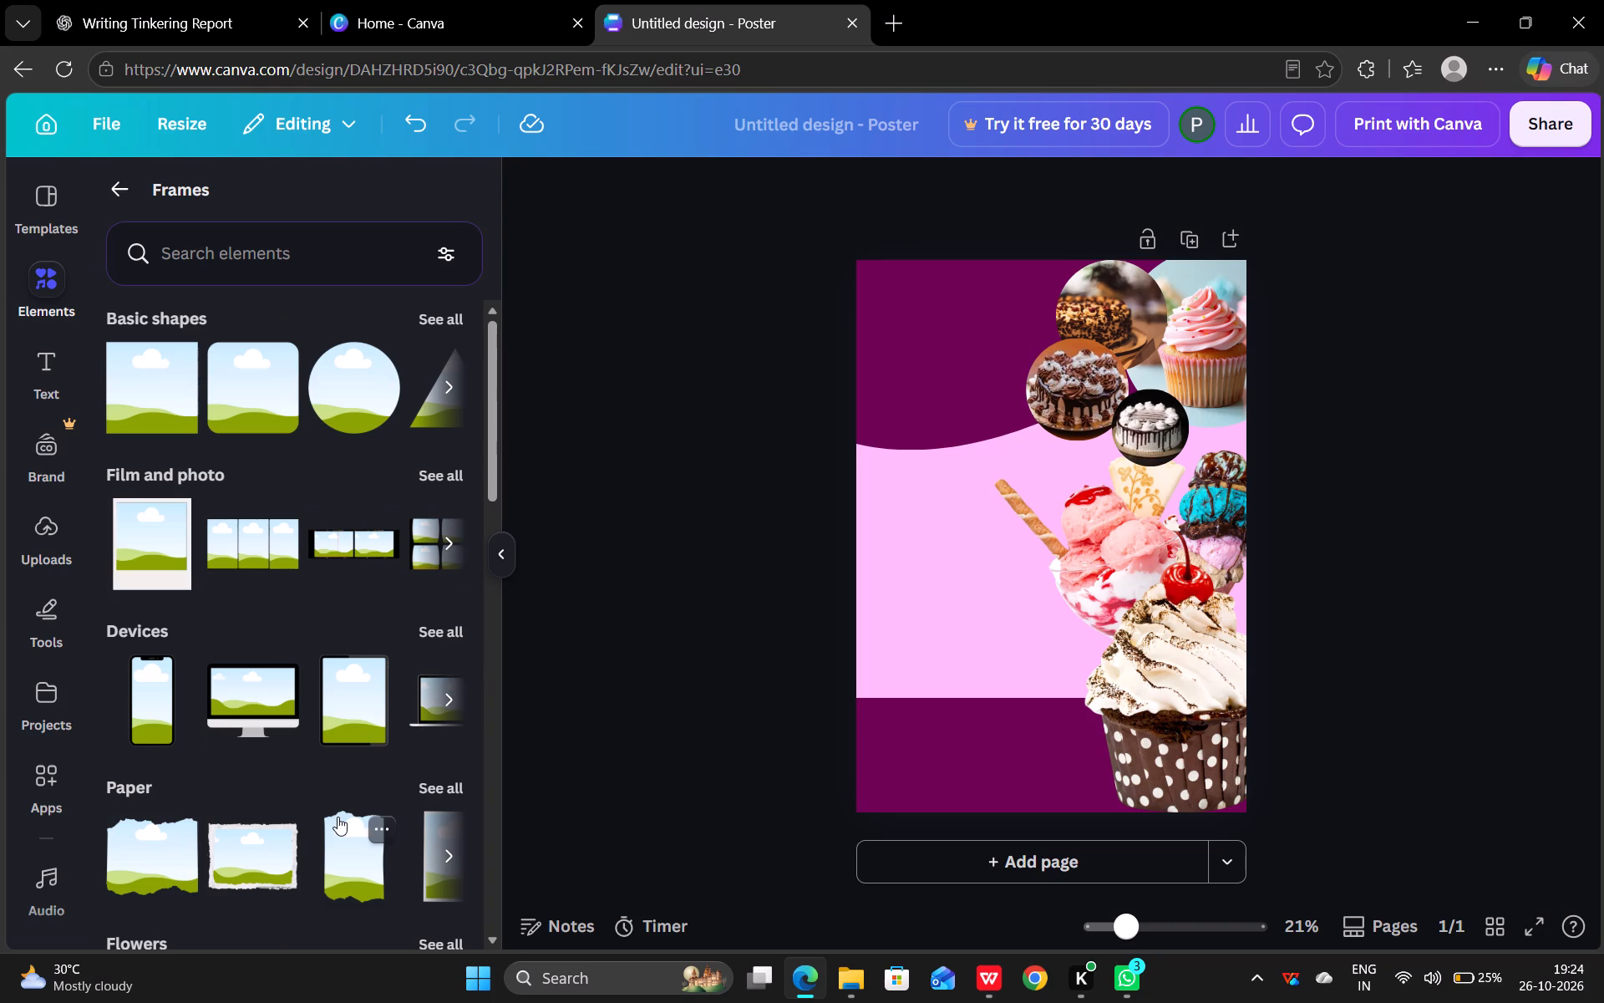
click(108, 179)
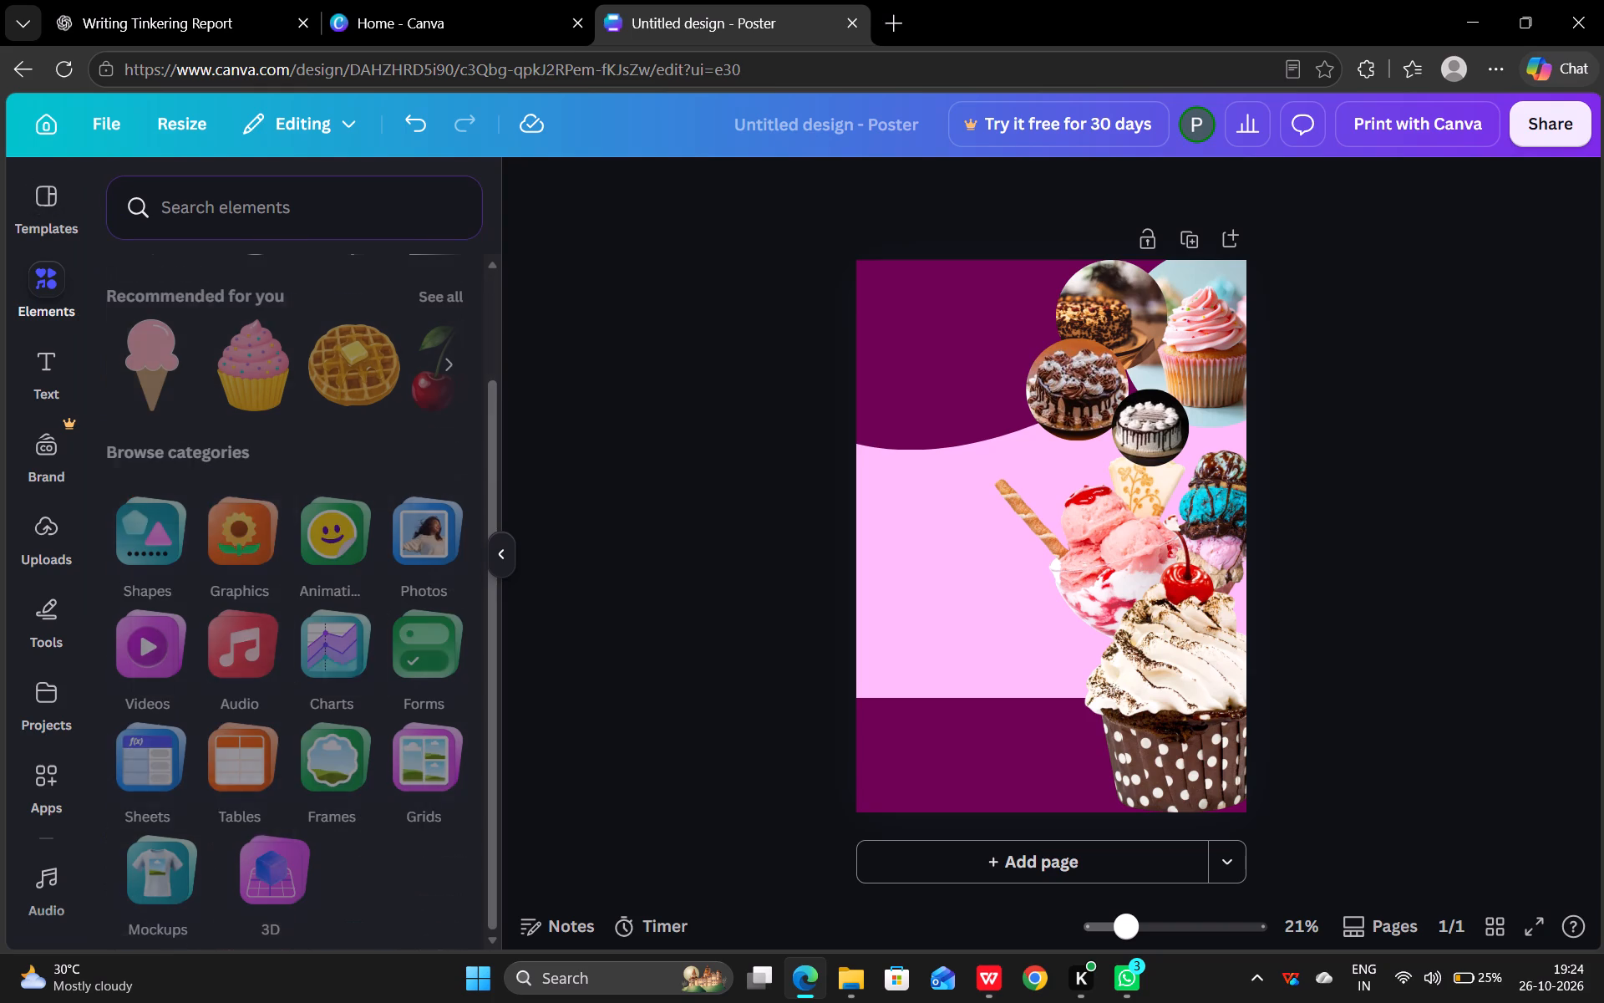
click(166, 541)
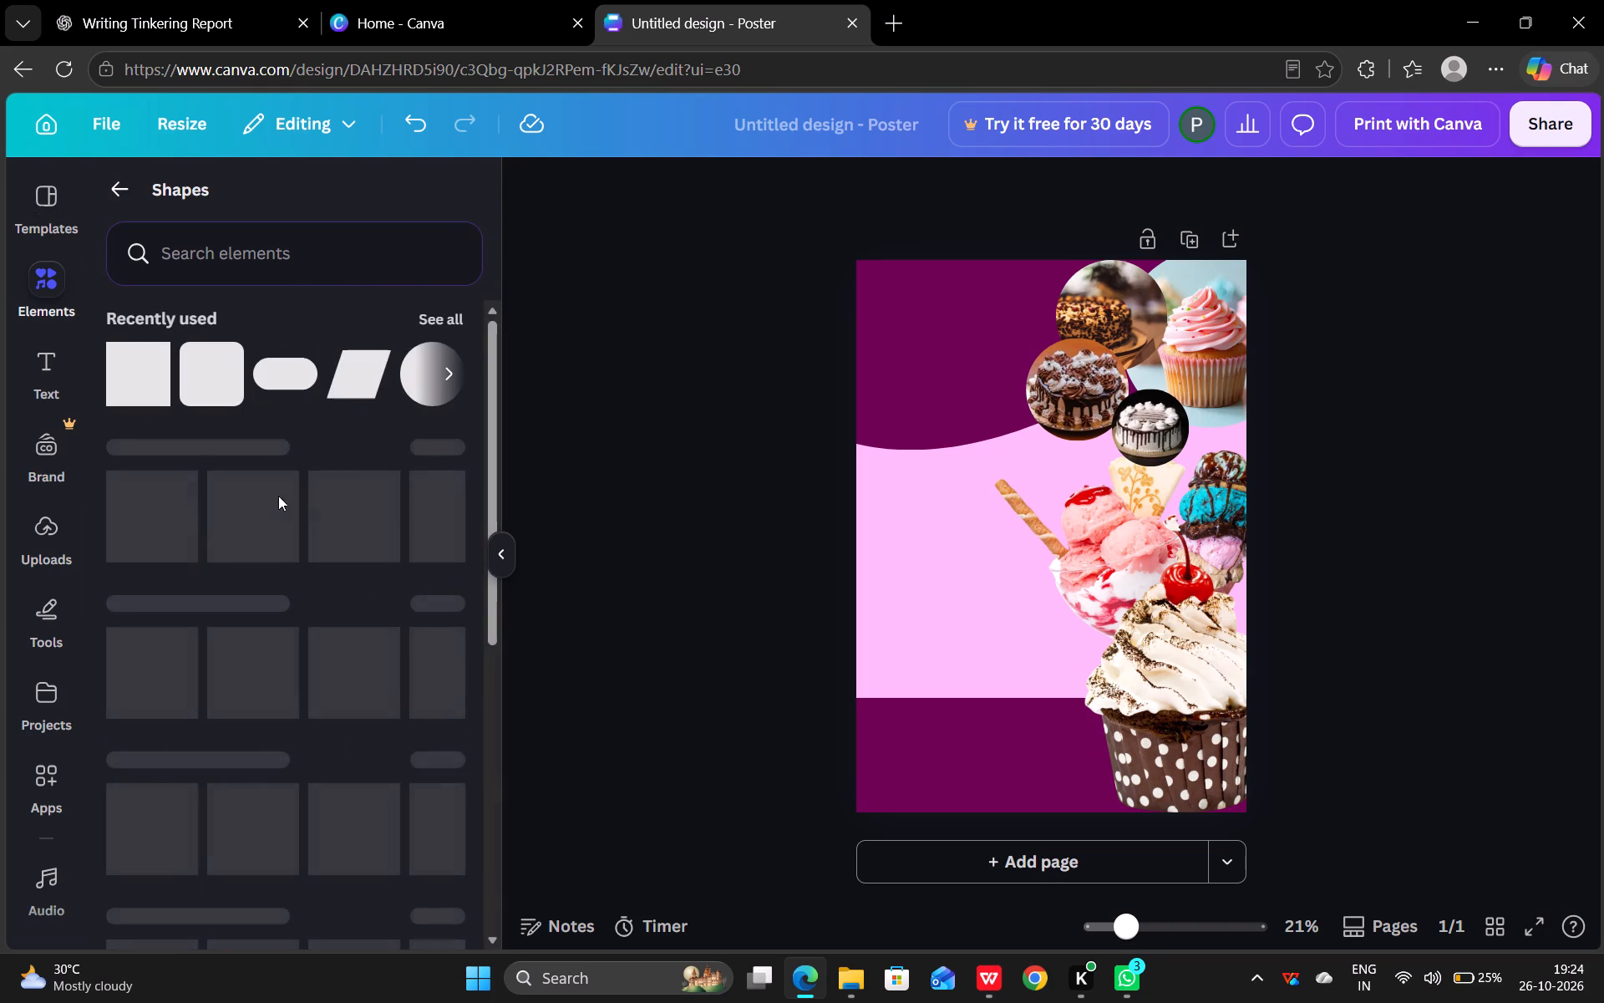
click(440, 323)
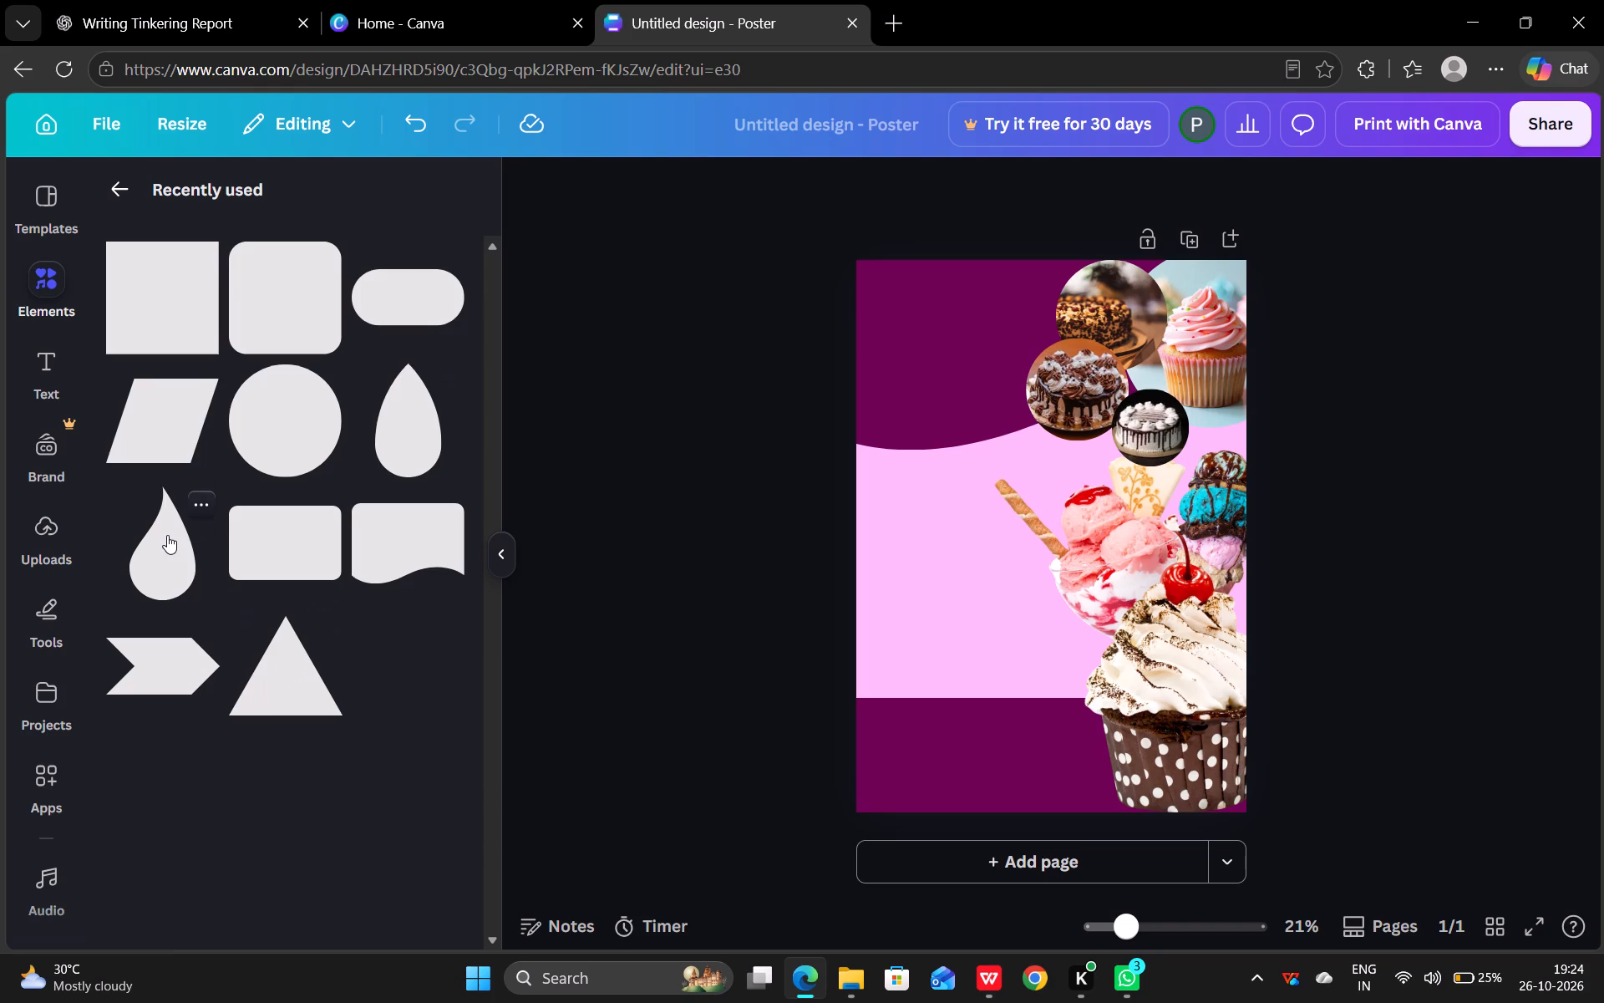
click(117, 189)
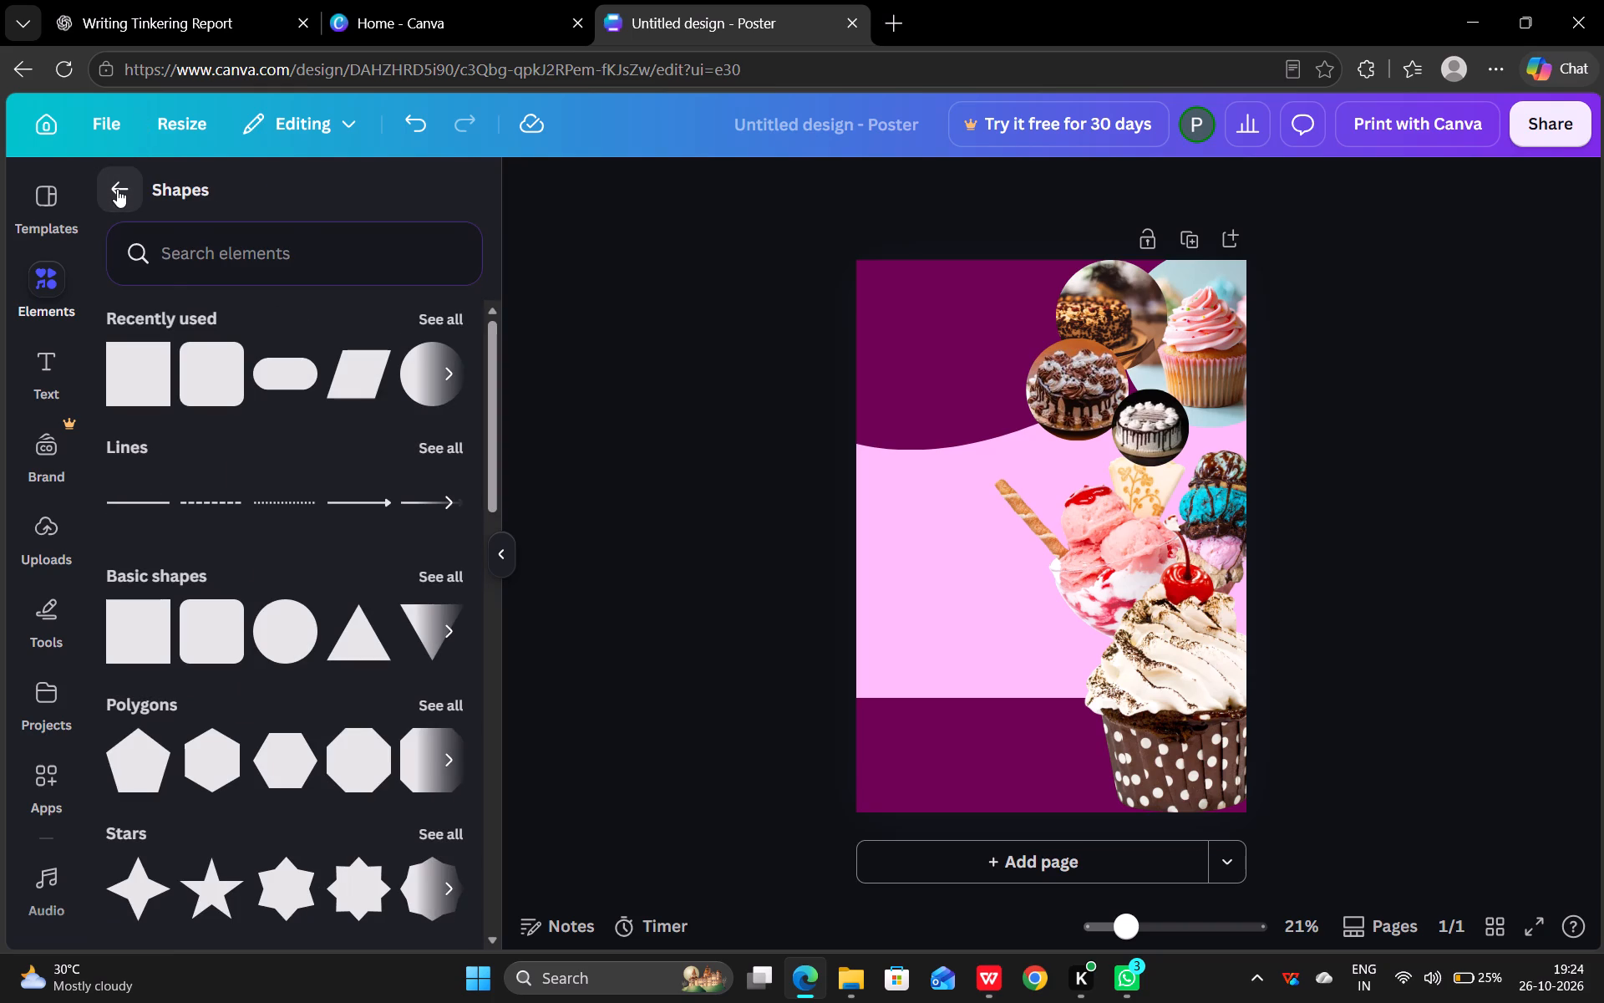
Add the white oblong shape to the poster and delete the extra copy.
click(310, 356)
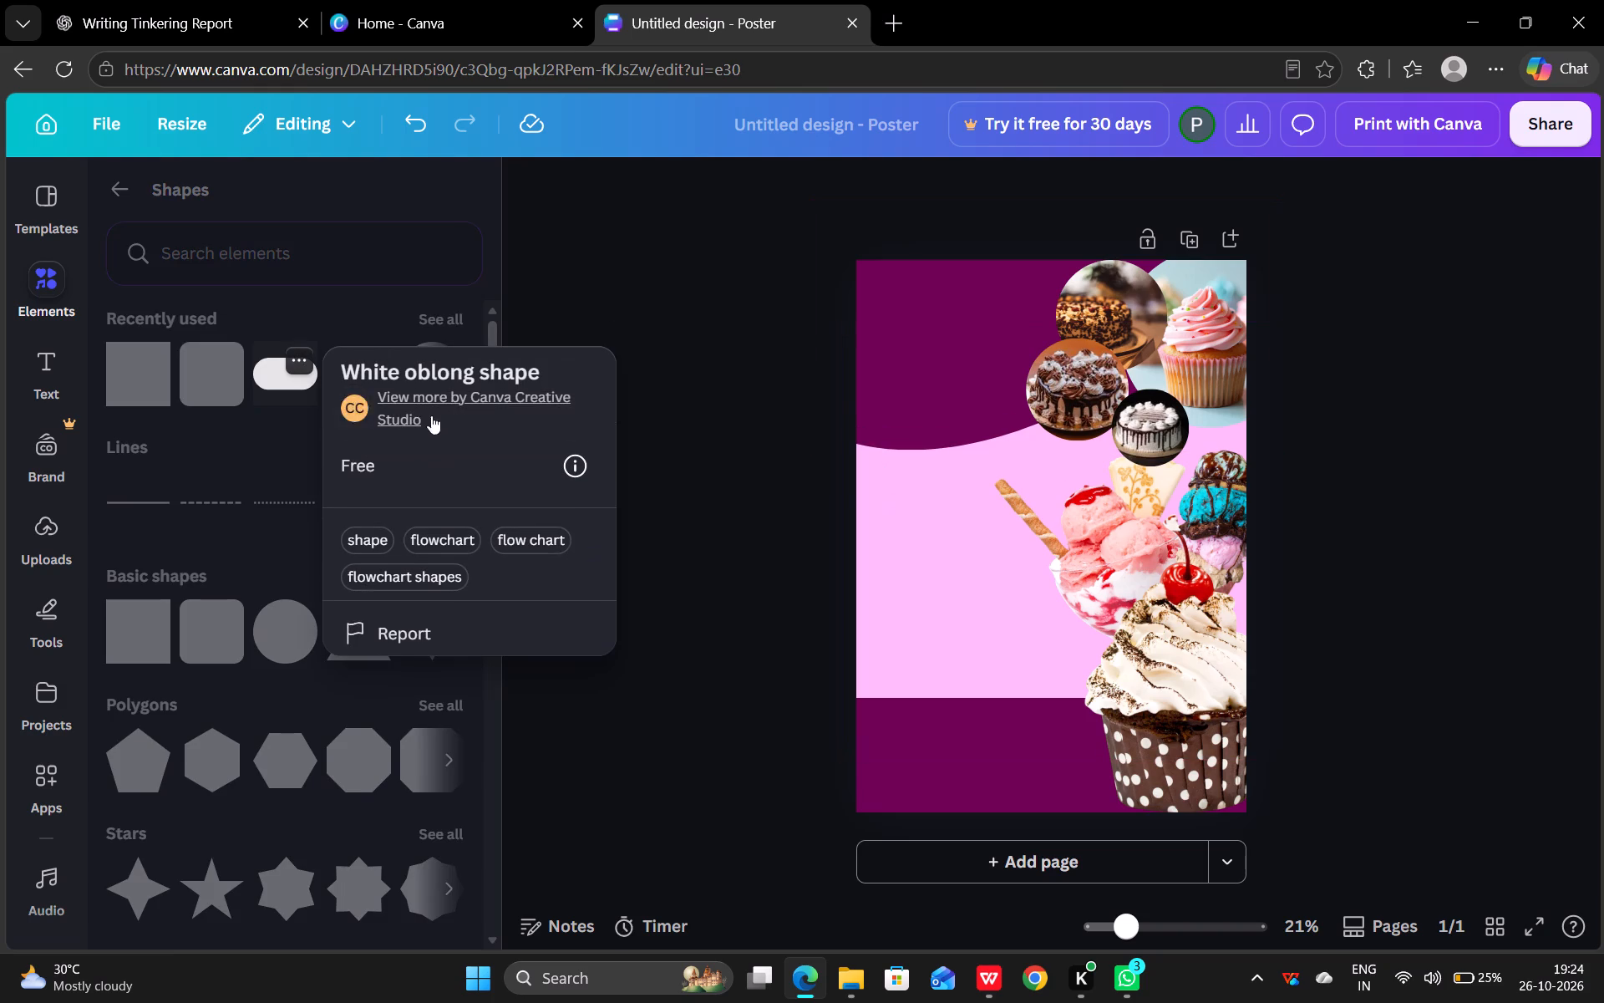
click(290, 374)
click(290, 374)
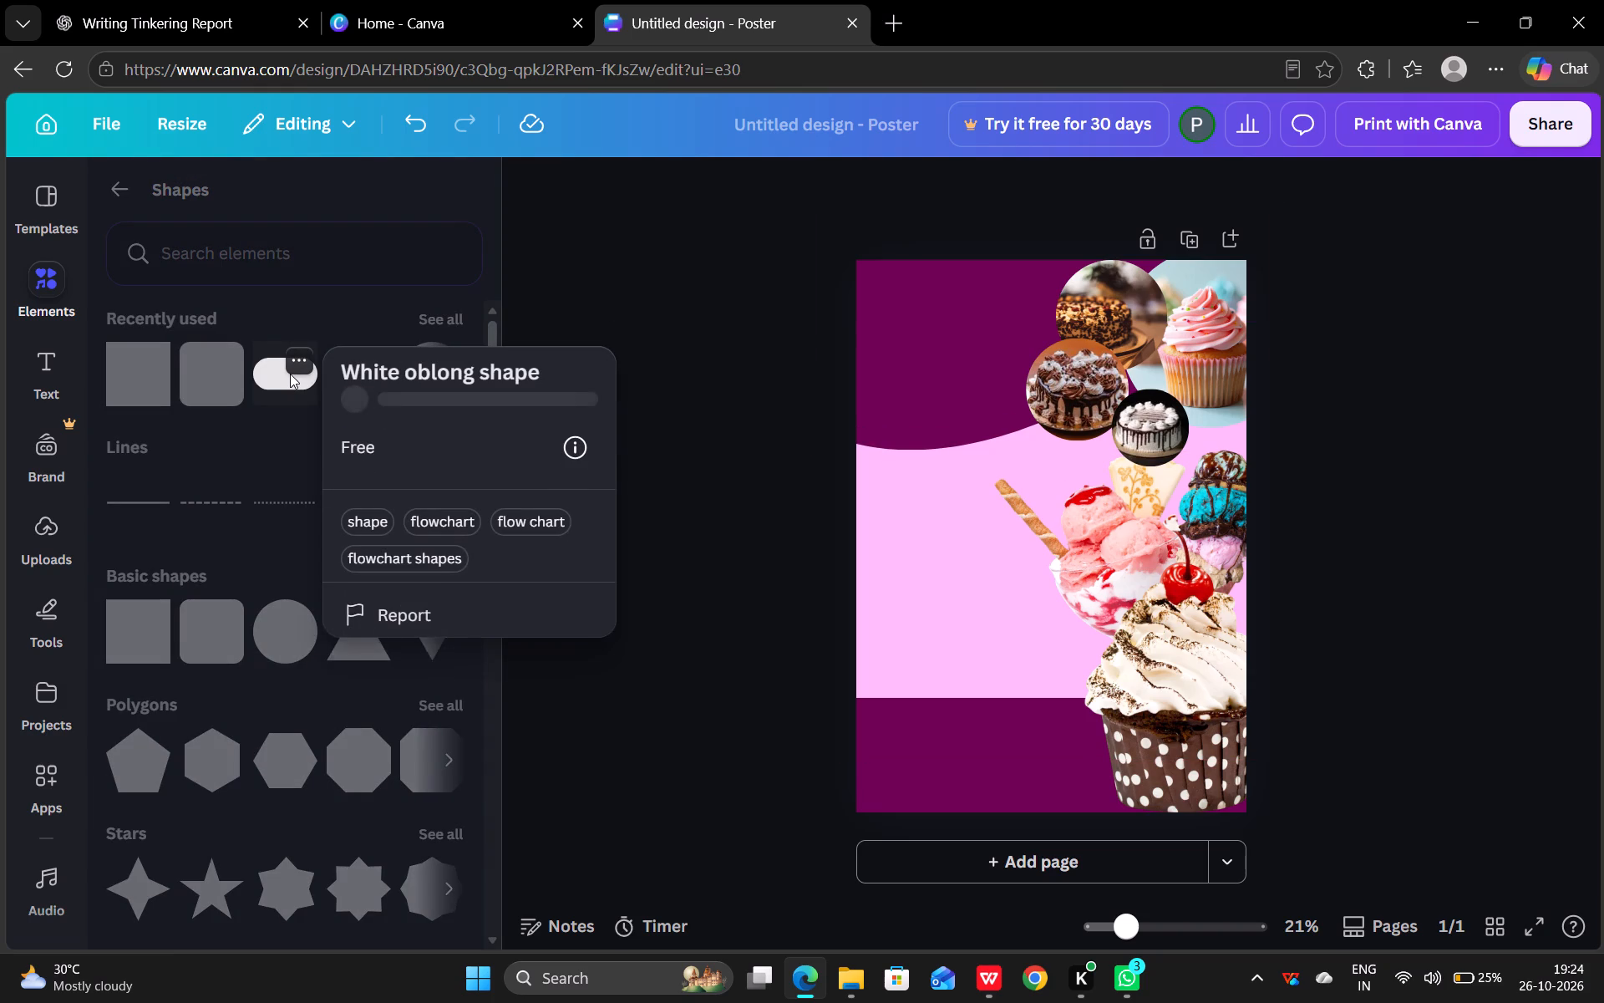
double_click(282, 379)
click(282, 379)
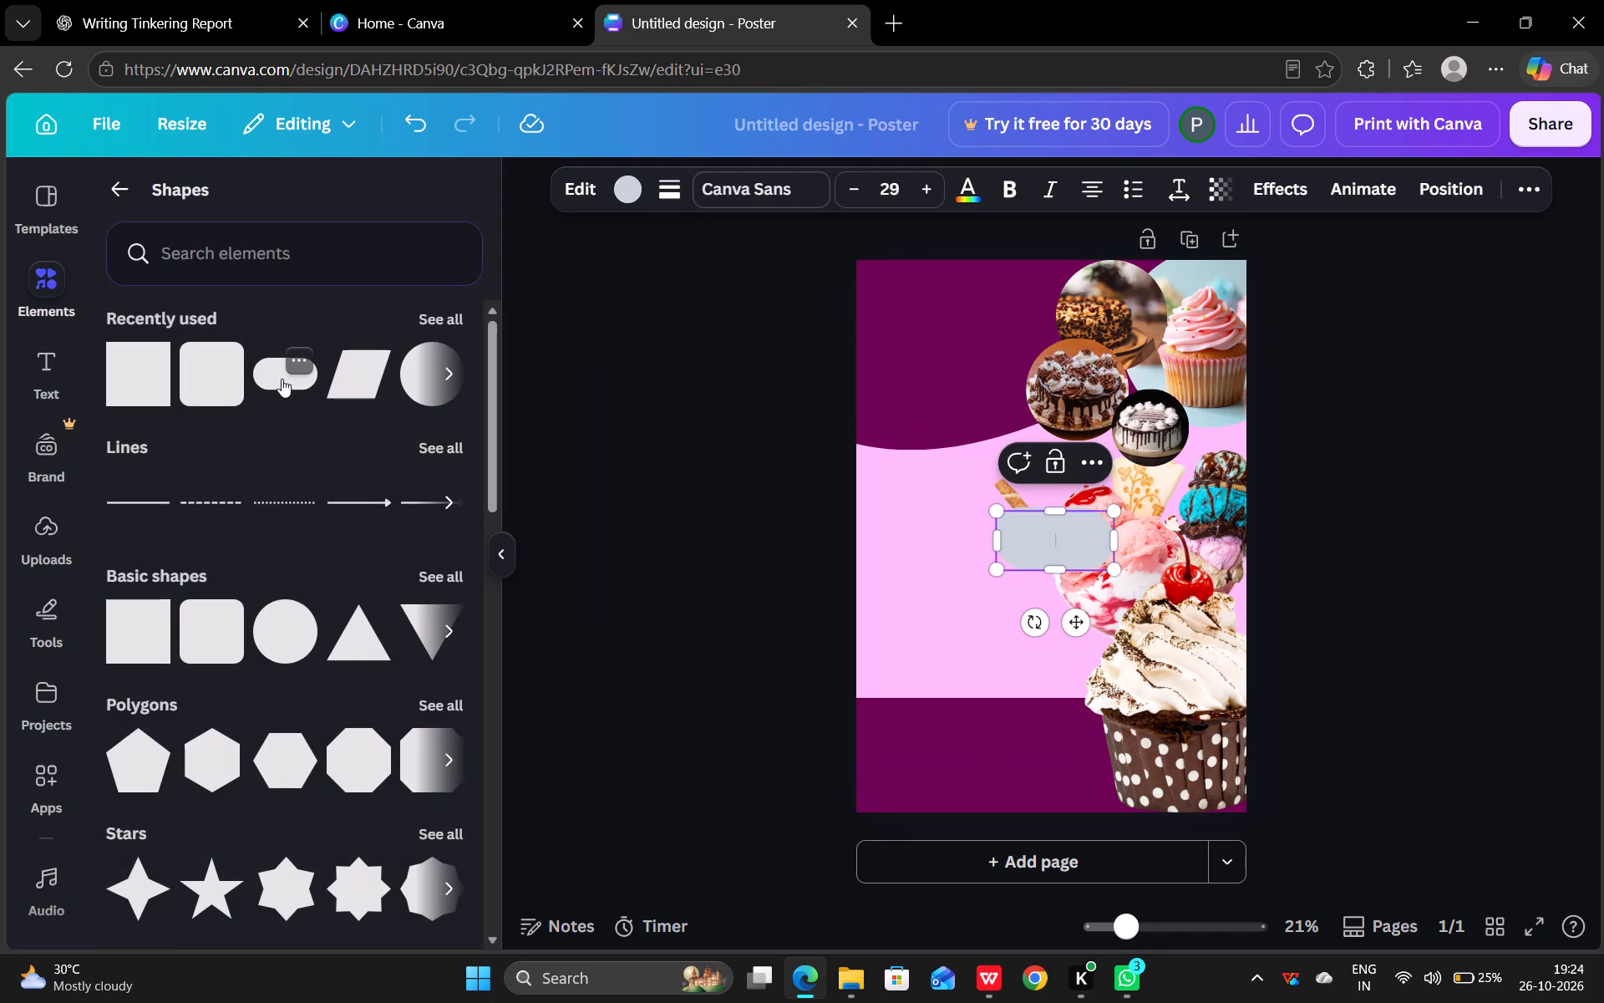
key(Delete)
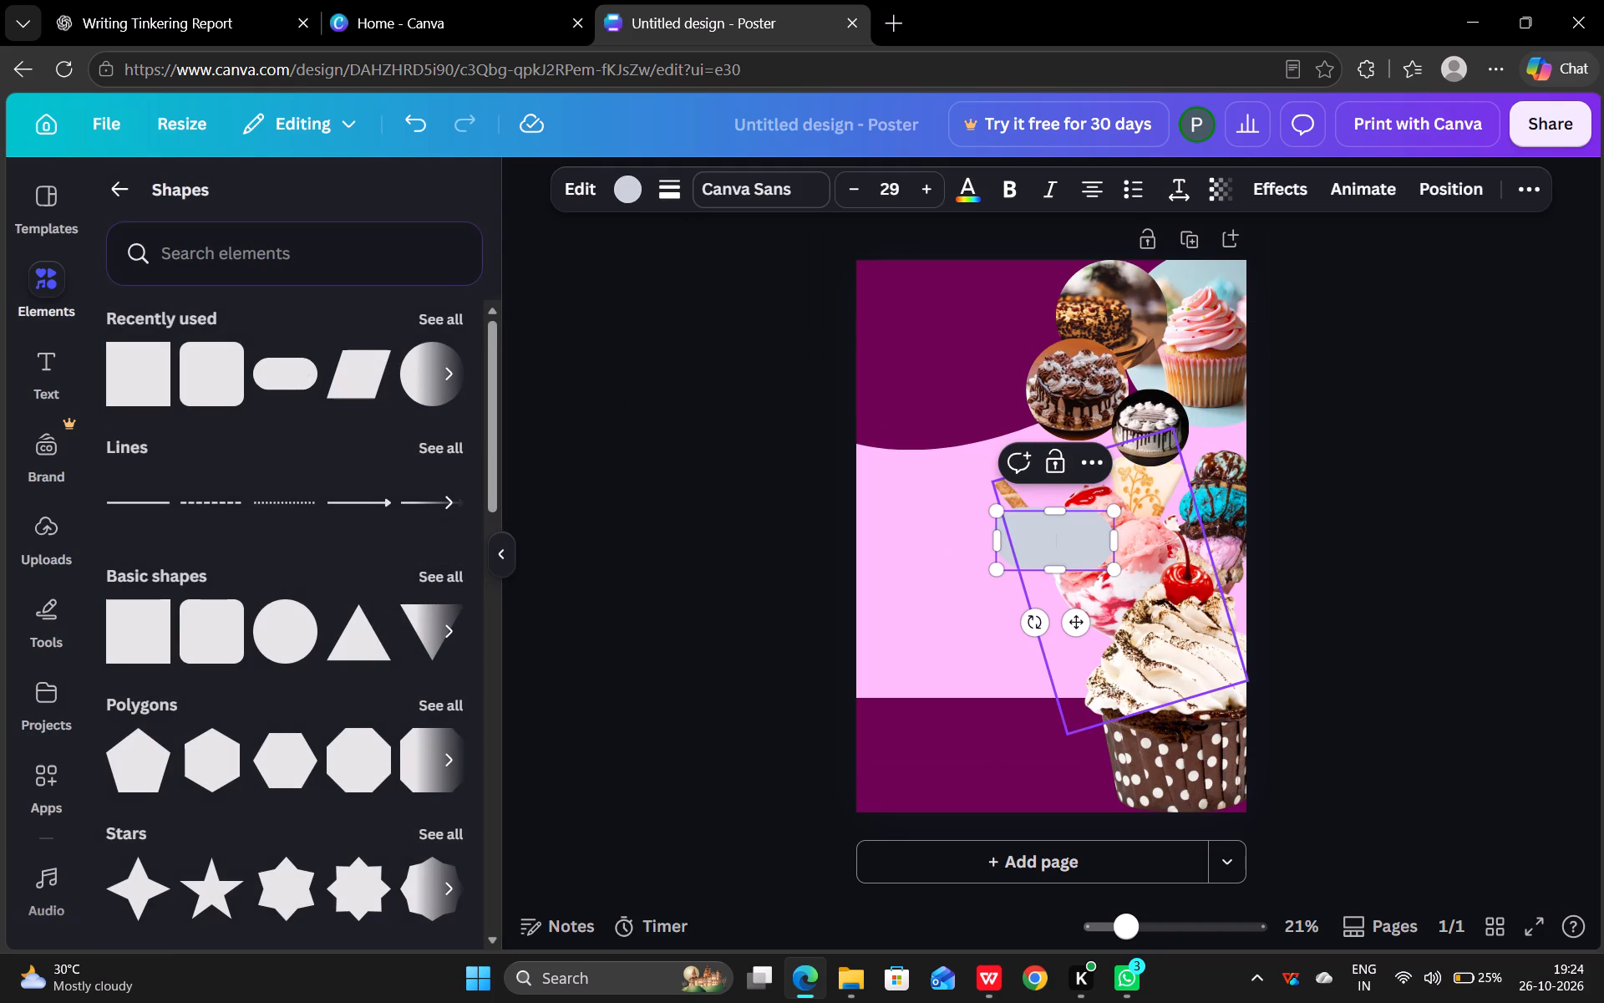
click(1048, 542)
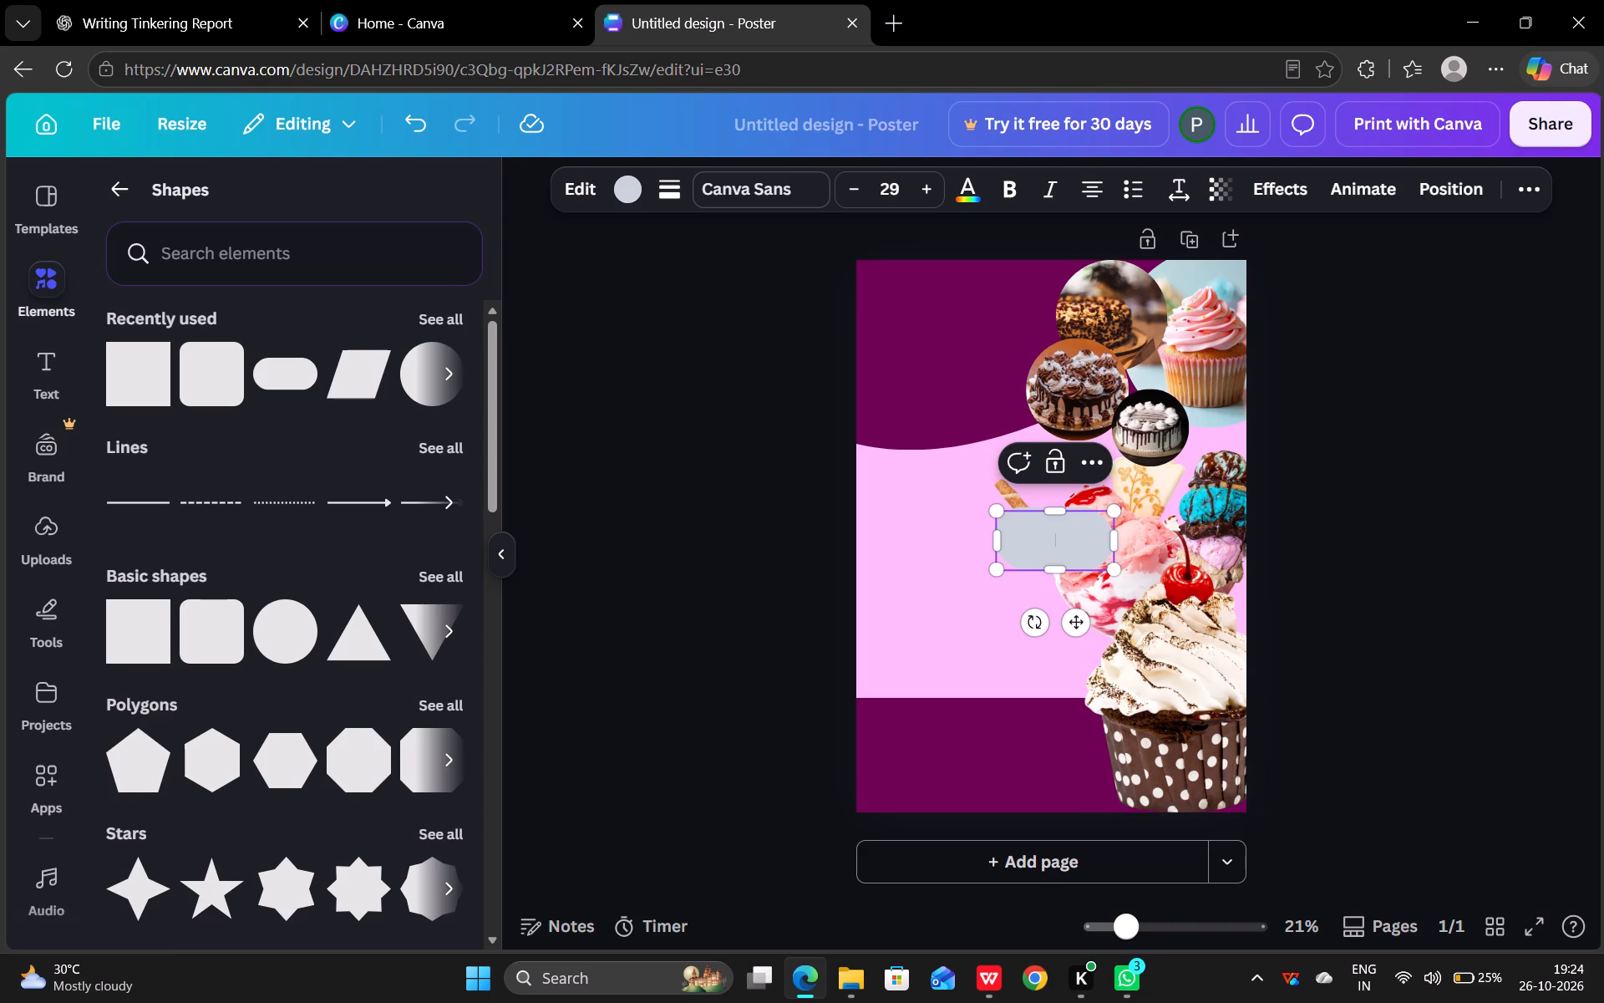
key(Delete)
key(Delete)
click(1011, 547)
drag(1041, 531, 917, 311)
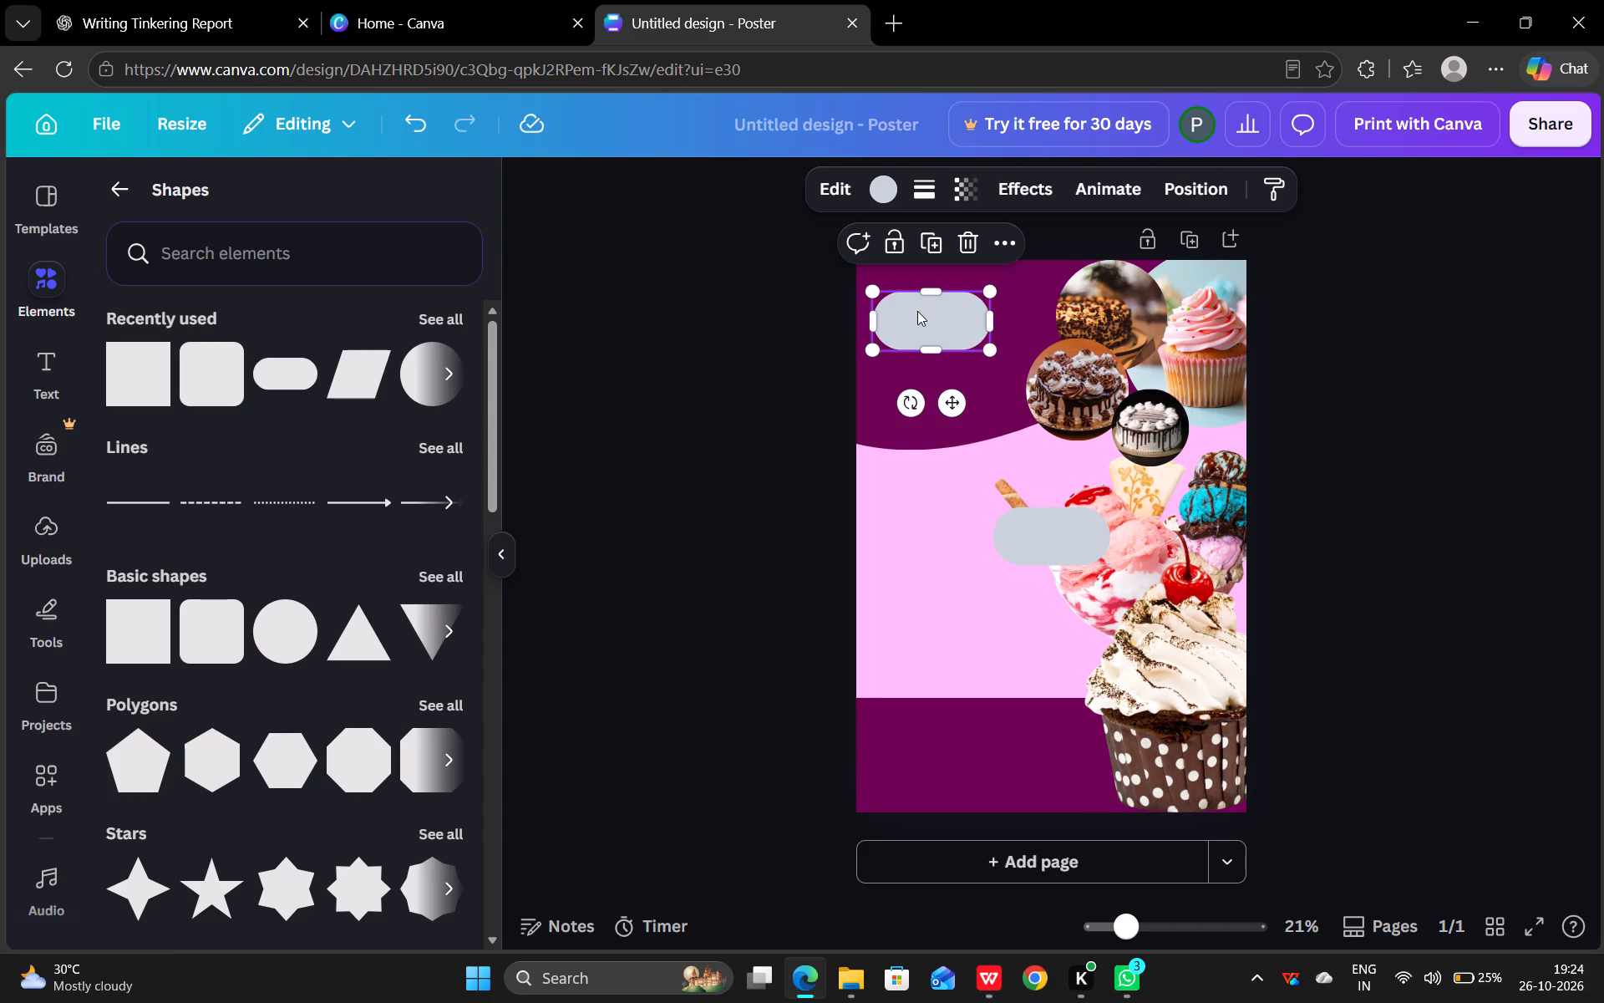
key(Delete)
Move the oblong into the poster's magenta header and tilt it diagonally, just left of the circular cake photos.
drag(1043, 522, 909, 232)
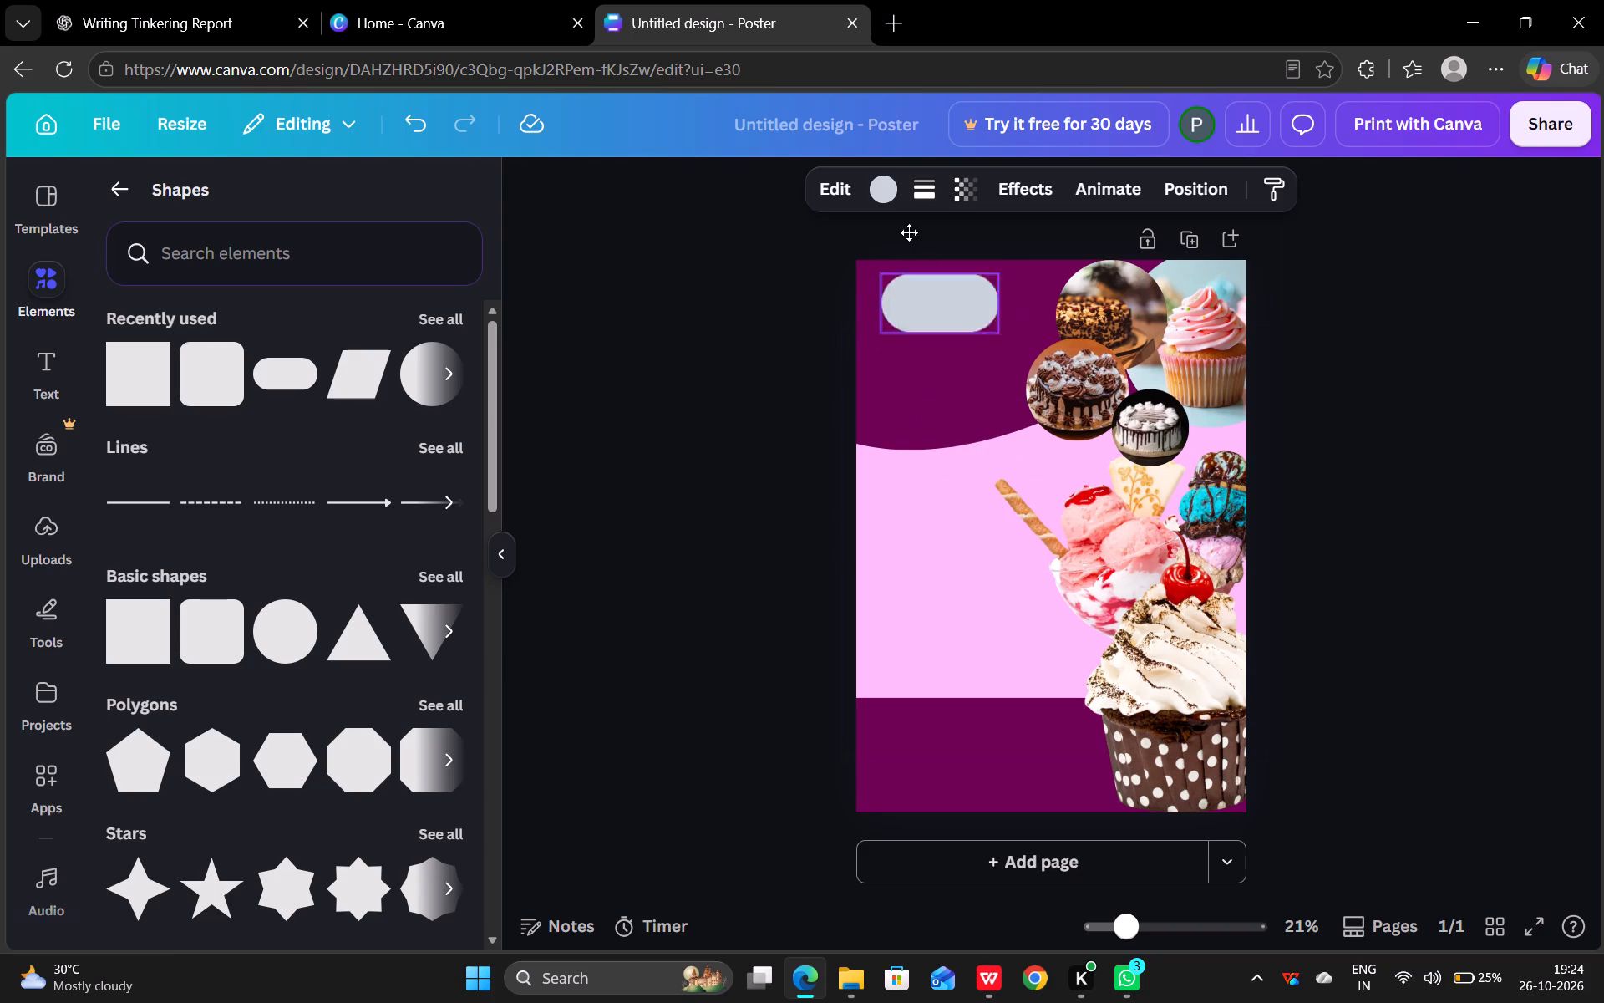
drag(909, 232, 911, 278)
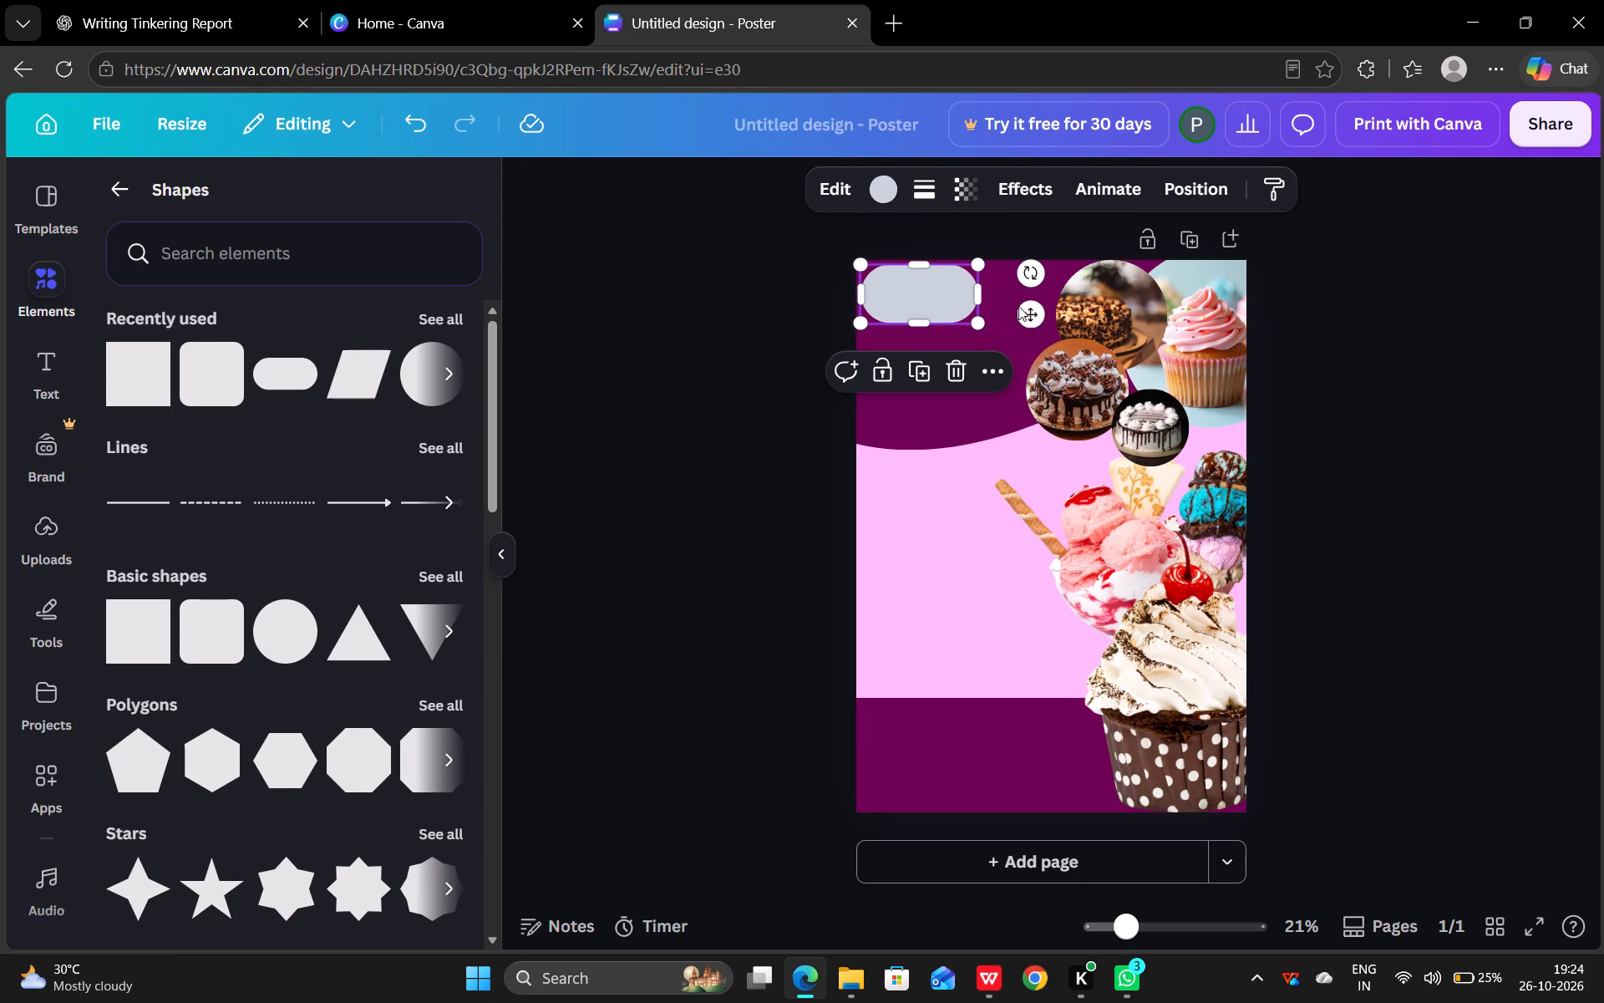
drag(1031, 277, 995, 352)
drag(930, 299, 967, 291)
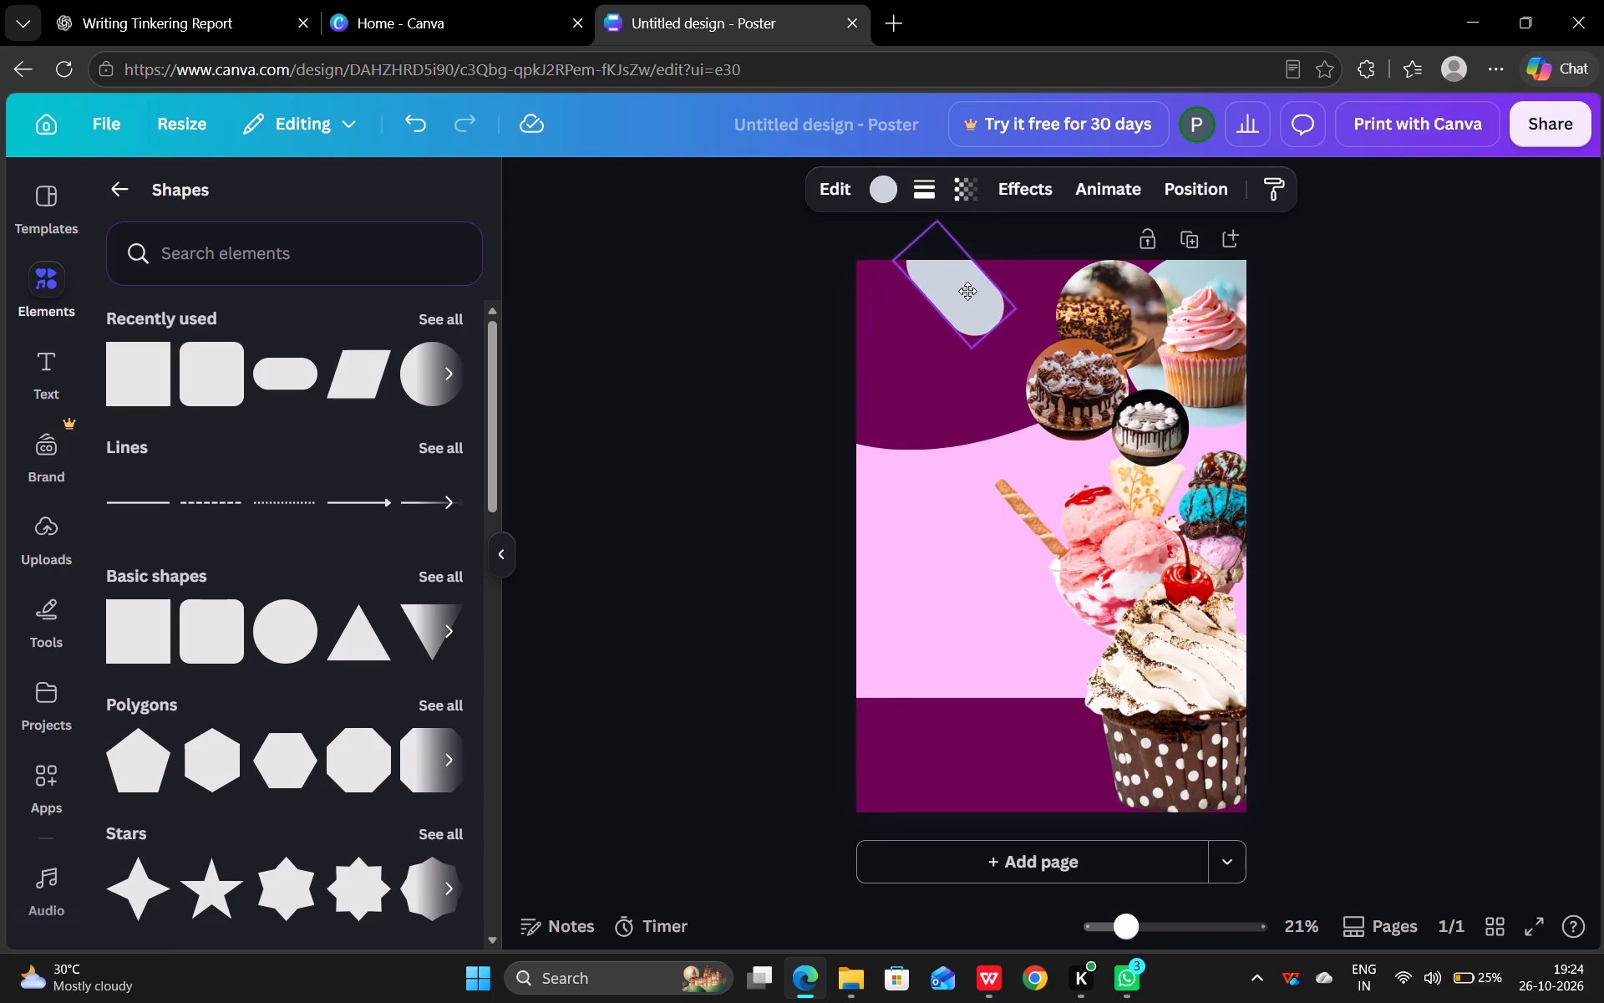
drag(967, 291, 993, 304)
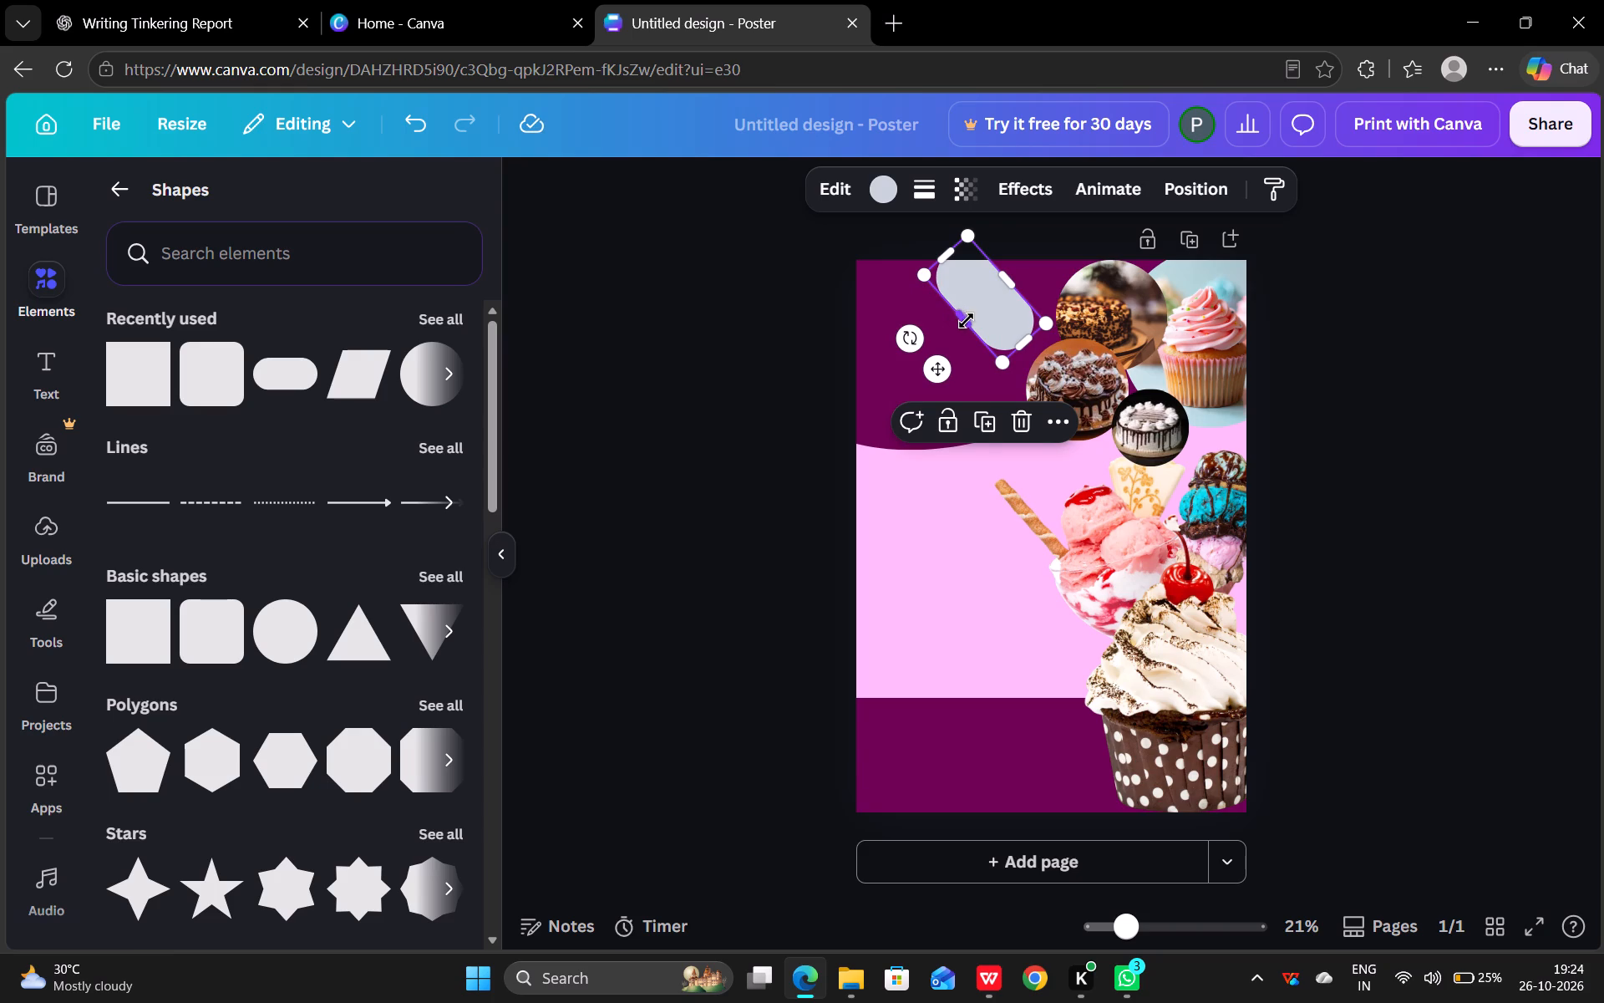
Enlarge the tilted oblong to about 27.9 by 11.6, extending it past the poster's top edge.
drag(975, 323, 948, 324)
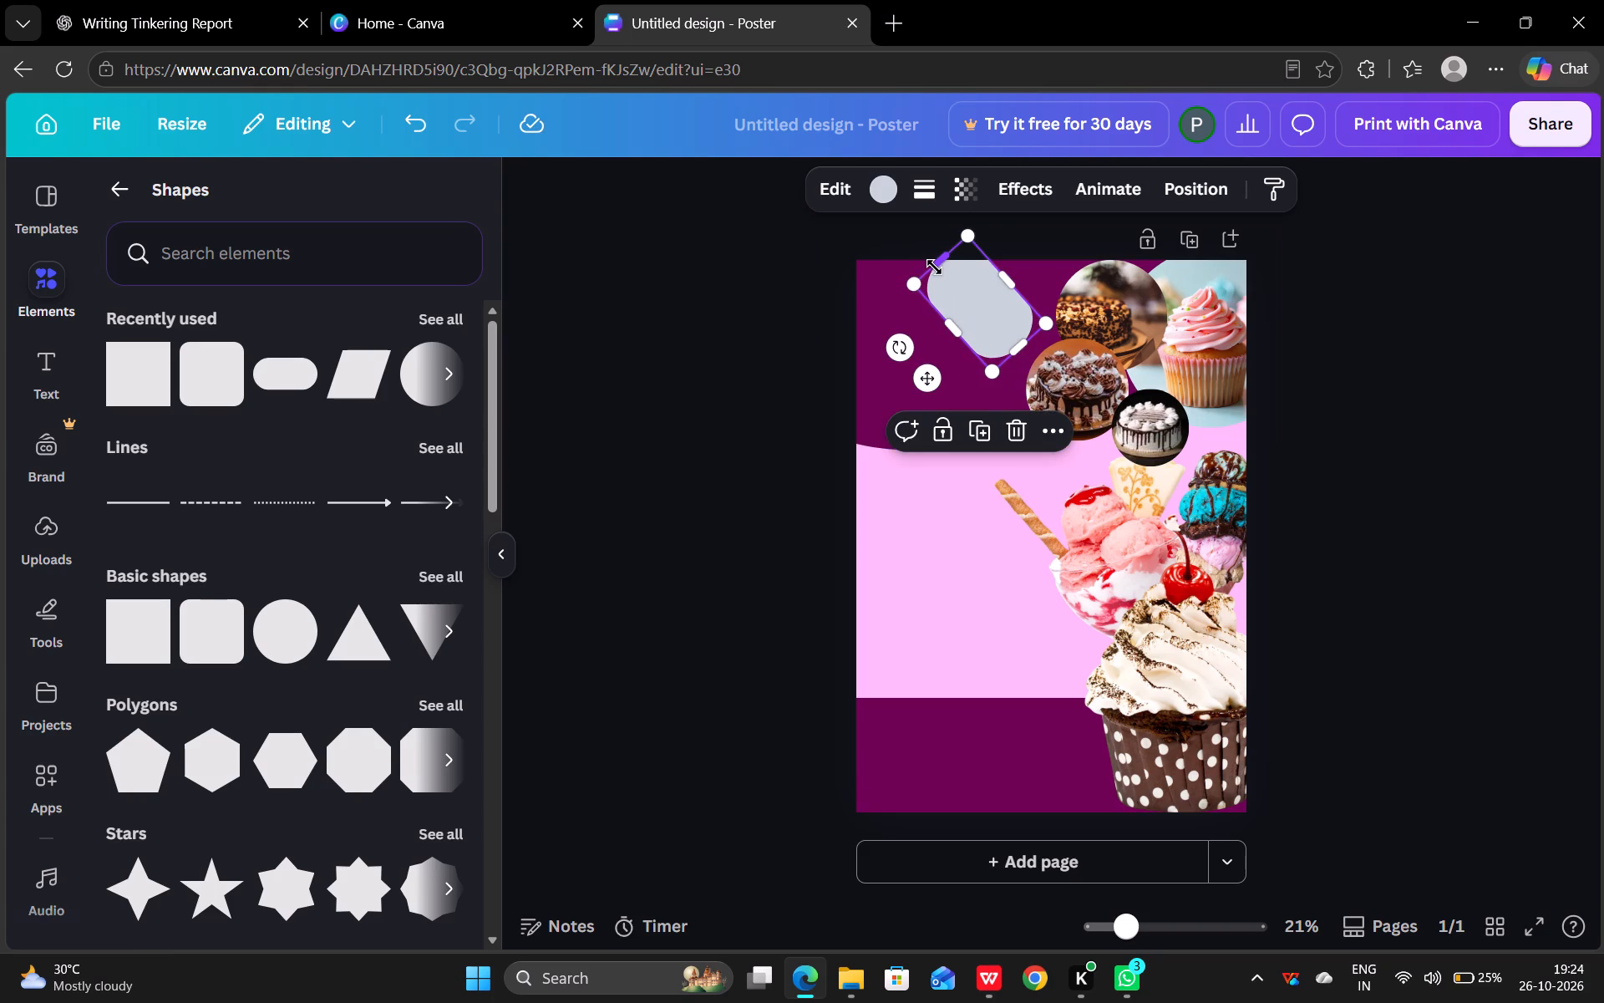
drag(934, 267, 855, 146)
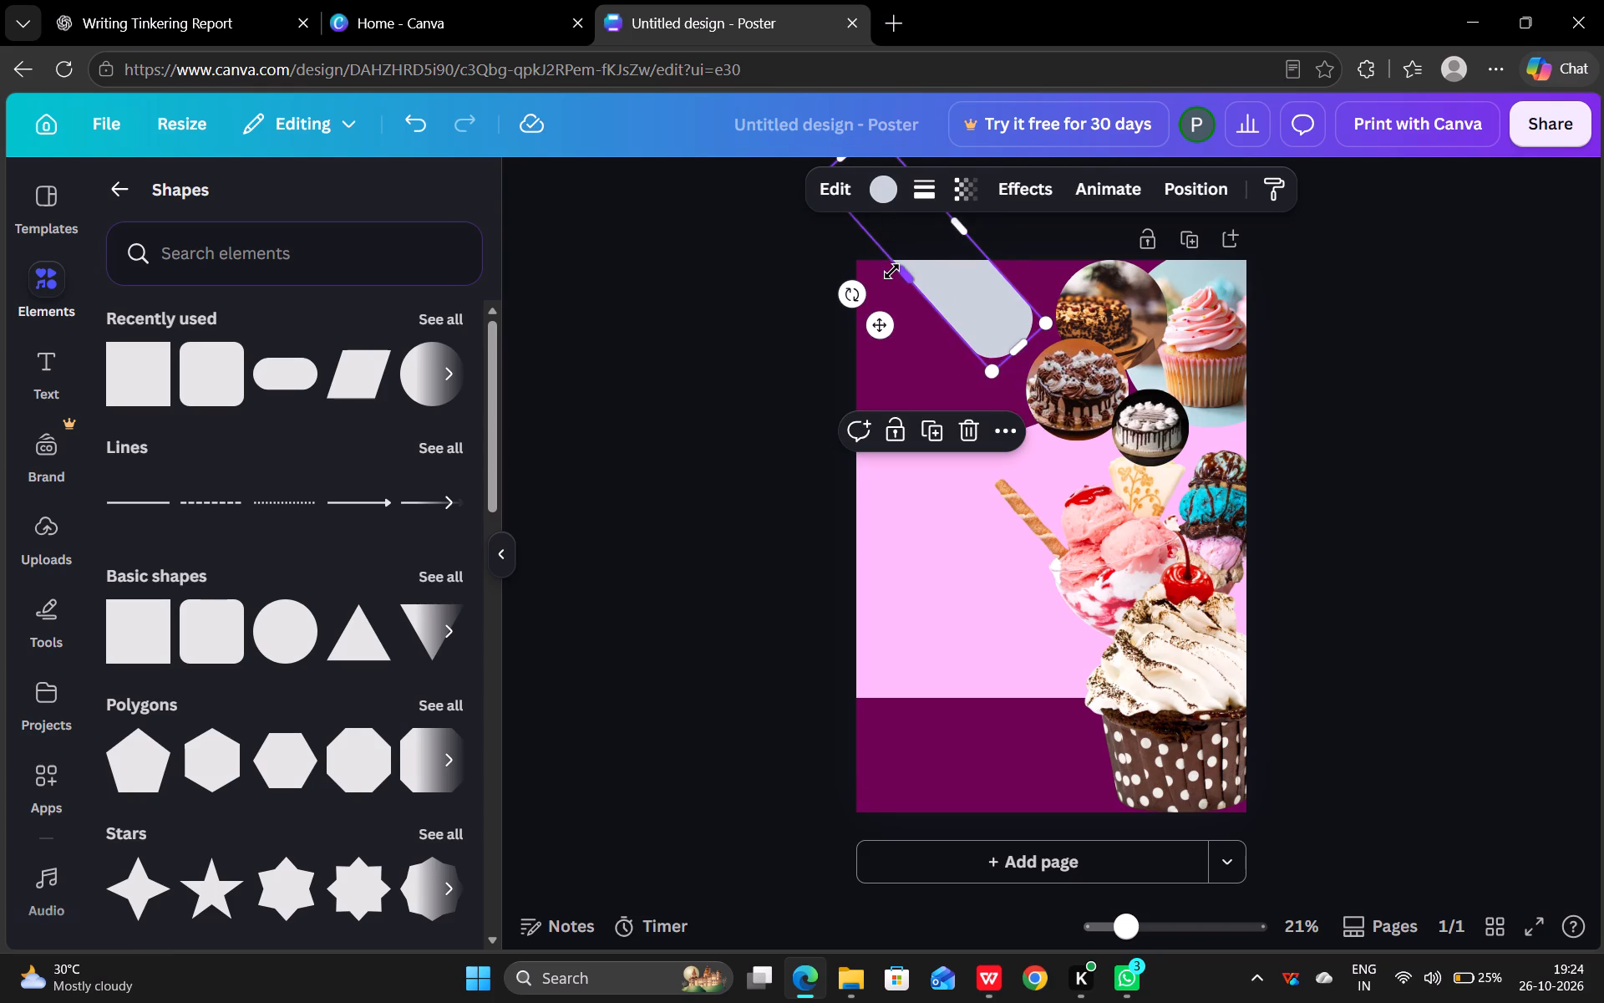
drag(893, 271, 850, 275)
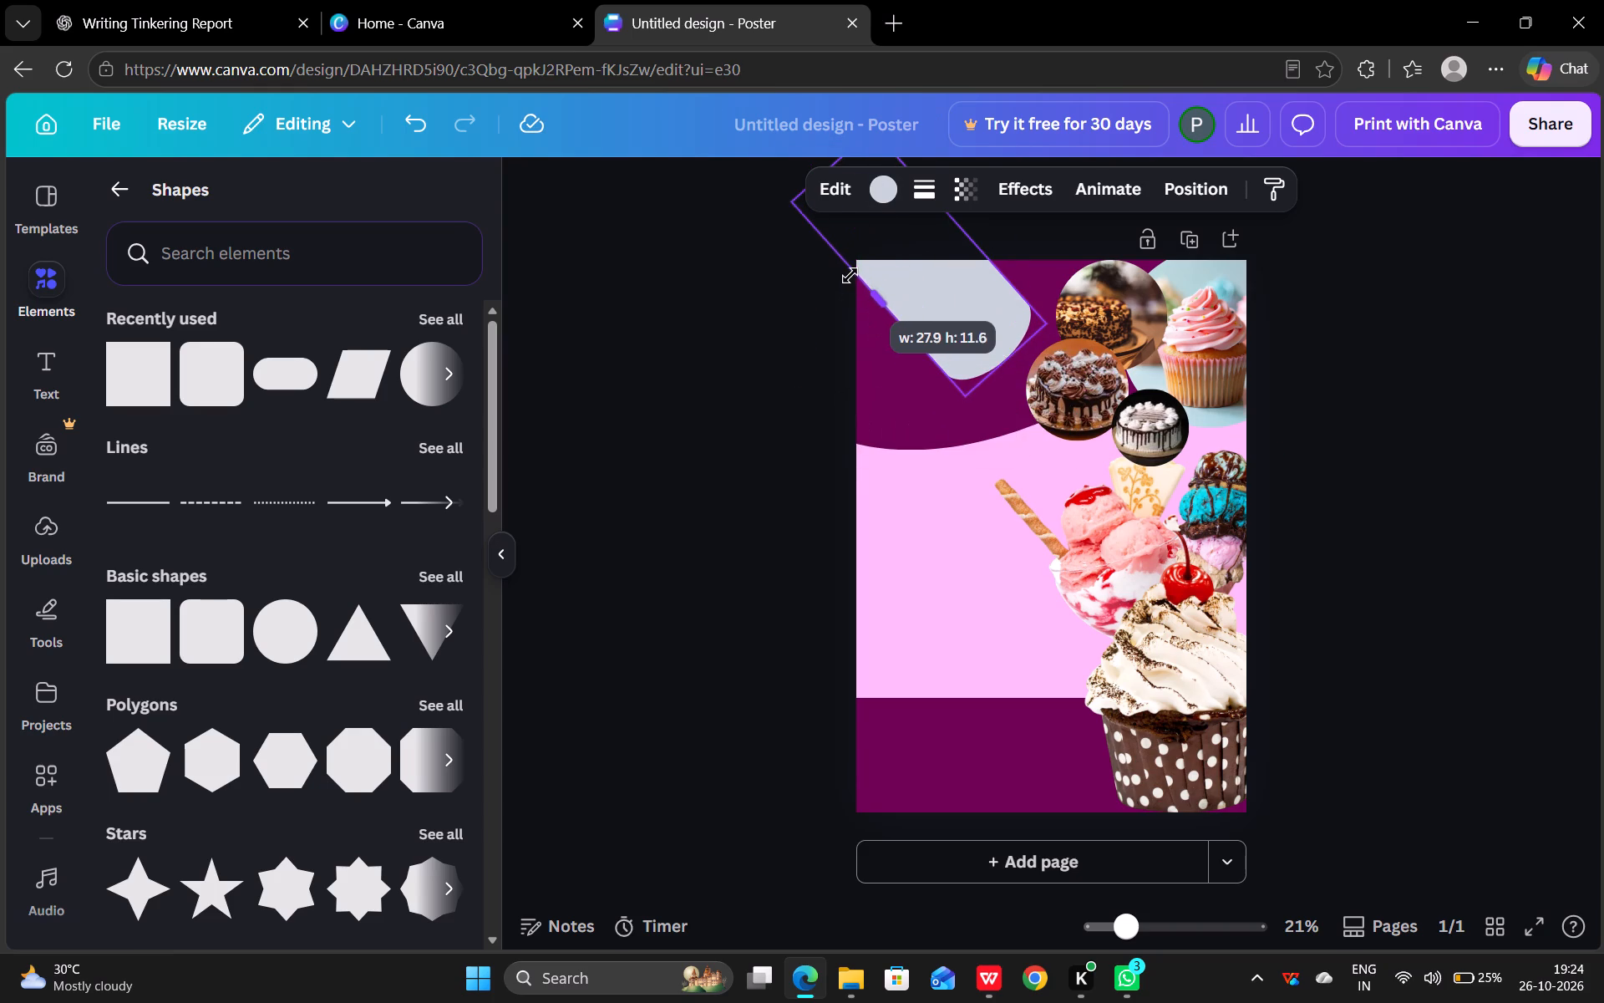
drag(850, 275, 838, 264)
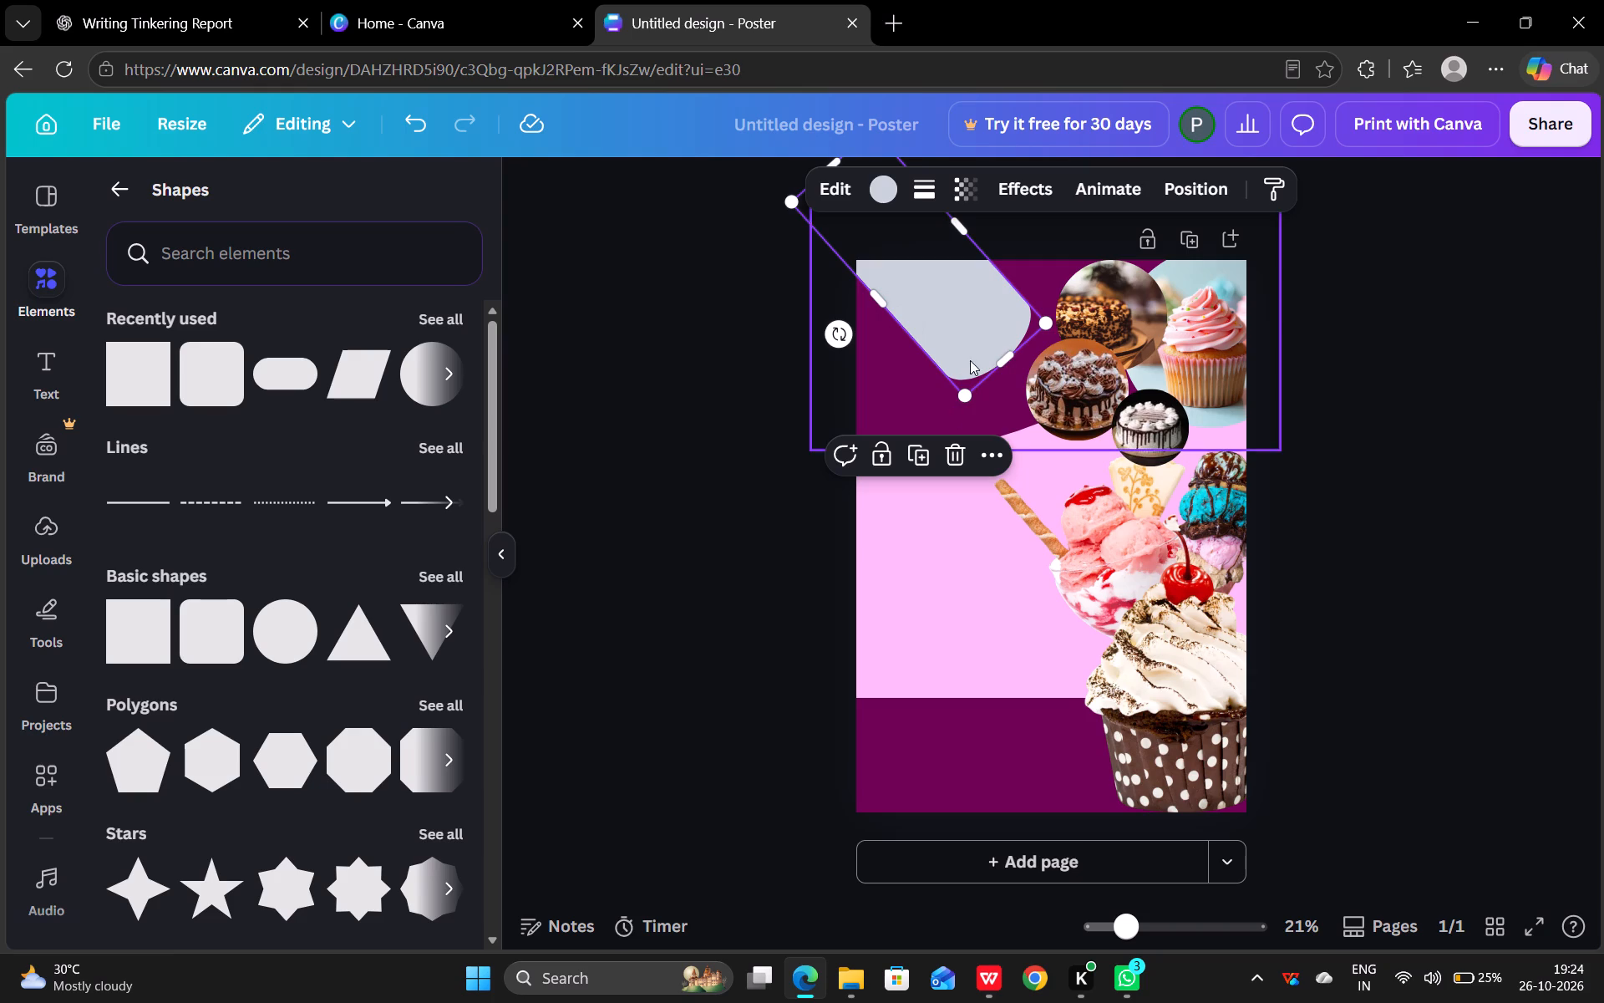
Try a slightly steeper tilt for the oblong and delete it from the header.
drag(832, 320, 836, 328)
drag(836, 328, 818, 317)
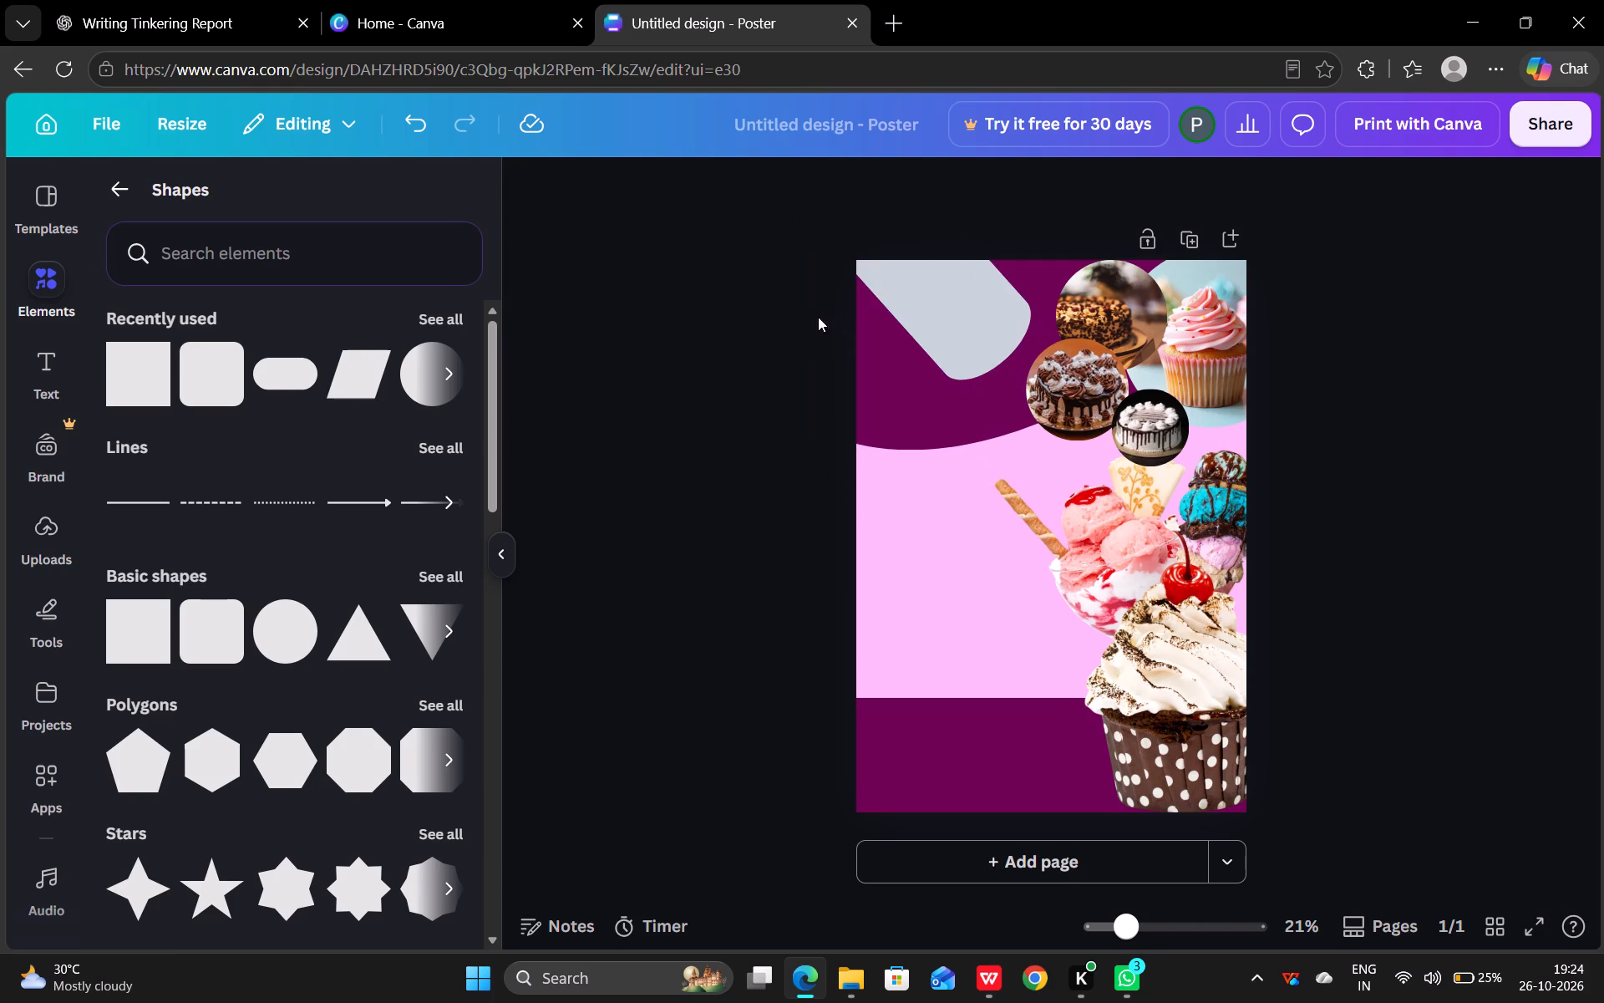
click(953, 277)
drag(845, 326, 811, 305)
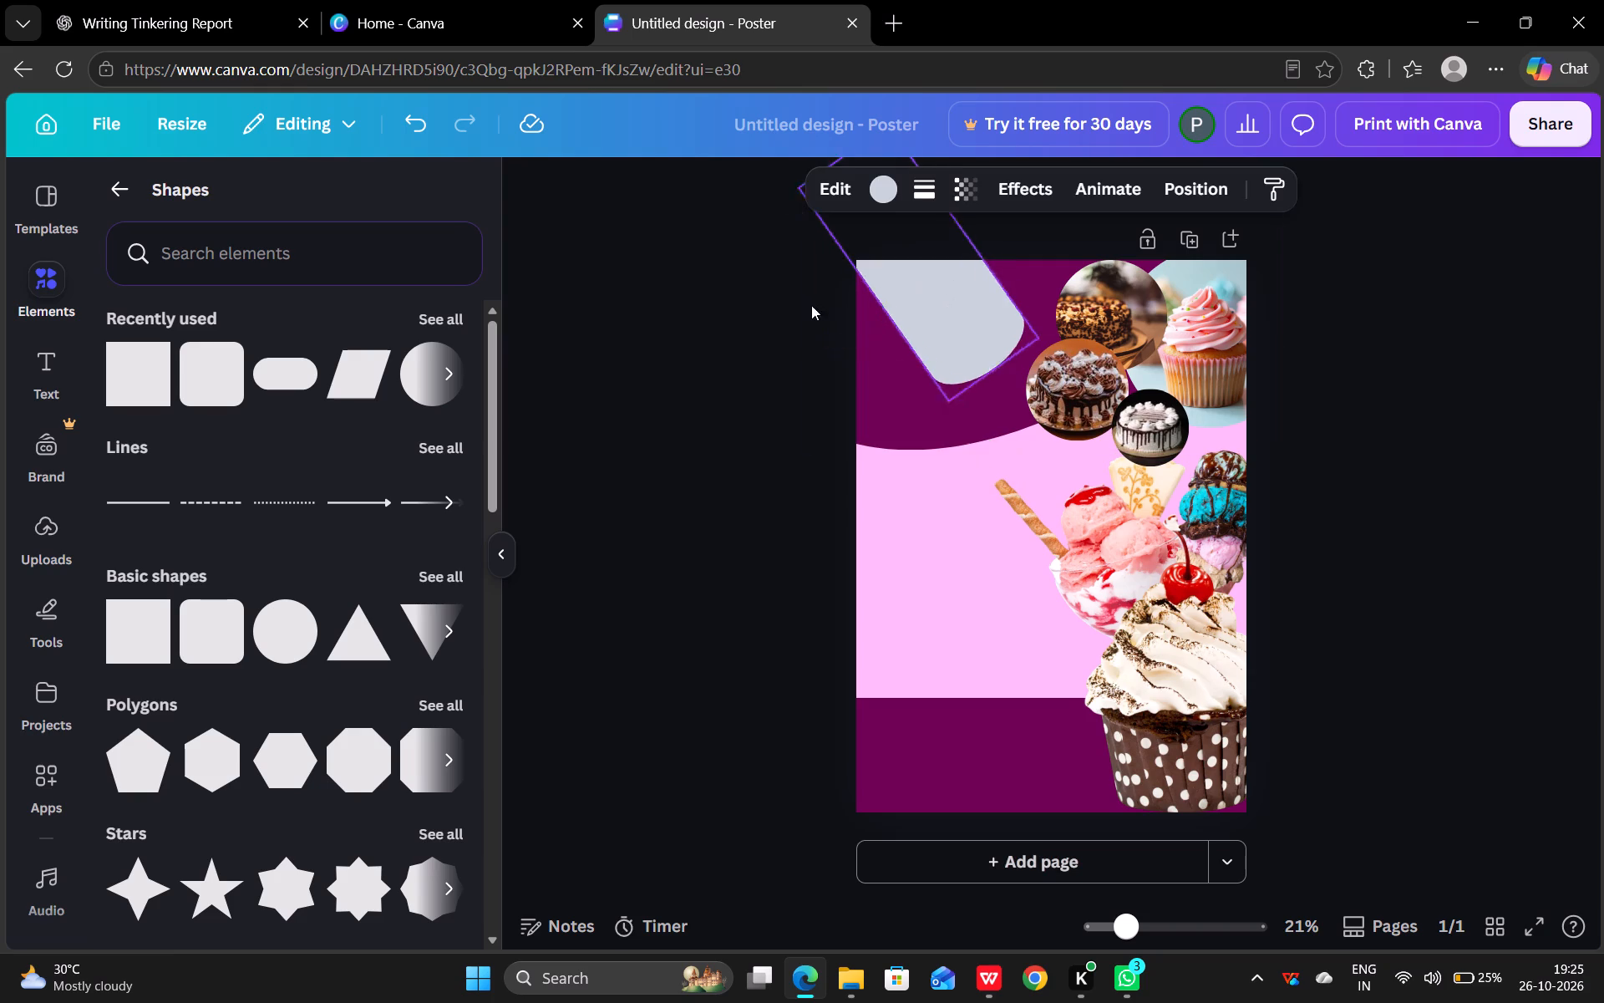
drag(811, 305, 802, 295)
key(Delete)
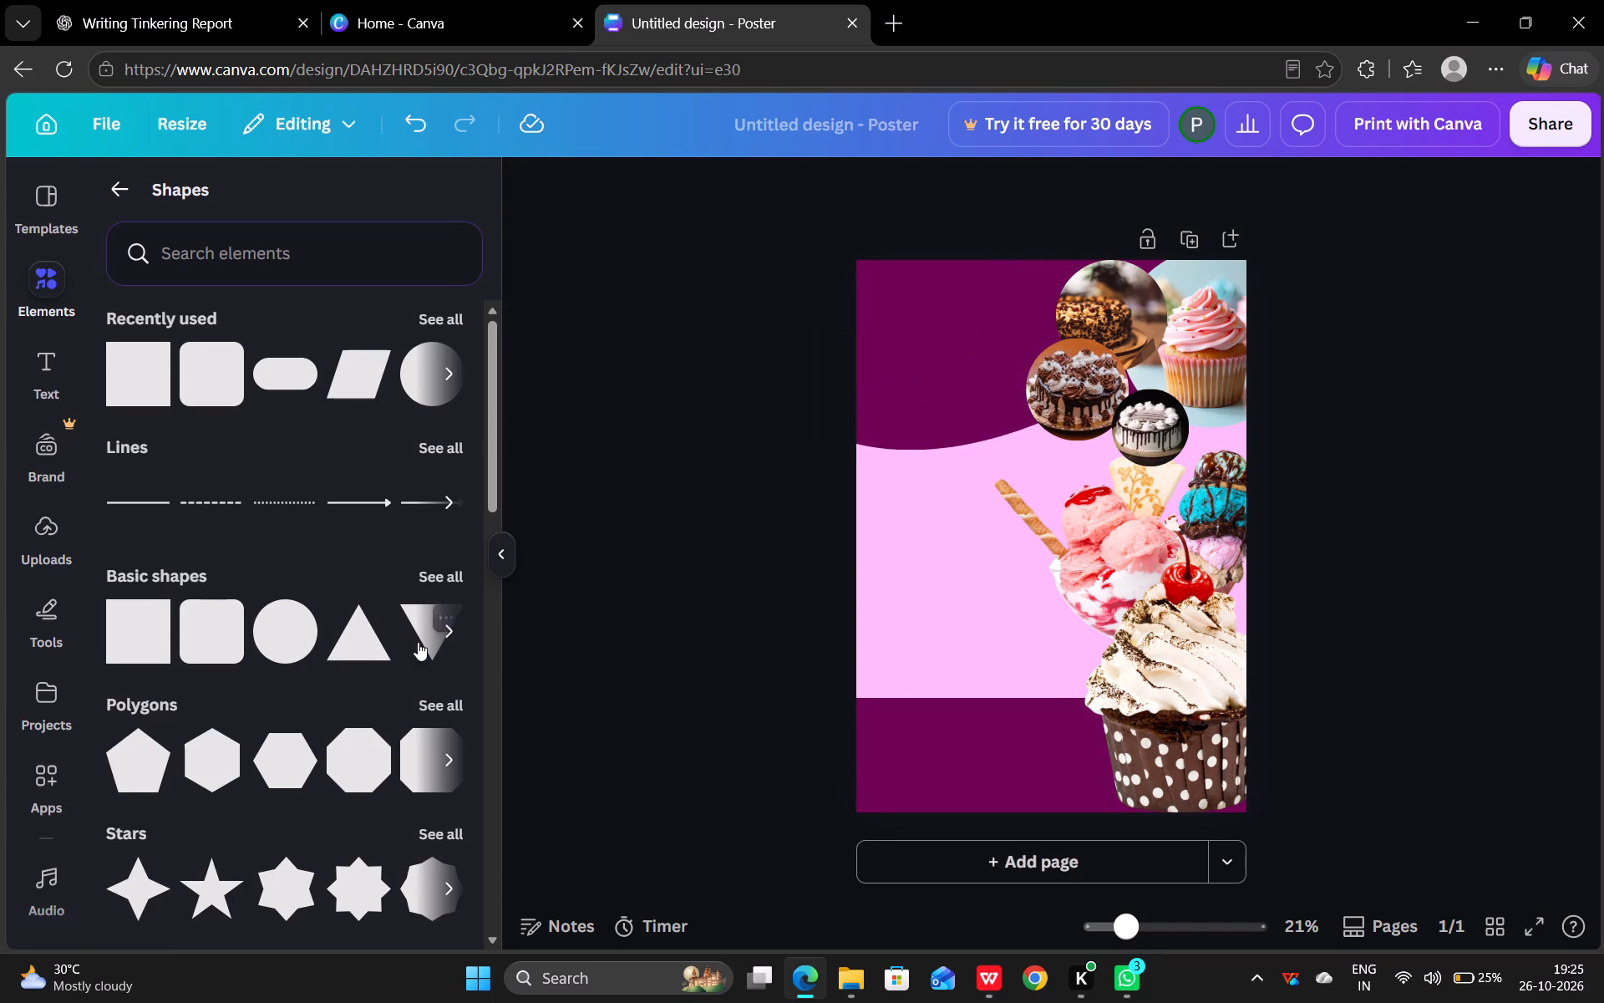
Browse the polygon, flowchart and other shape collections for a decorative shape to use in the poster header.
click(438, 700)
scroll(341, 721, down, 2)
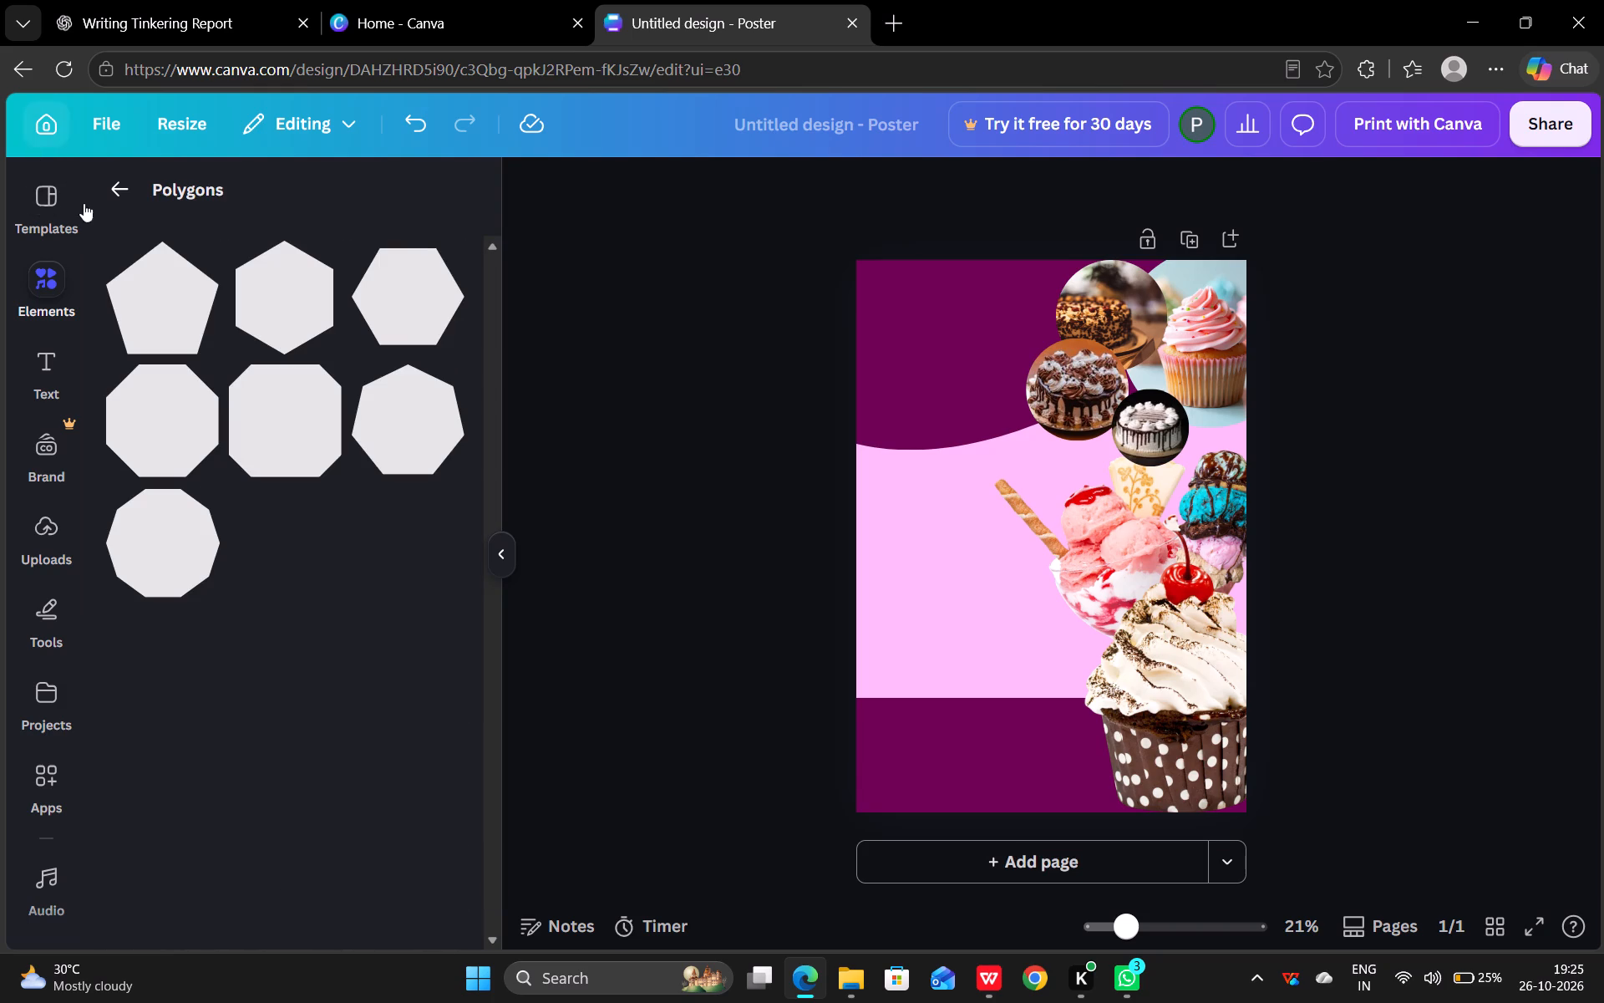
click(115, 206)
scroll(297, 651, down, 3)
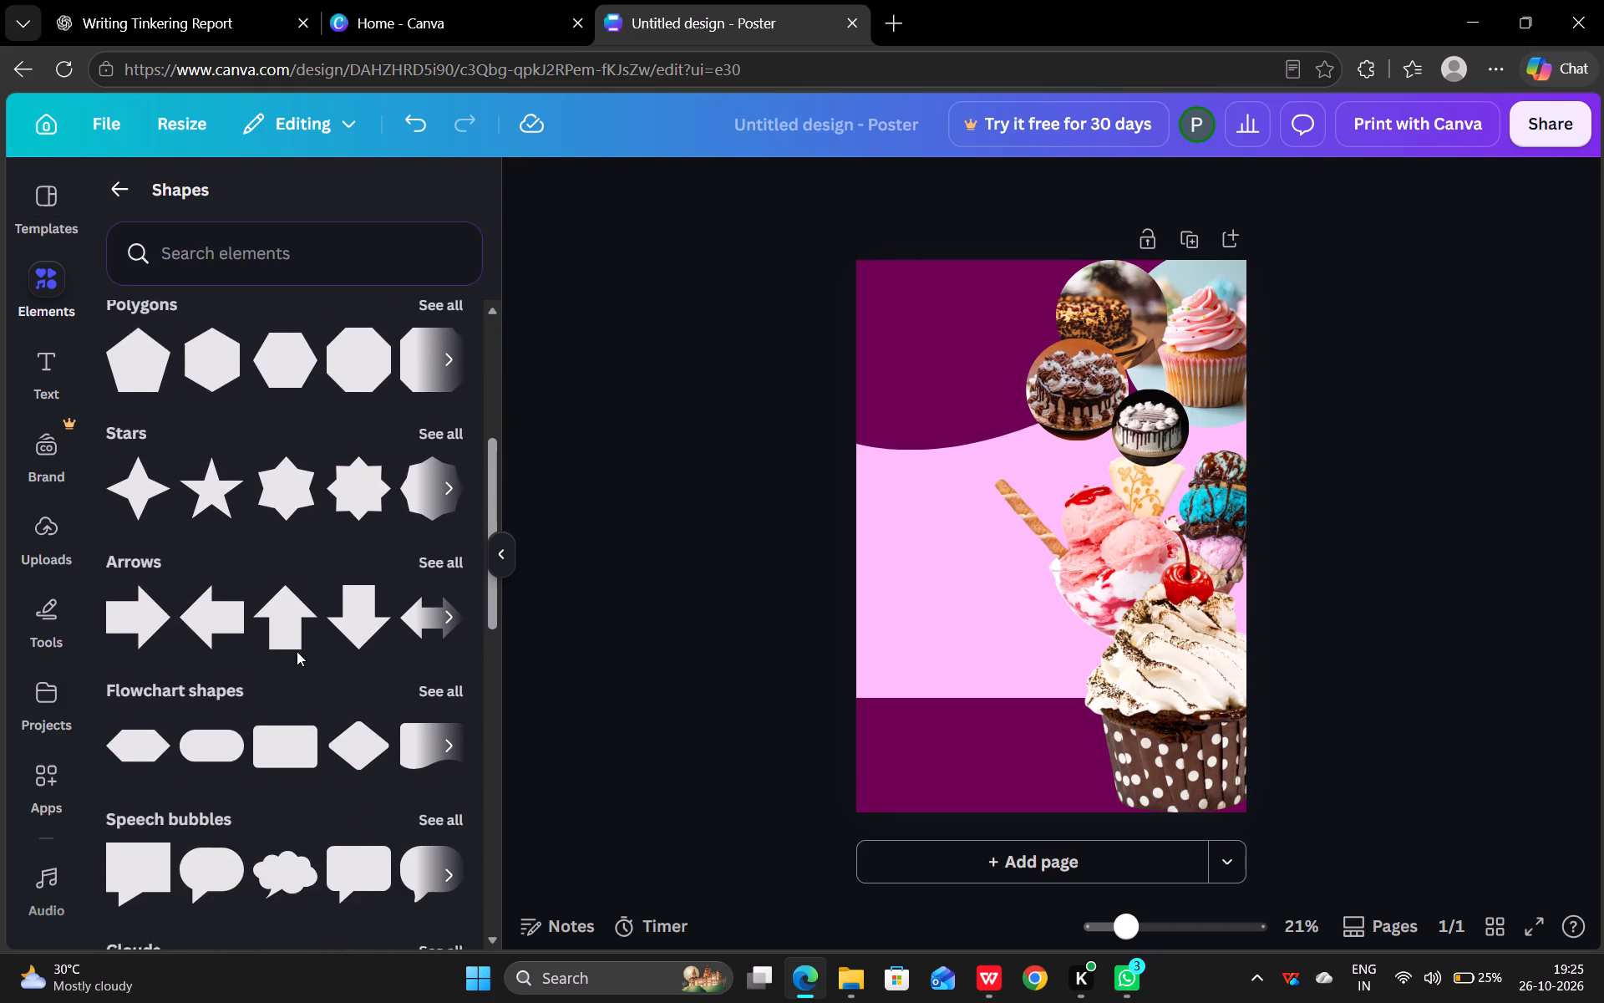
scroll(297, 651, down, 3)
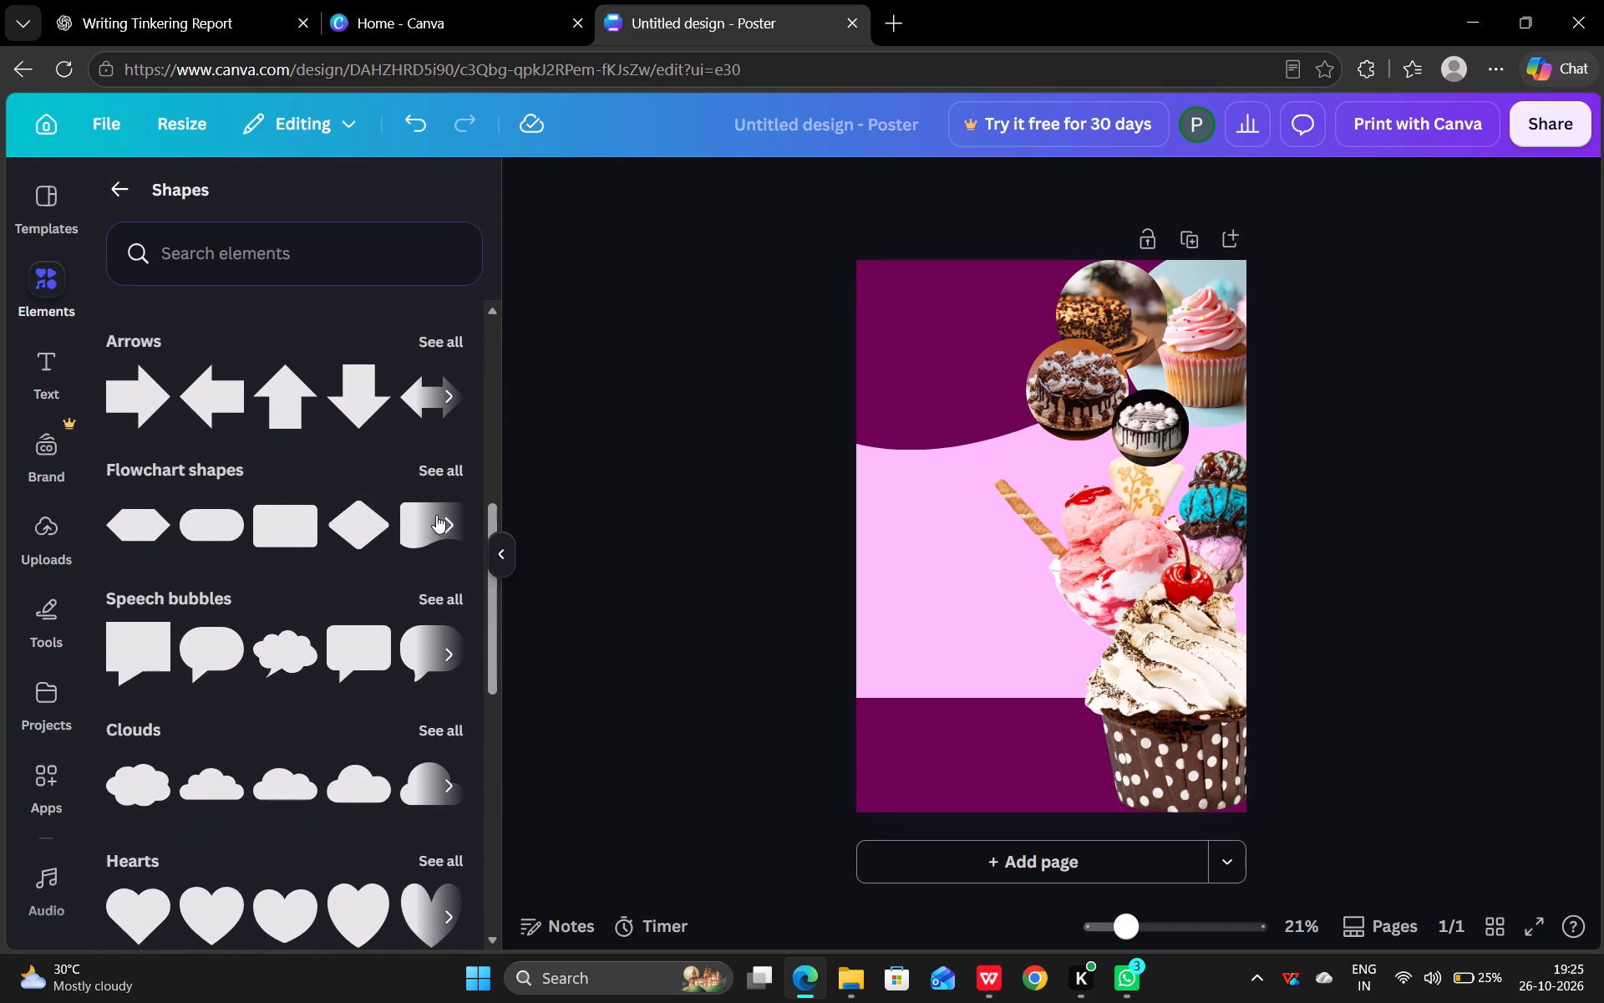
click(441, 517)
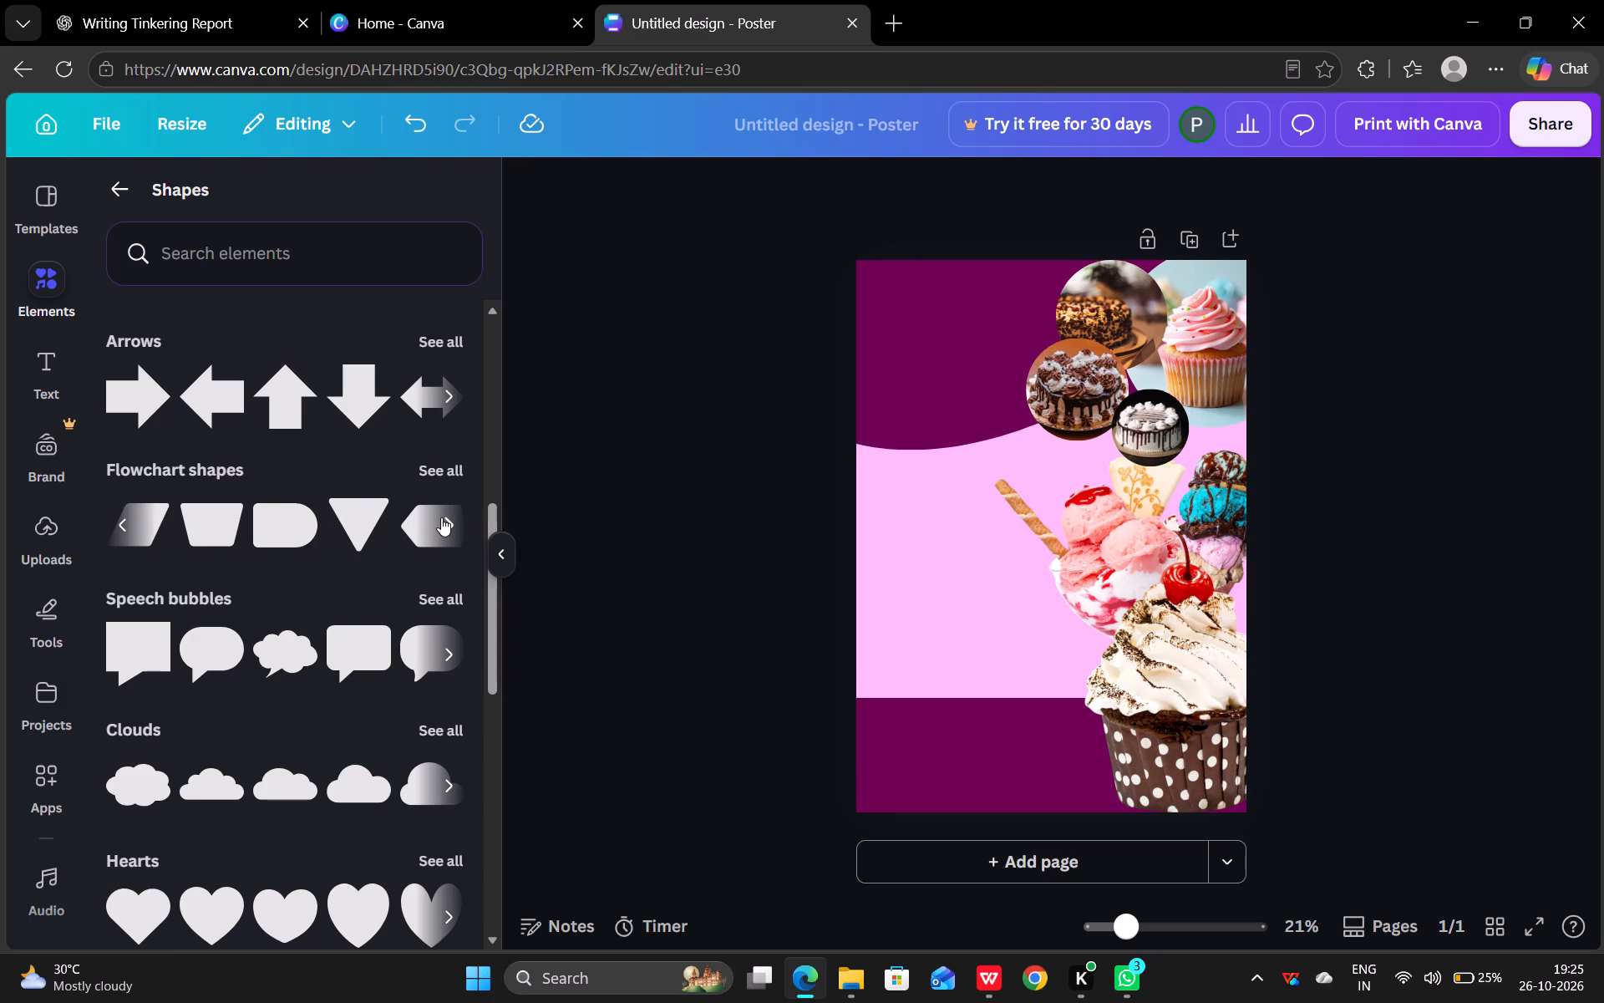
click(441, 517)
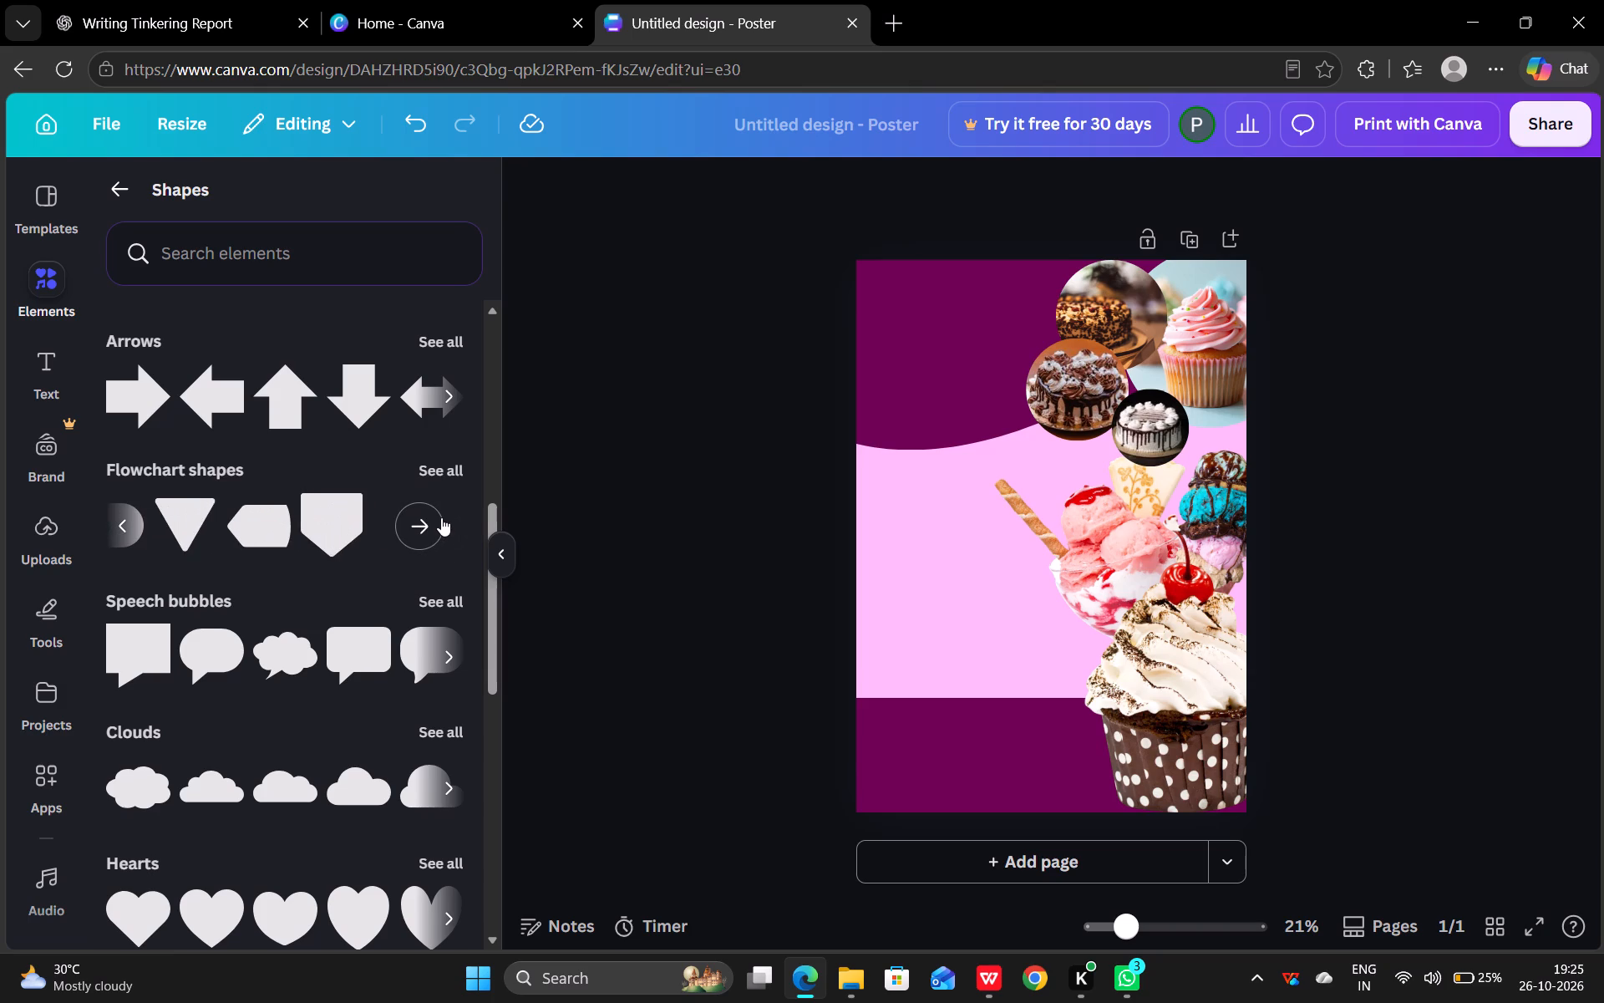
click(415, 535)
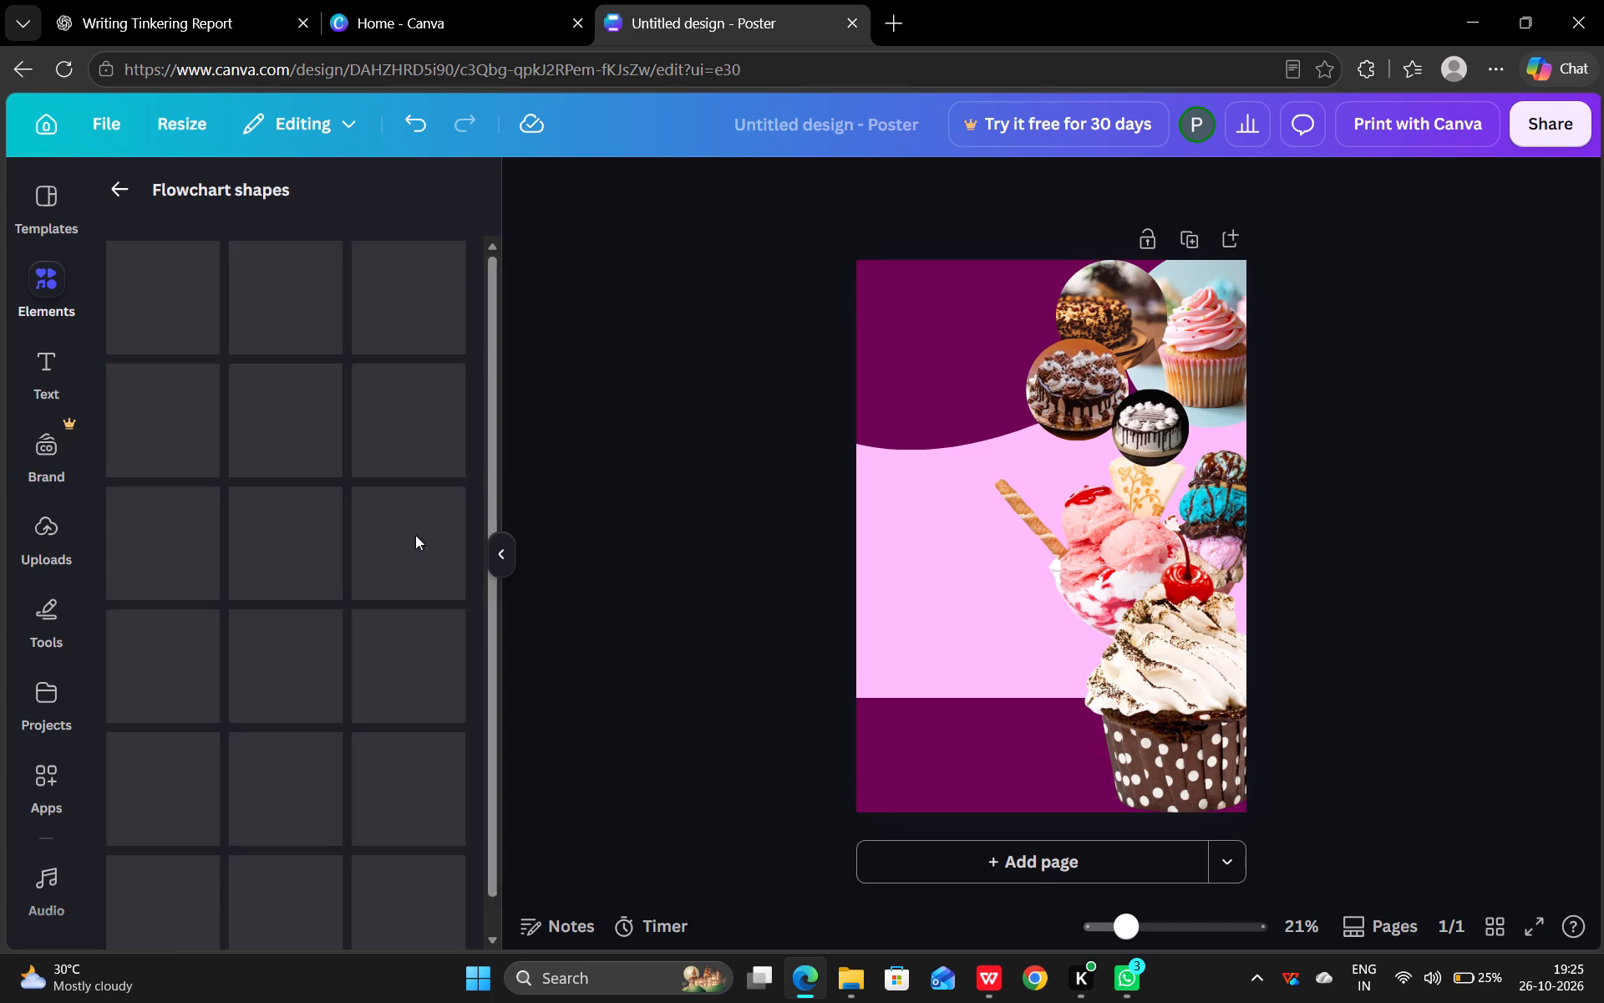
scroll(190, 756, down, 6)
scroll(131, 218, down, 1)
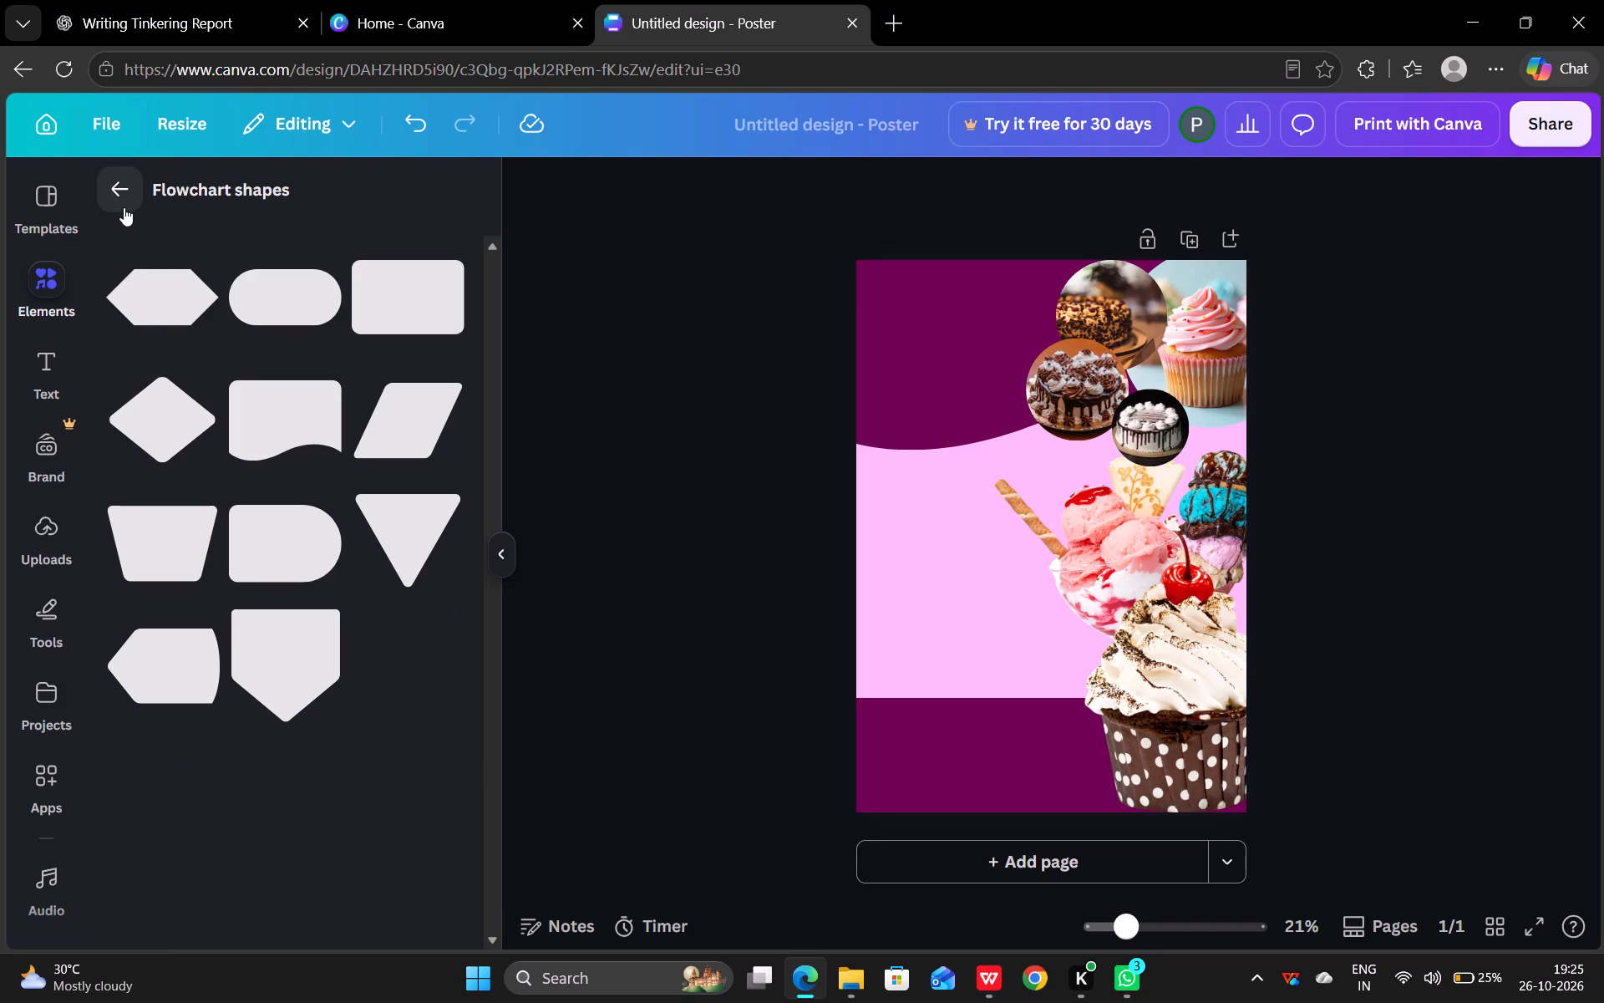
click(124, 207)
scroll(271, 898, down, 5)
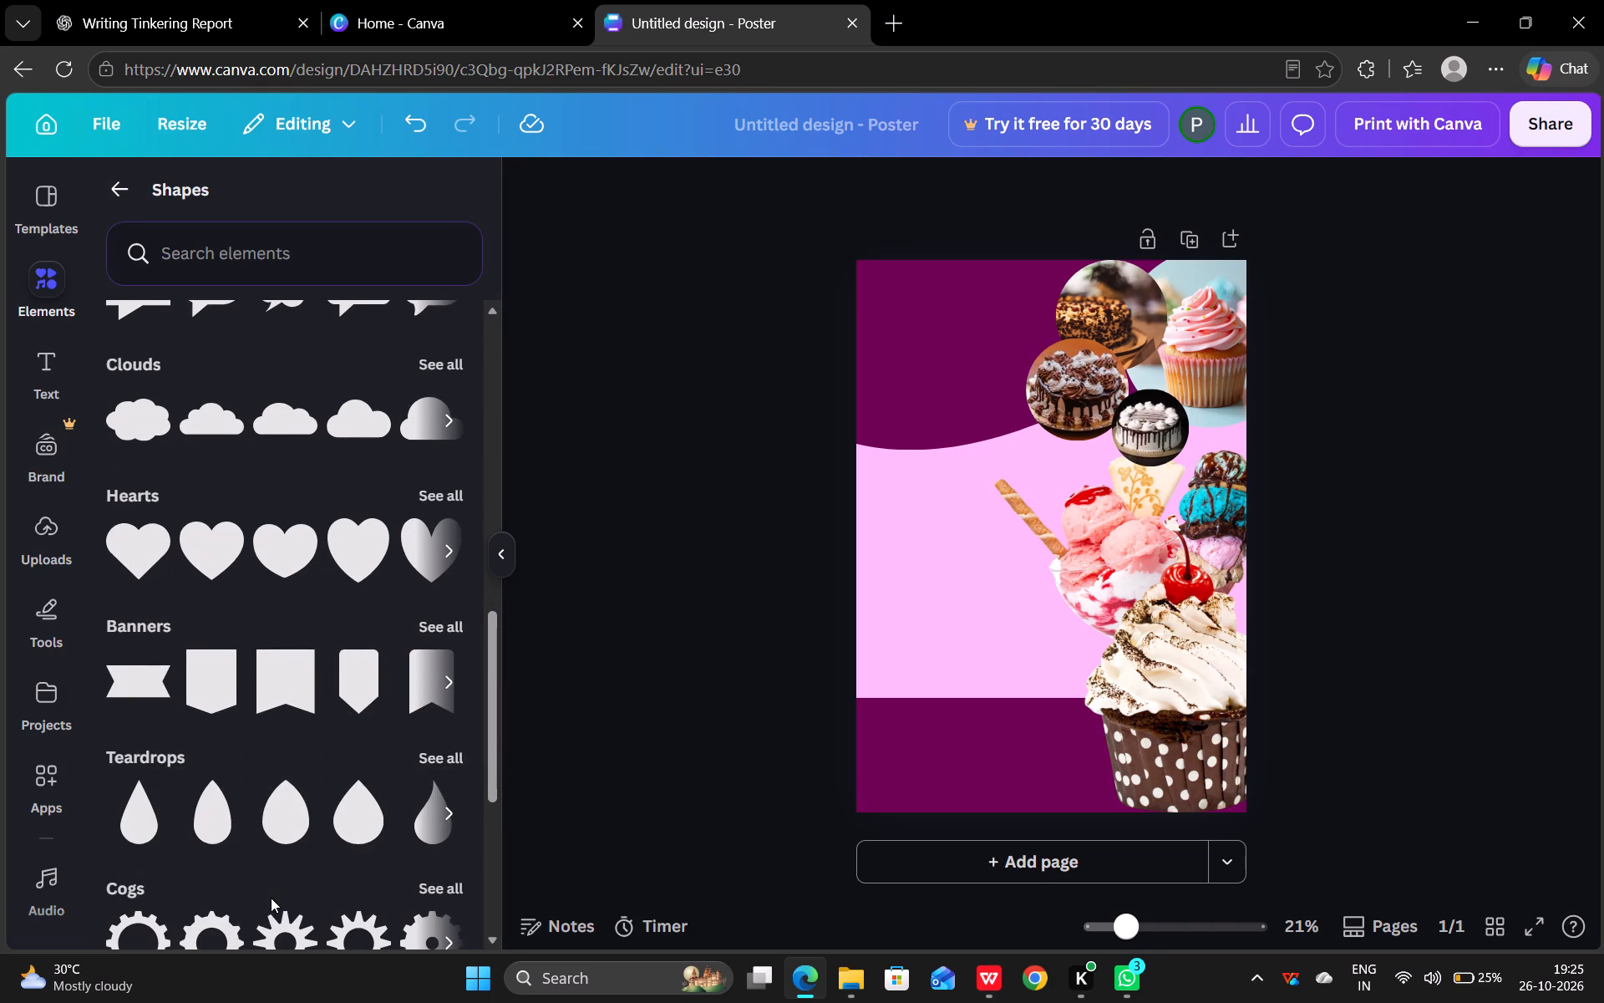
Add the wide rounded heart from the Hearts shapes and move it into the magenta header's upper-left corner.
click(442, 490)
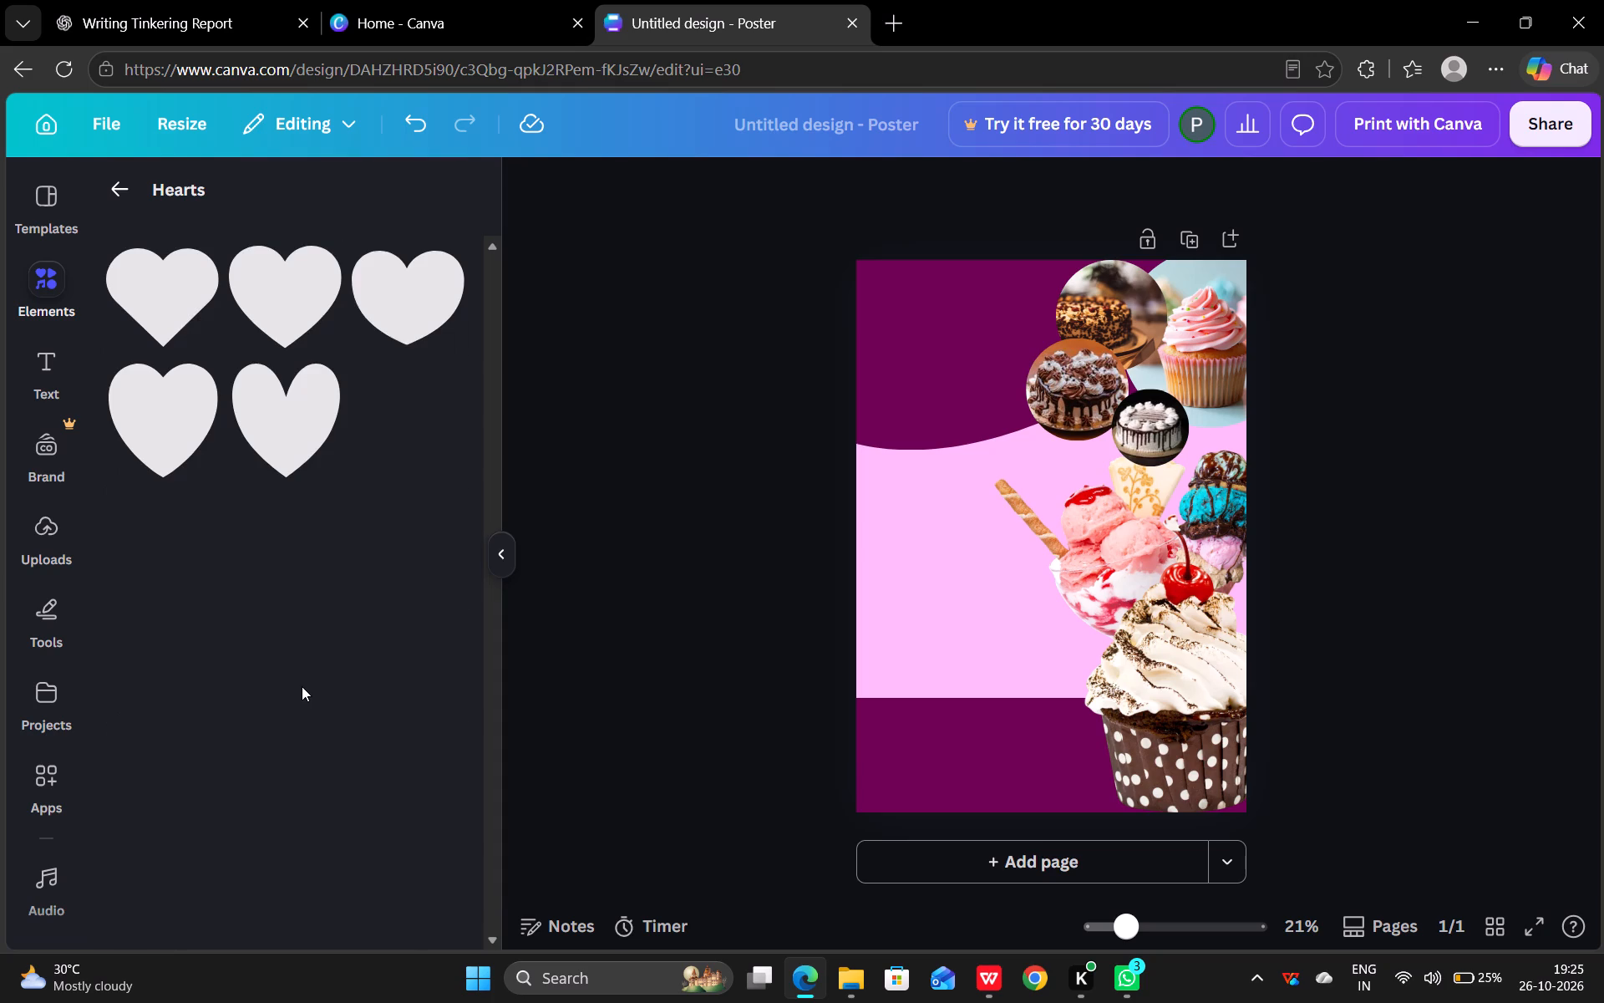
scroll(244, 556, down, 1)
click(394, 303)
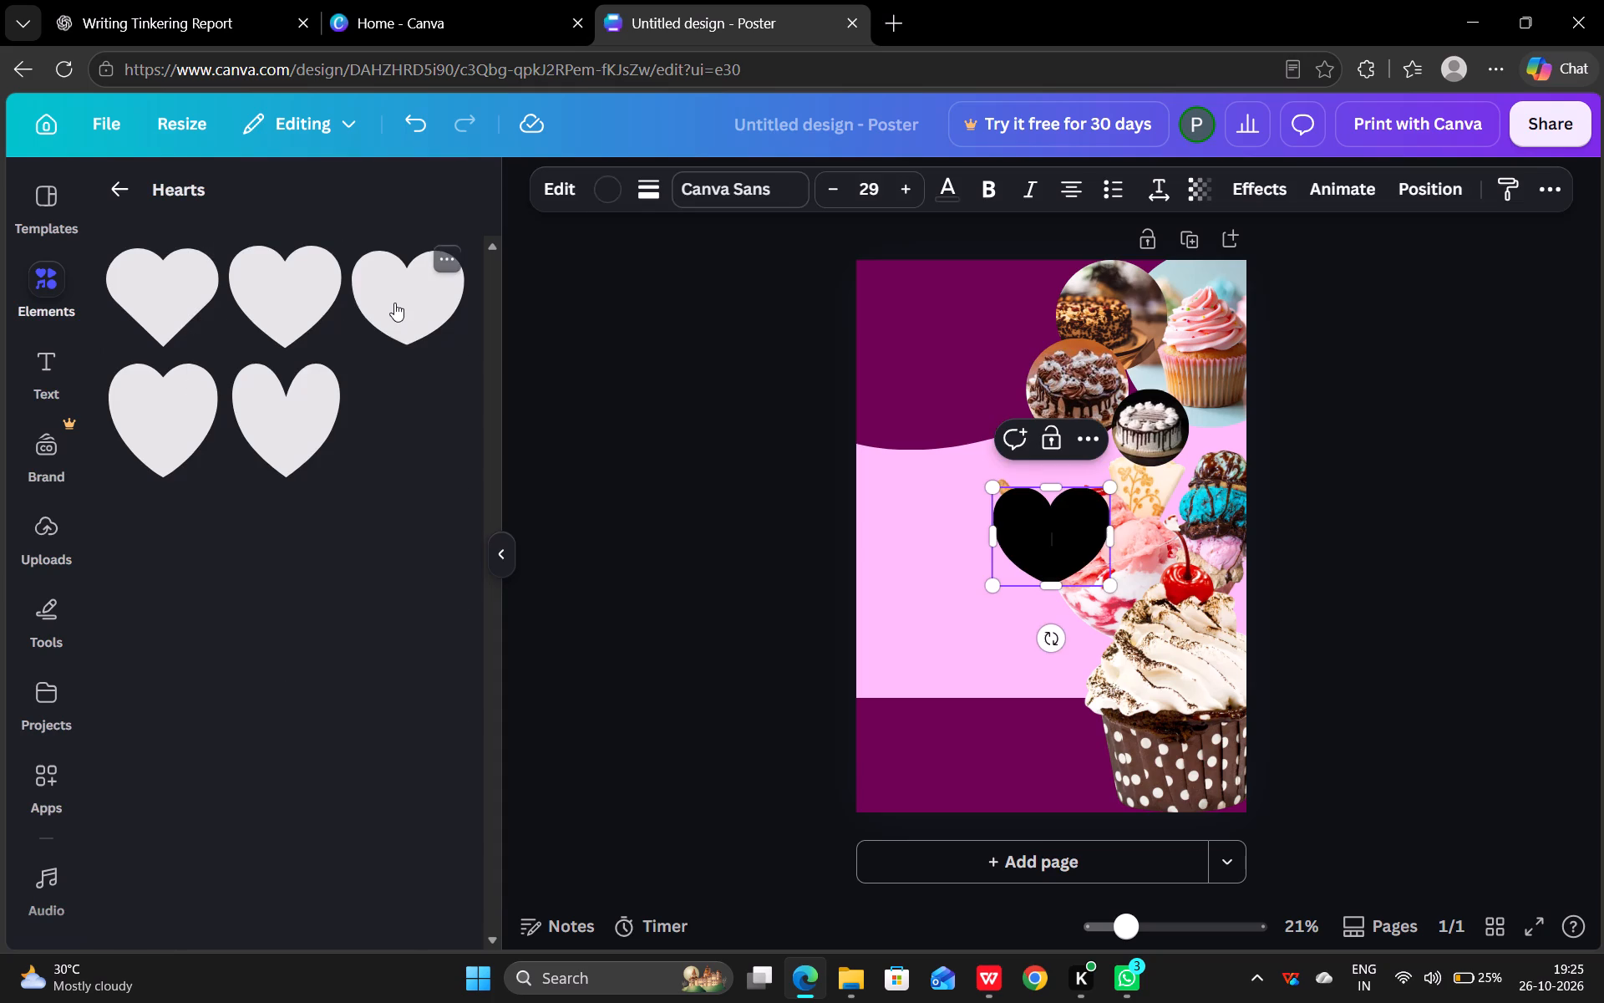
click(1054, 581)
drag(1053, 547, 928, 314)
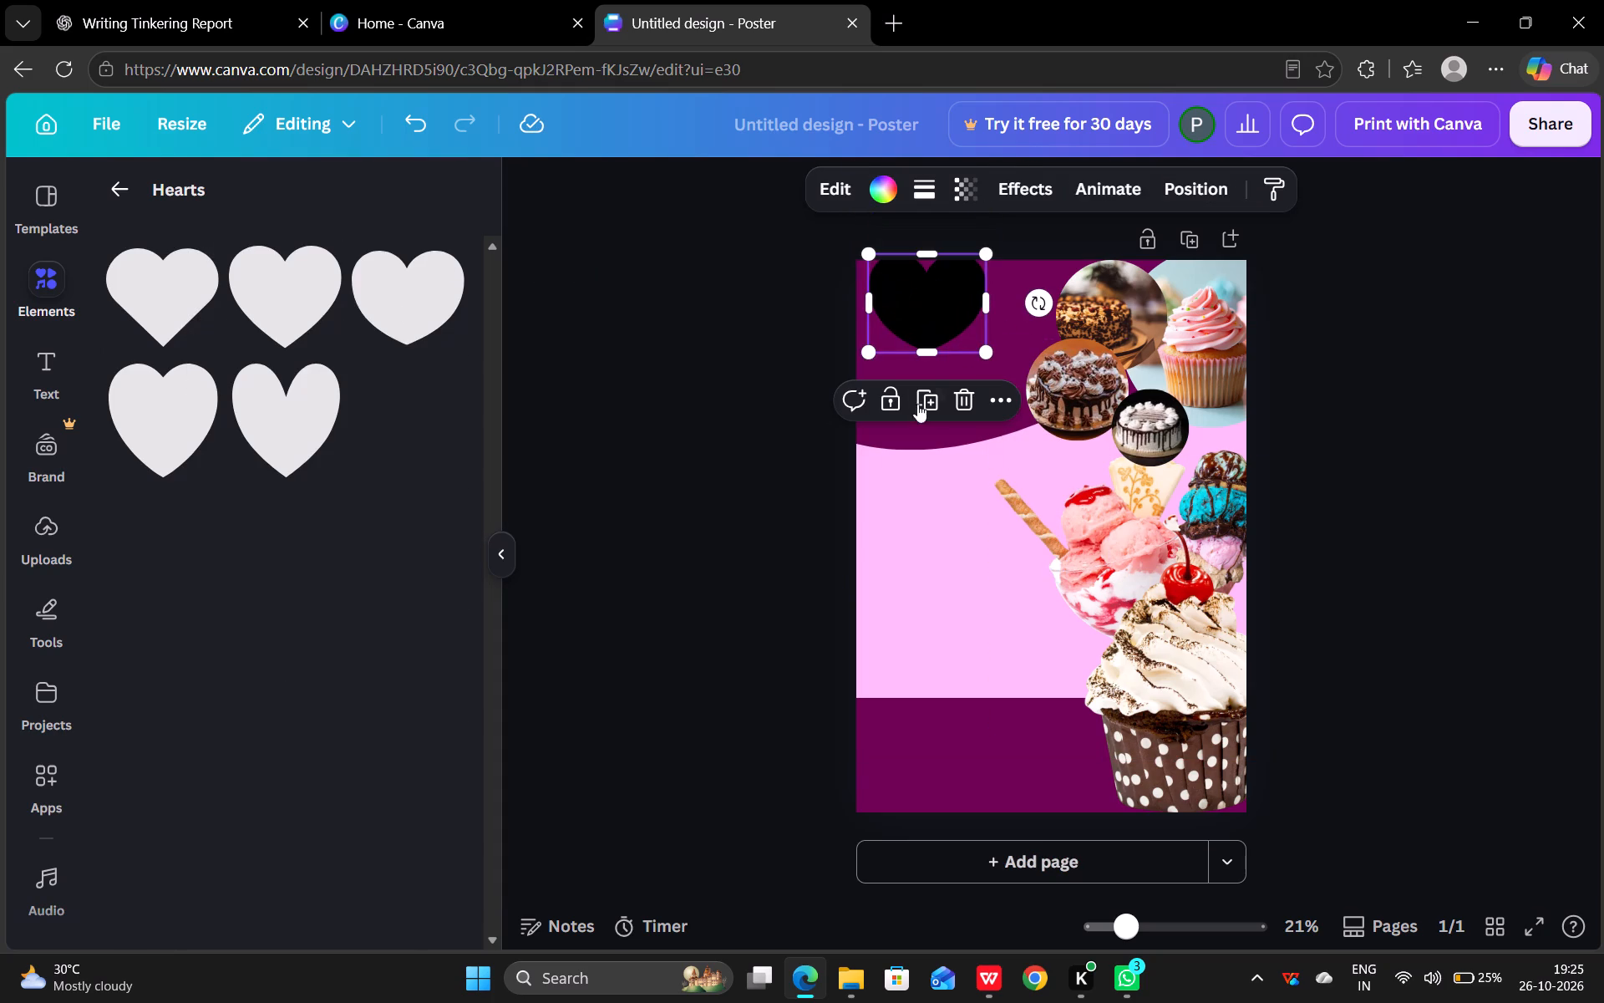
Rotate the black heart diagonally so its lobes face down and right, and shift it partly past the poster's top edge.
drag(1036, 295, 892, 369)
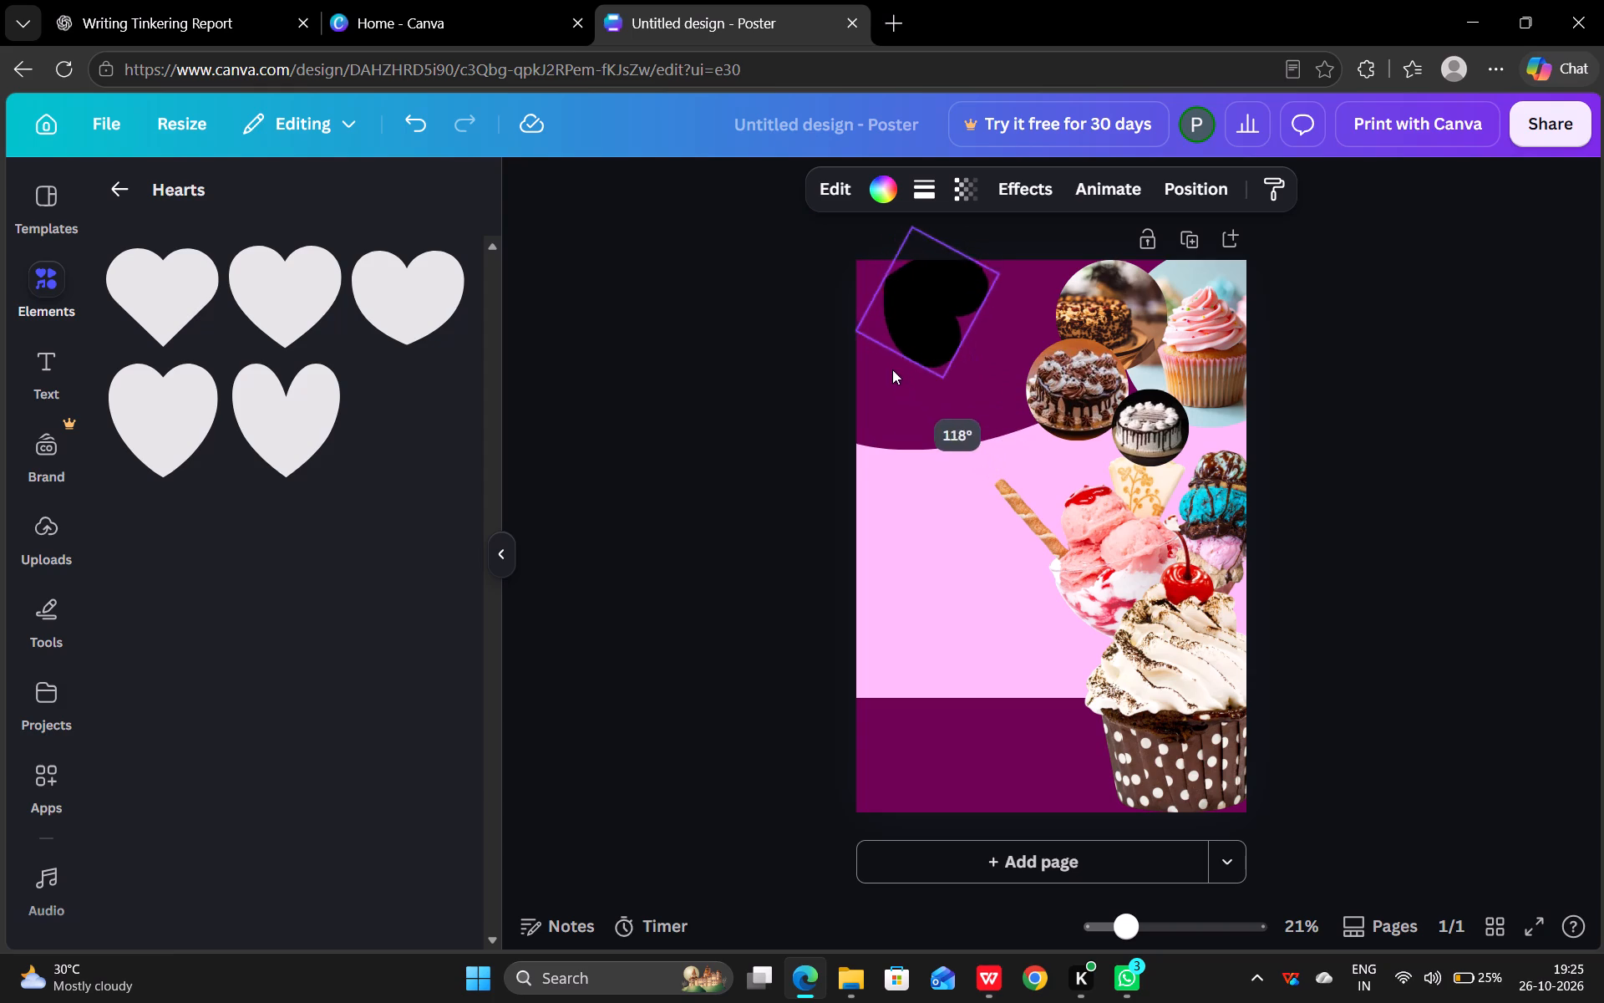
drag(892, 369, 886, 360)
drag(911, 303, 939, 262)
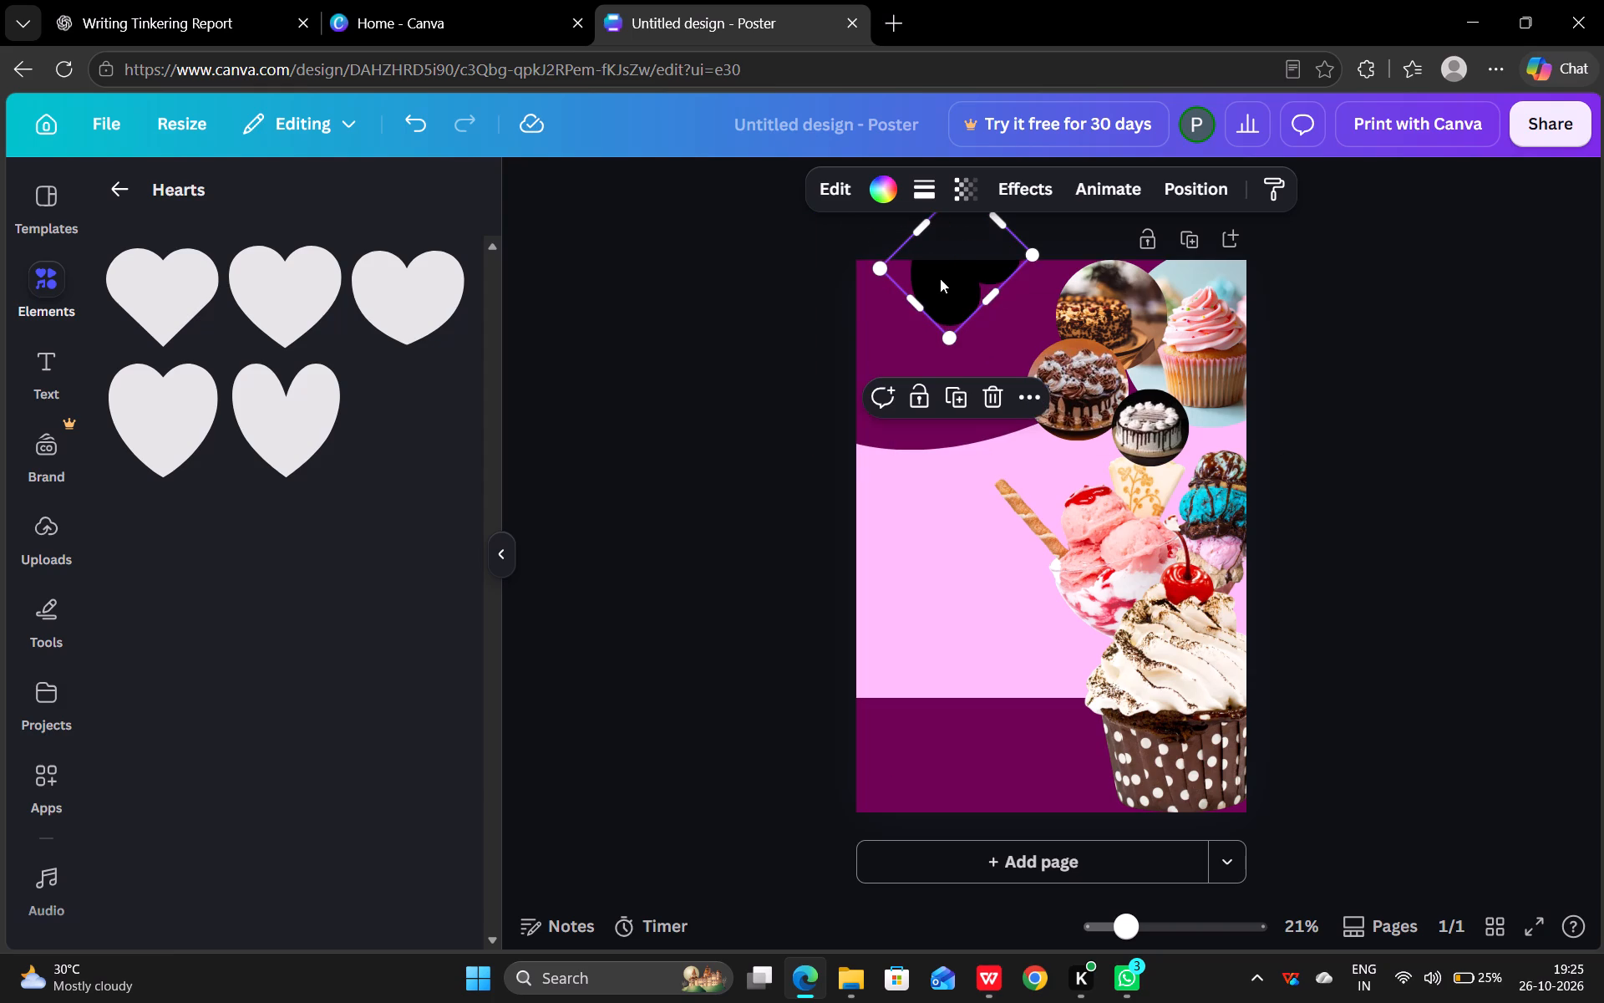
Stretch and enlarge the tilted heart so it fills the header's upper-left corner and extends past the poster's top and left edges.
drag(985, 291, 1037, 310)
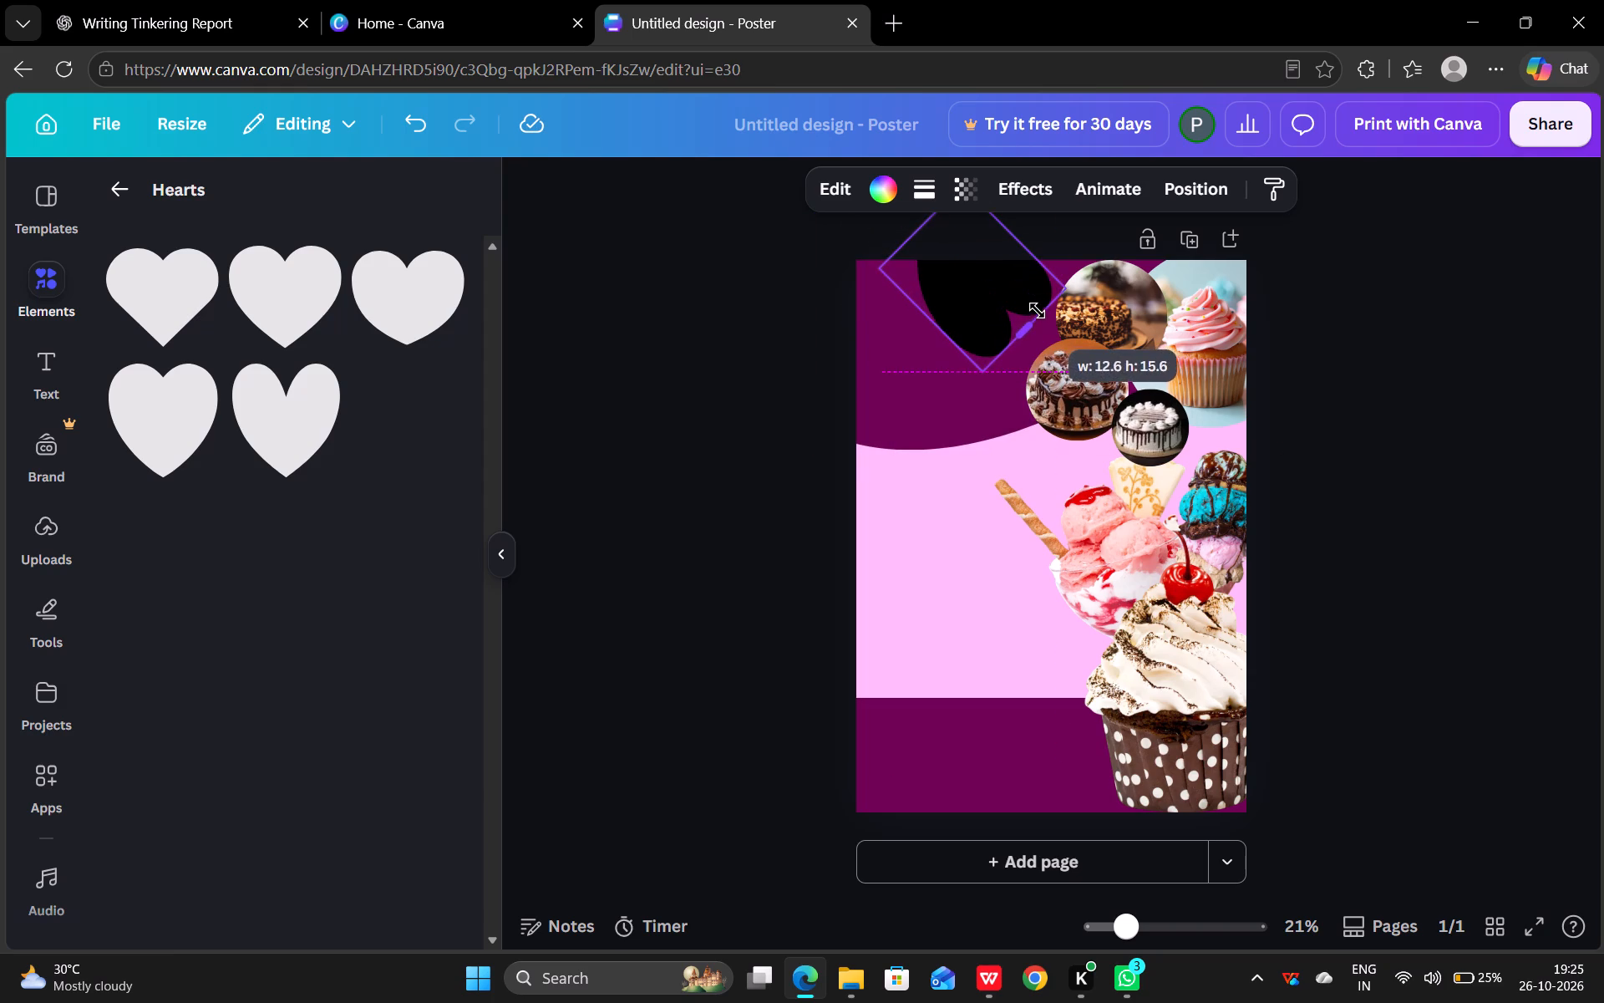
drag(1037, 310, 1039, 311)
drag(882, 274, 804, 268)
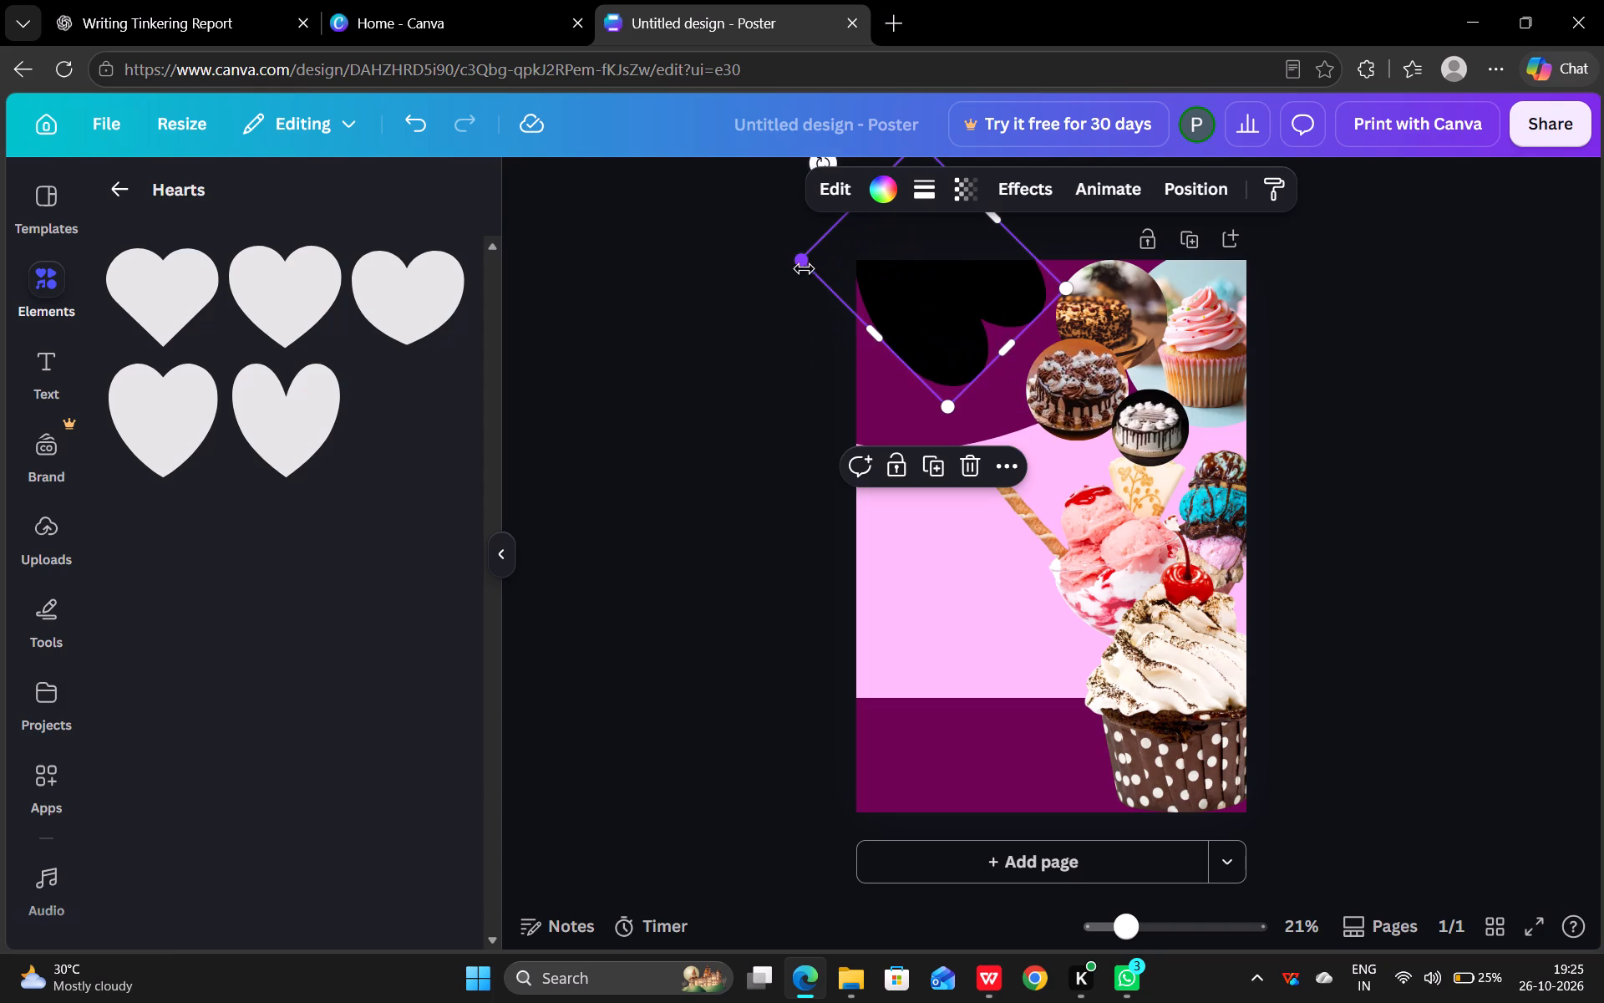
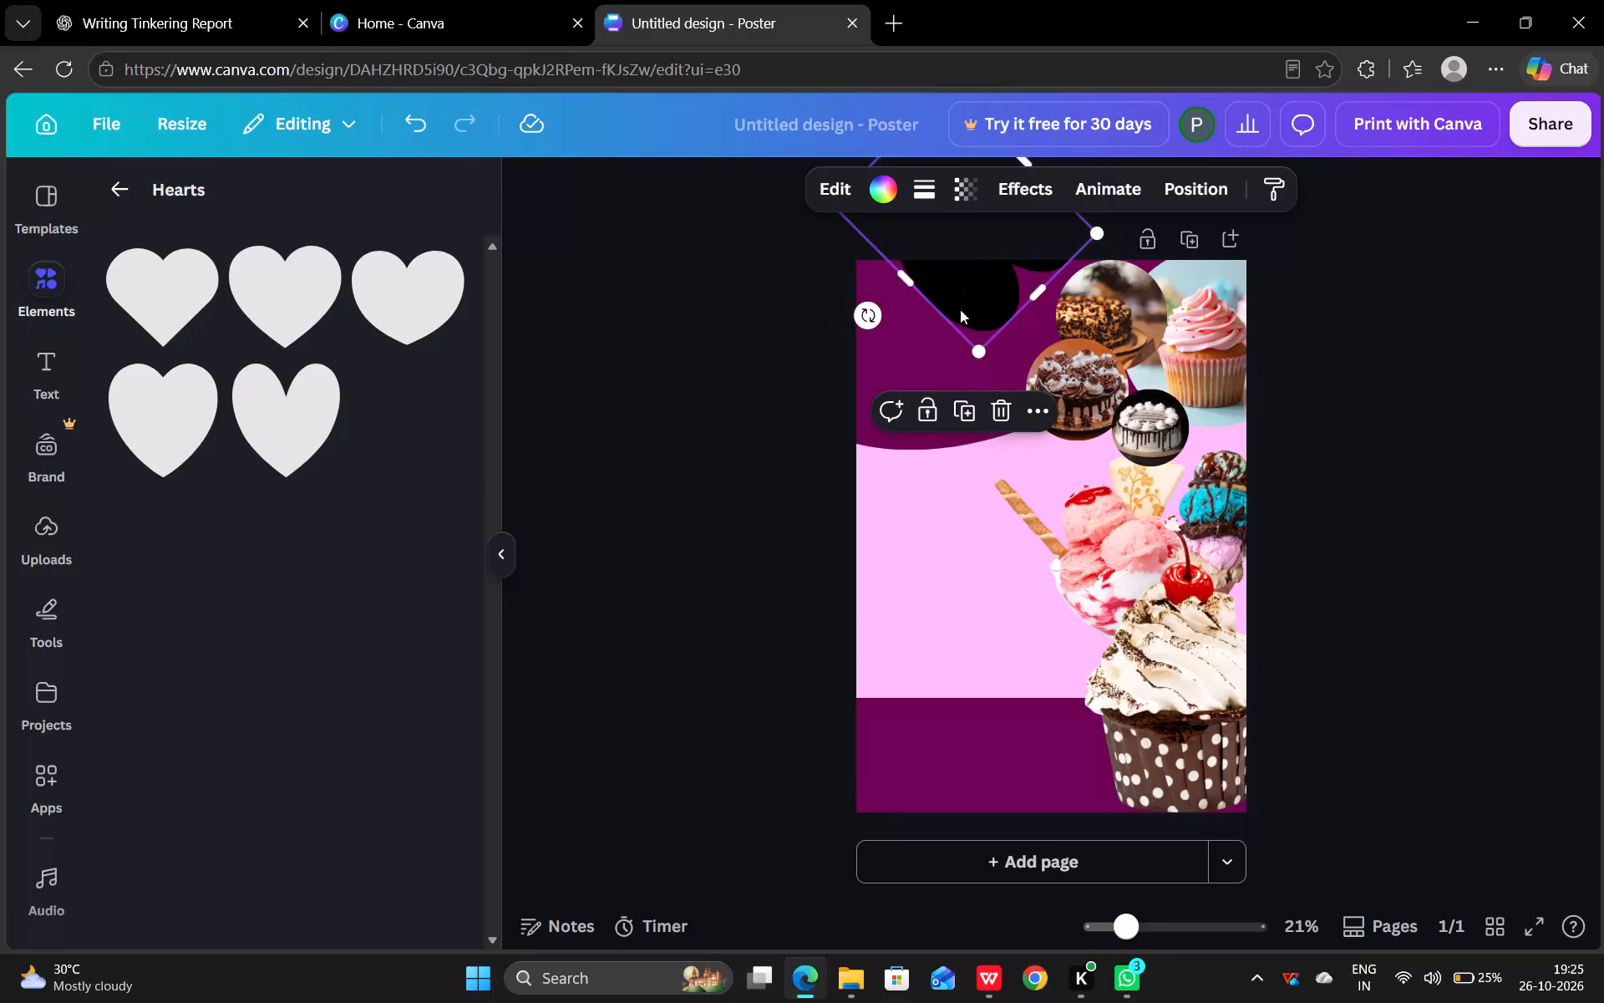
Rotate the black heart to a shallower tilt, lower it slightly and stretch it within the magenta header's upper-left area.
drag(870, 312, 905, 339)
drag(992, 282, 992, 293)
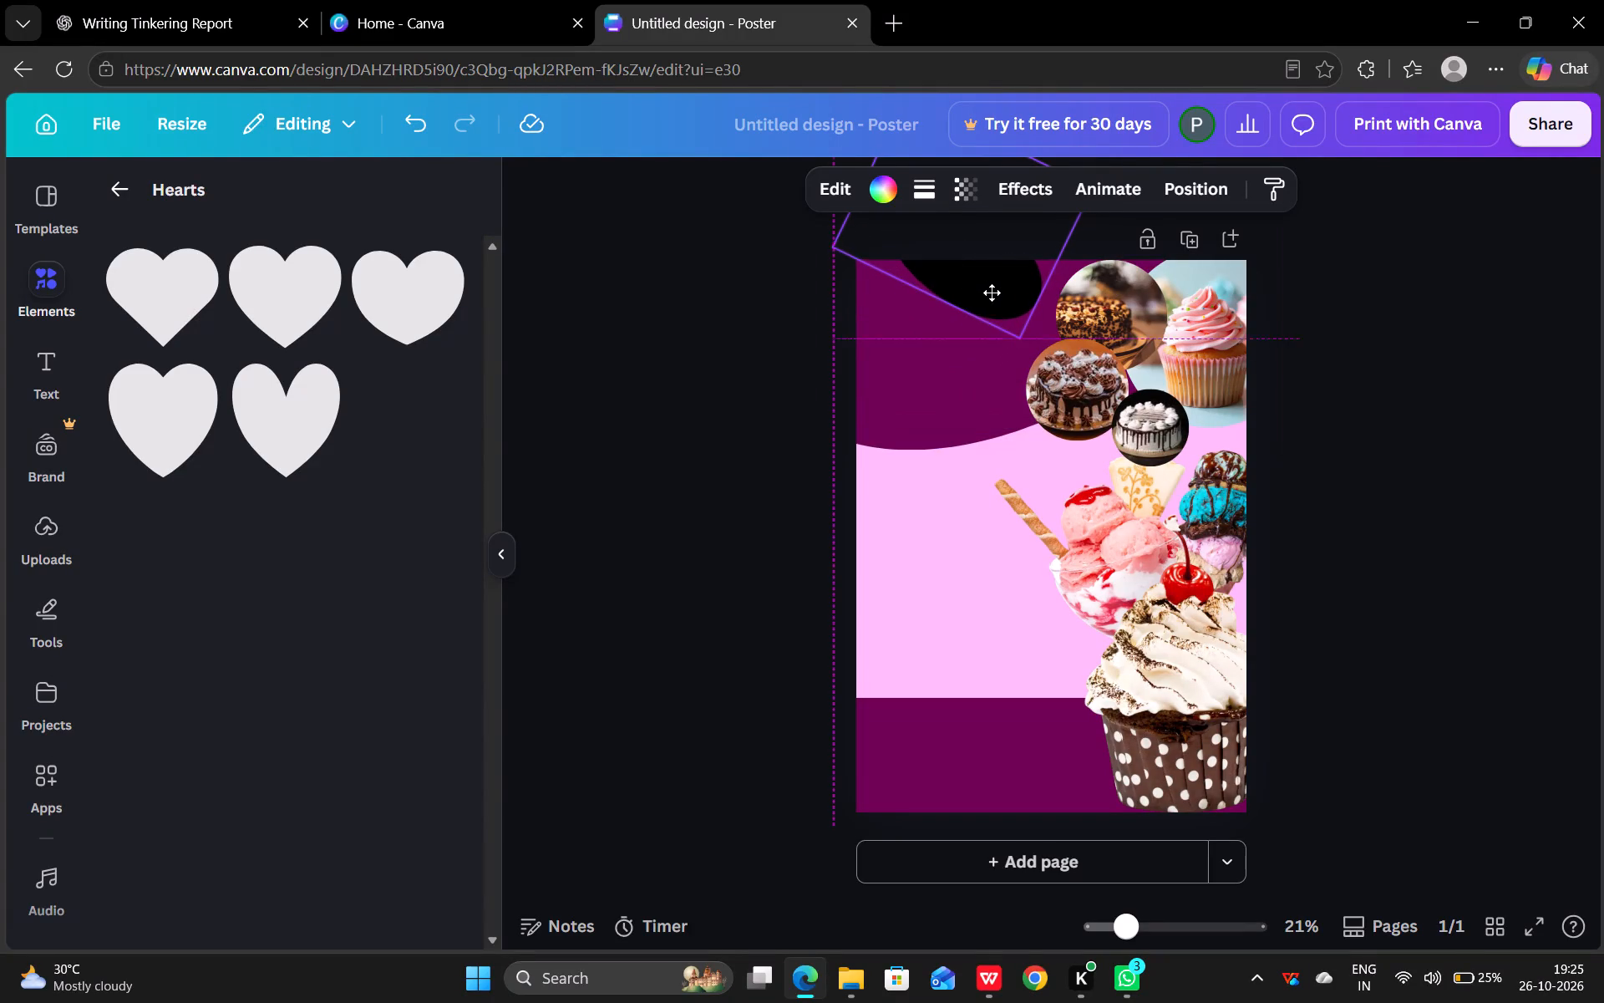
drag(992, 293, 994, 332)
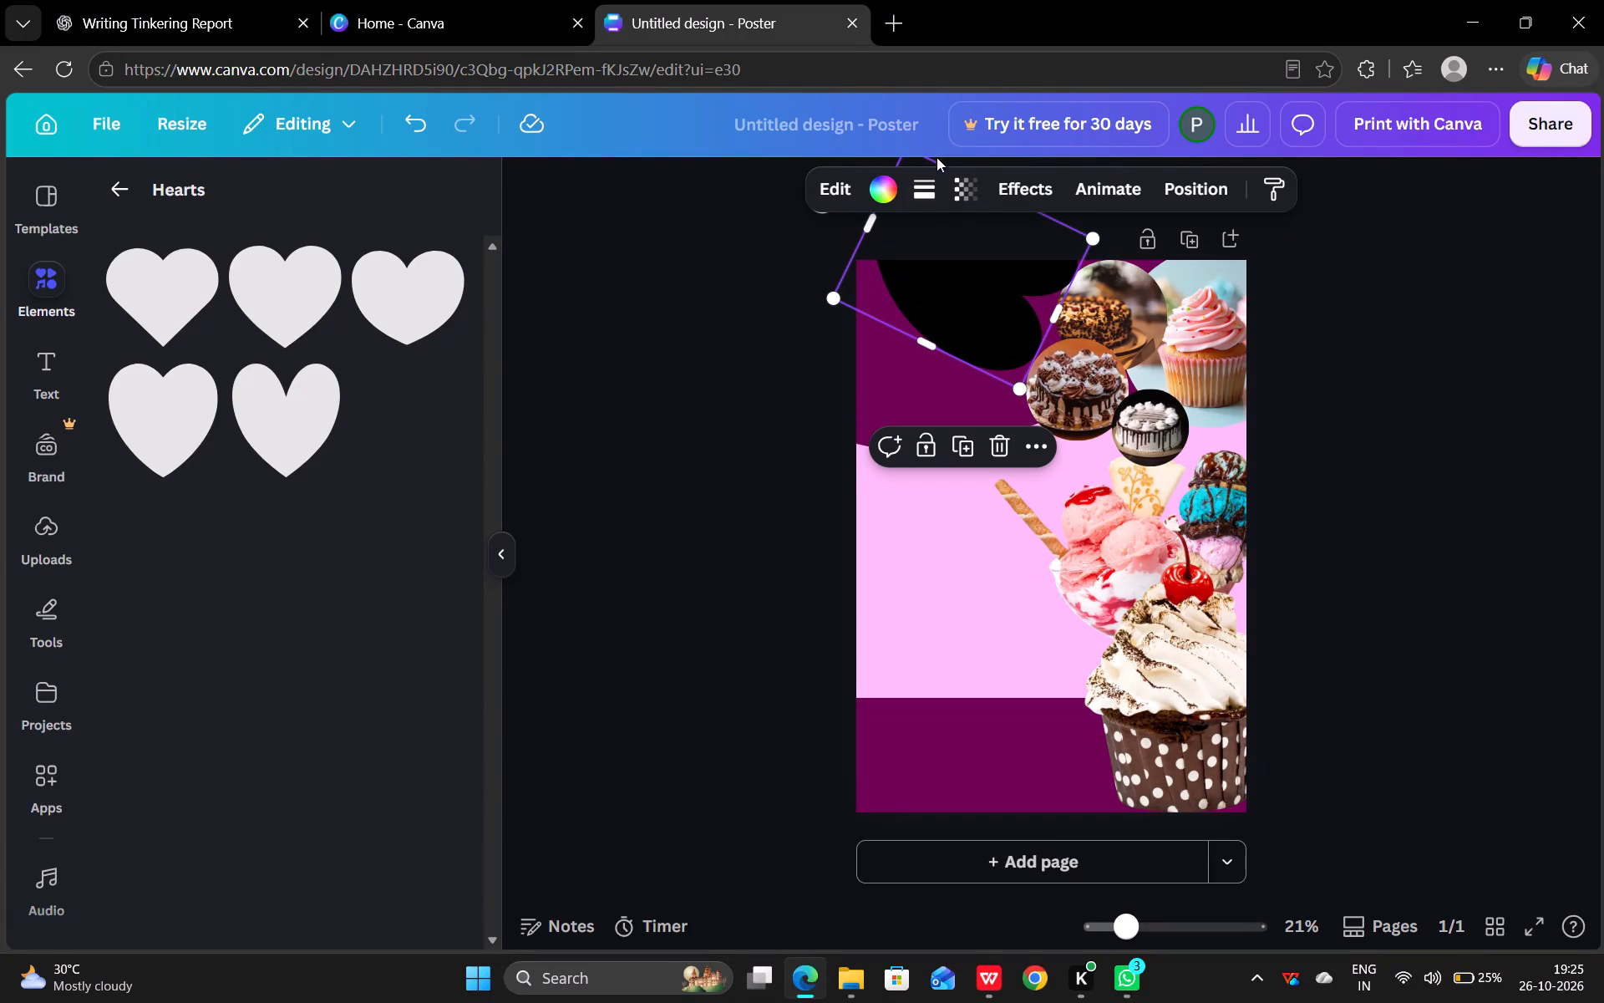
drag(871, 222, 857, 193)
drag(1090, 235, 1070, 208)
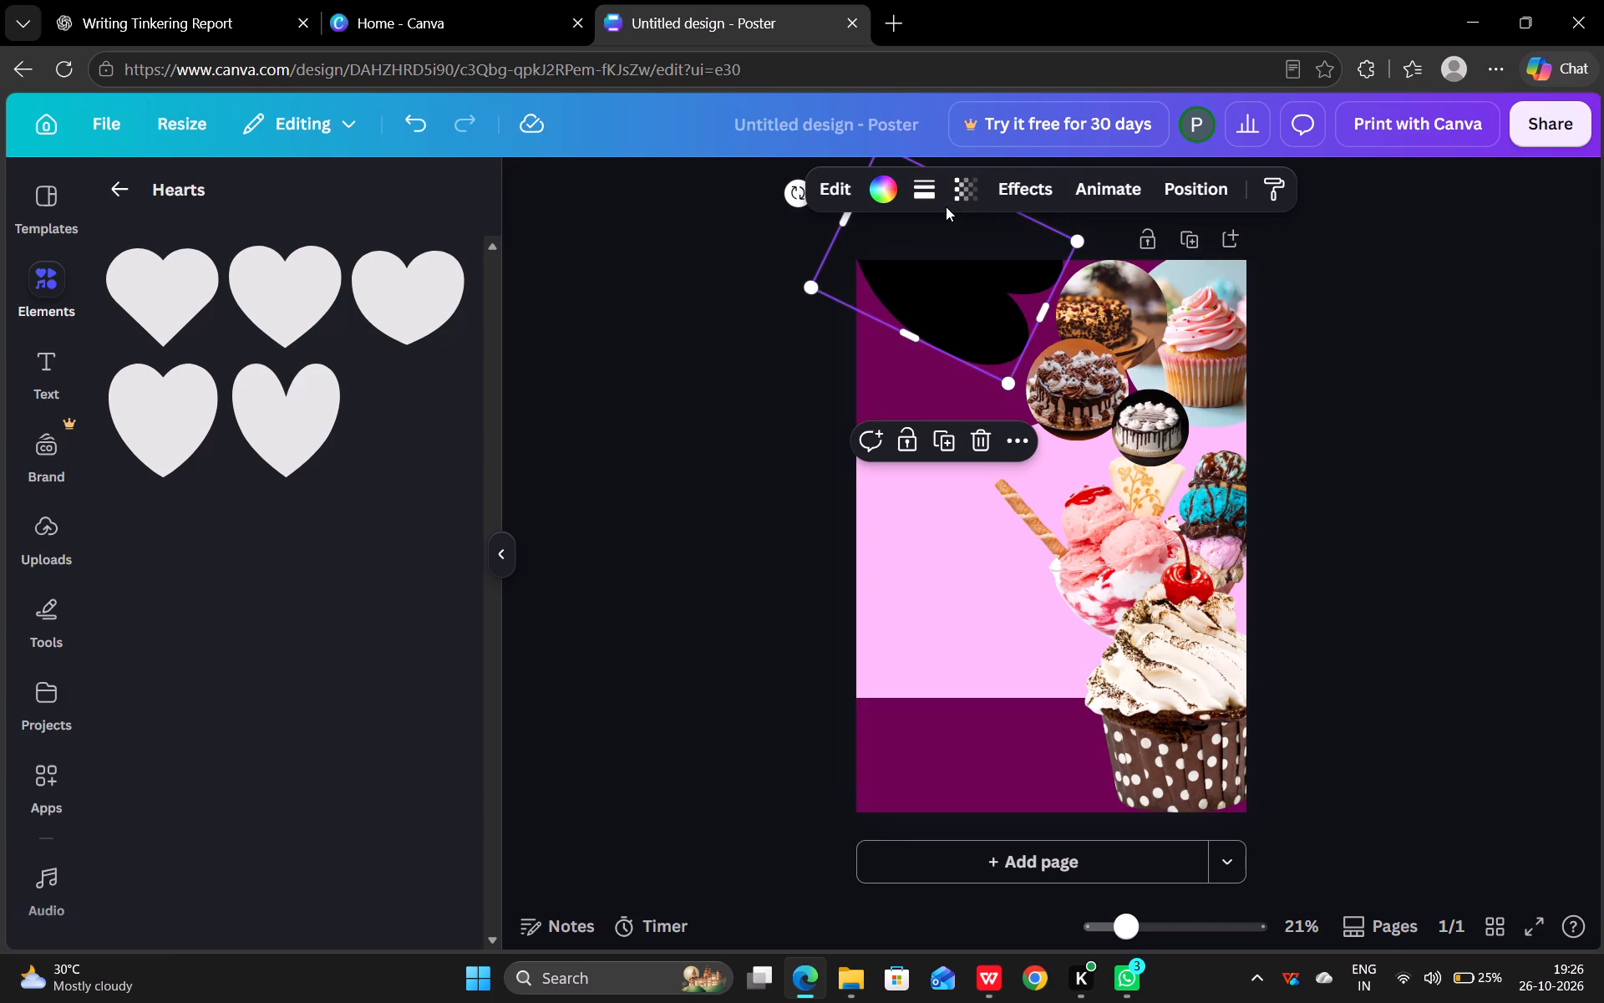
Enlarge the black heart, move it back past the poster's top and left edges, and steepen its tilt slightly.
drag(950, 267, 955, 375)
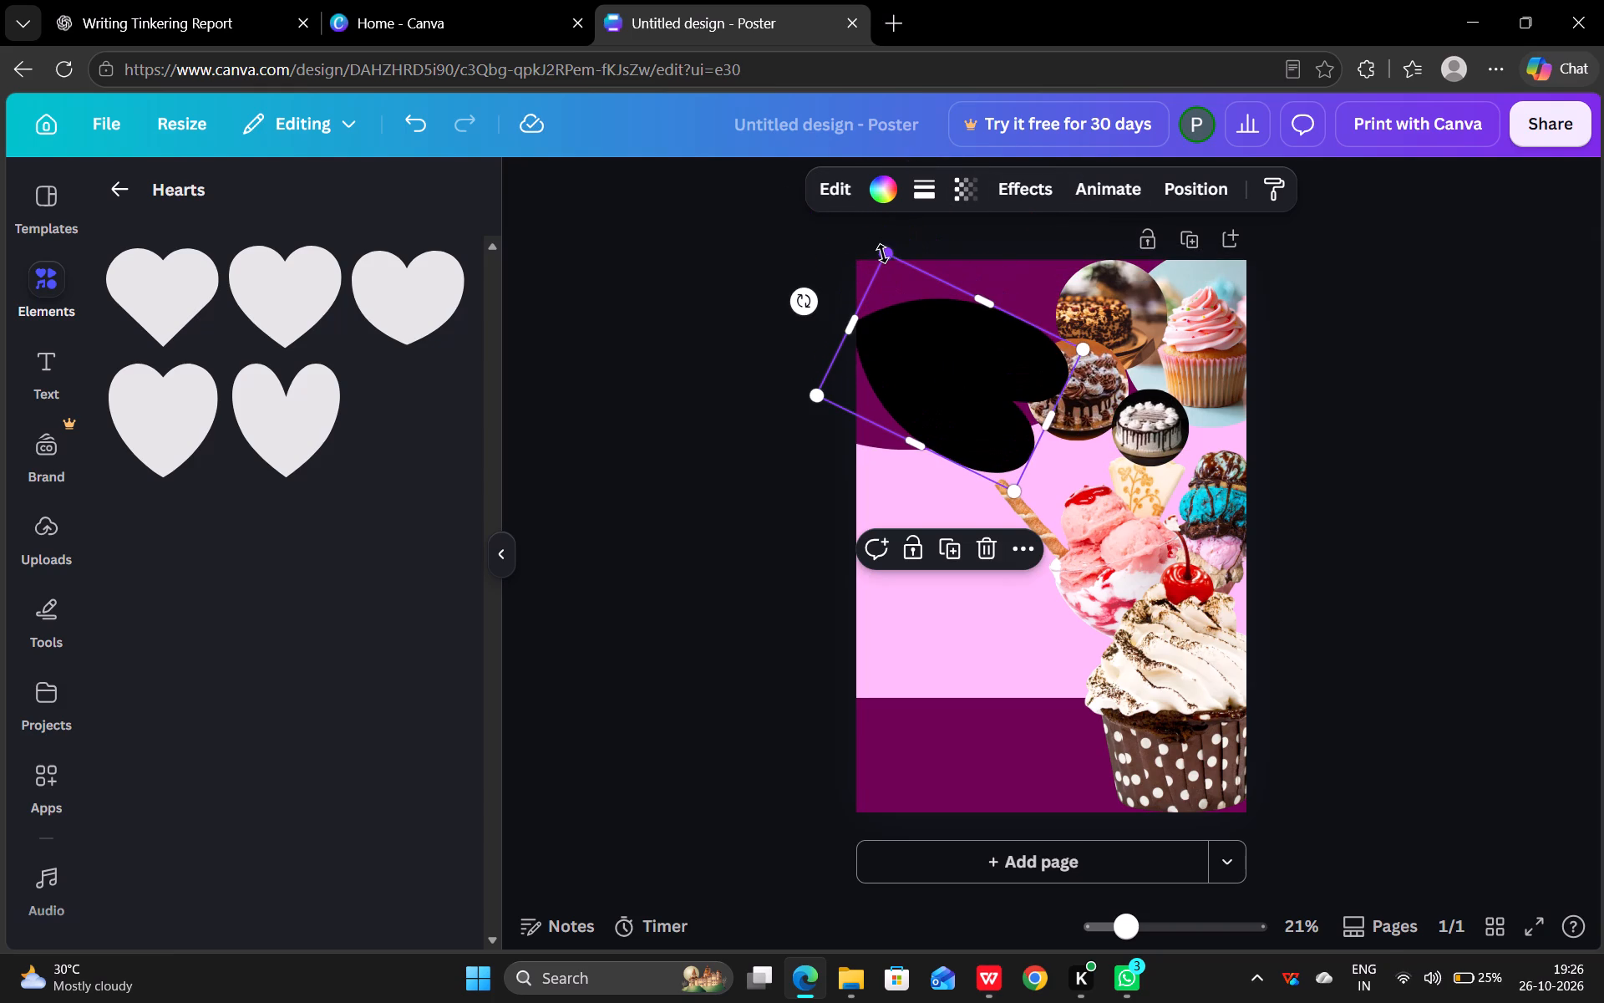
drag(882, 253, 804, 152)
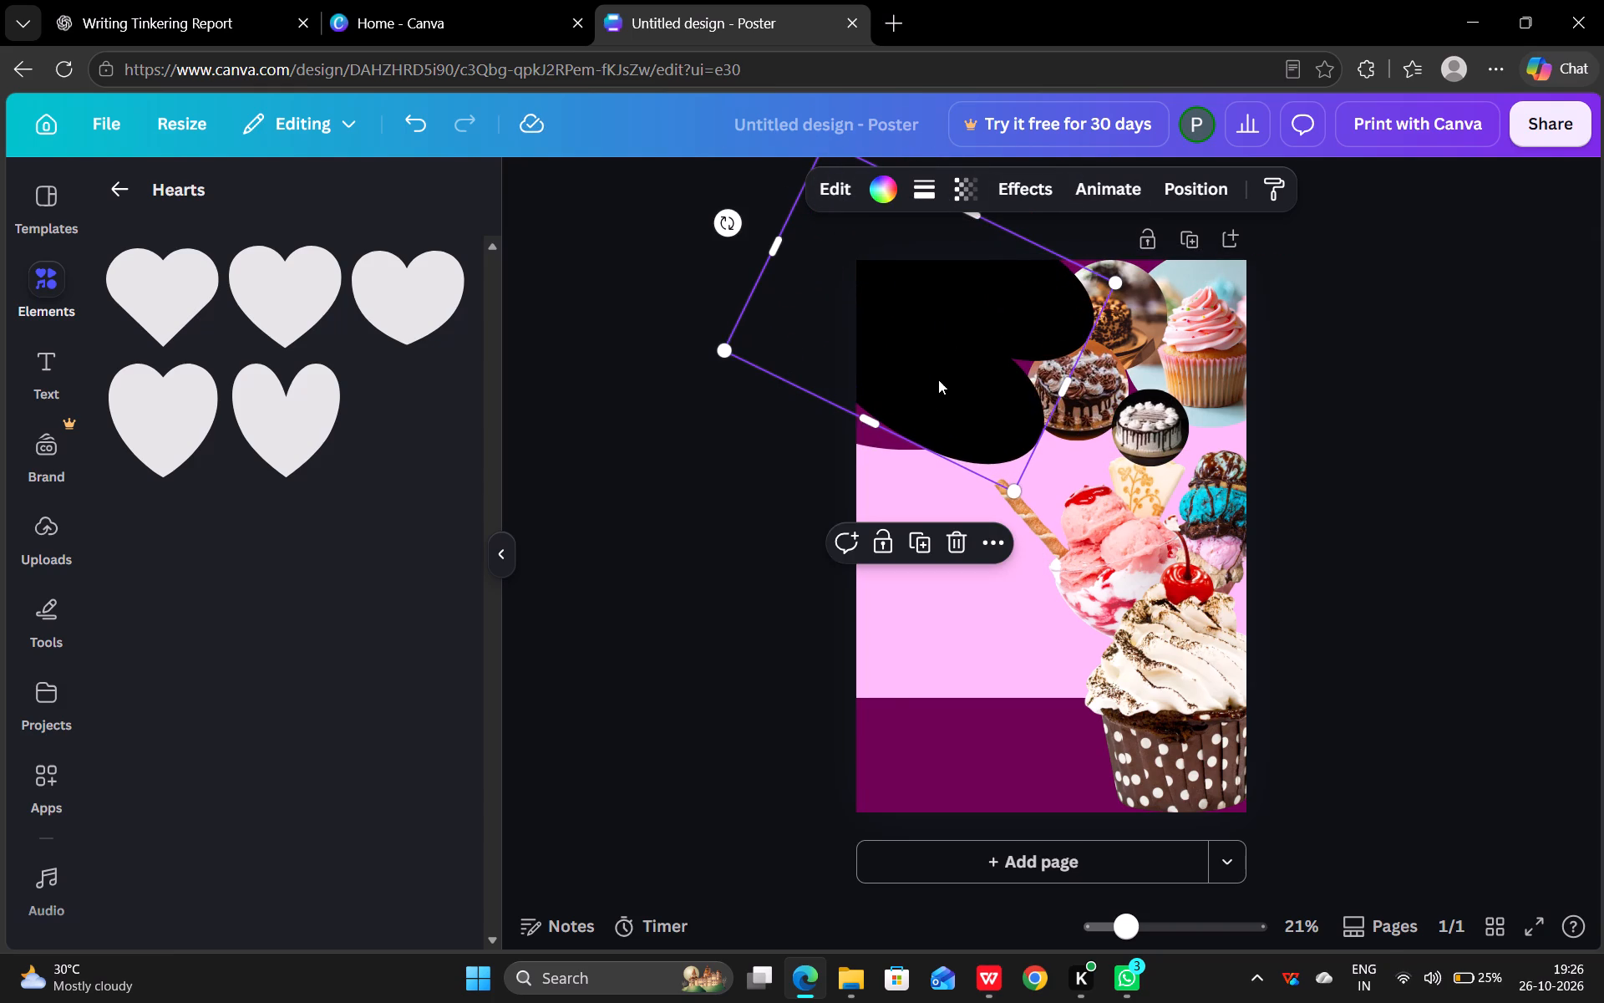
drag(938, 379, 939, 263)
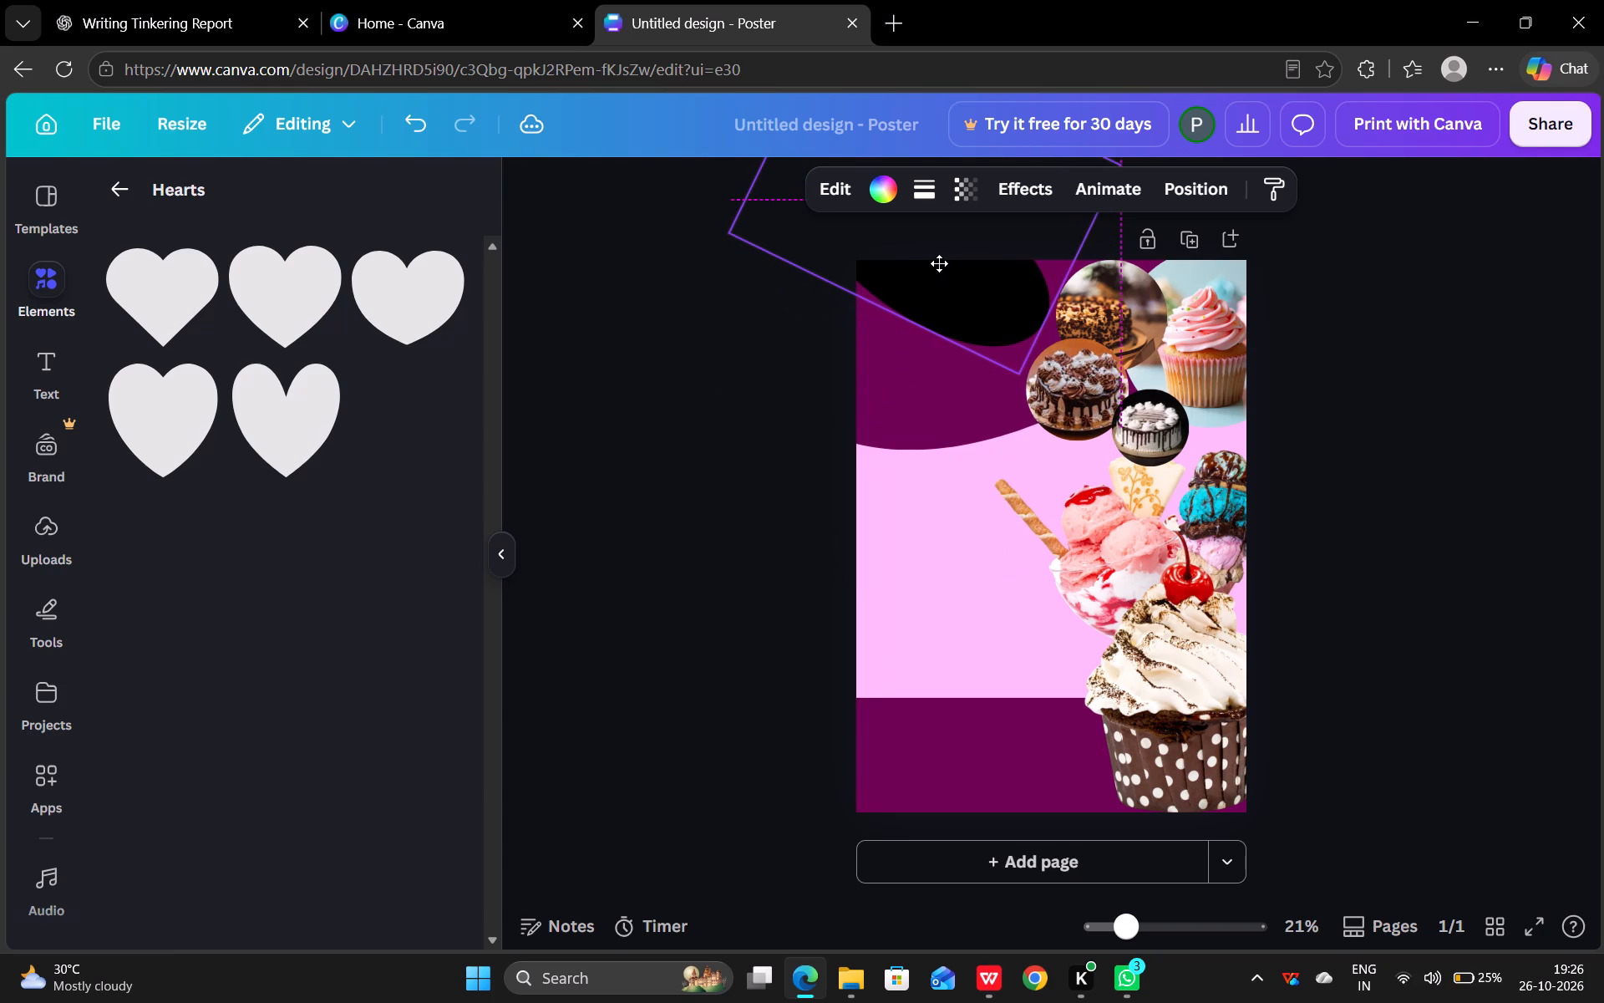
drag(939, 263, 942, 263)
drag(845, 352, 819, 362)
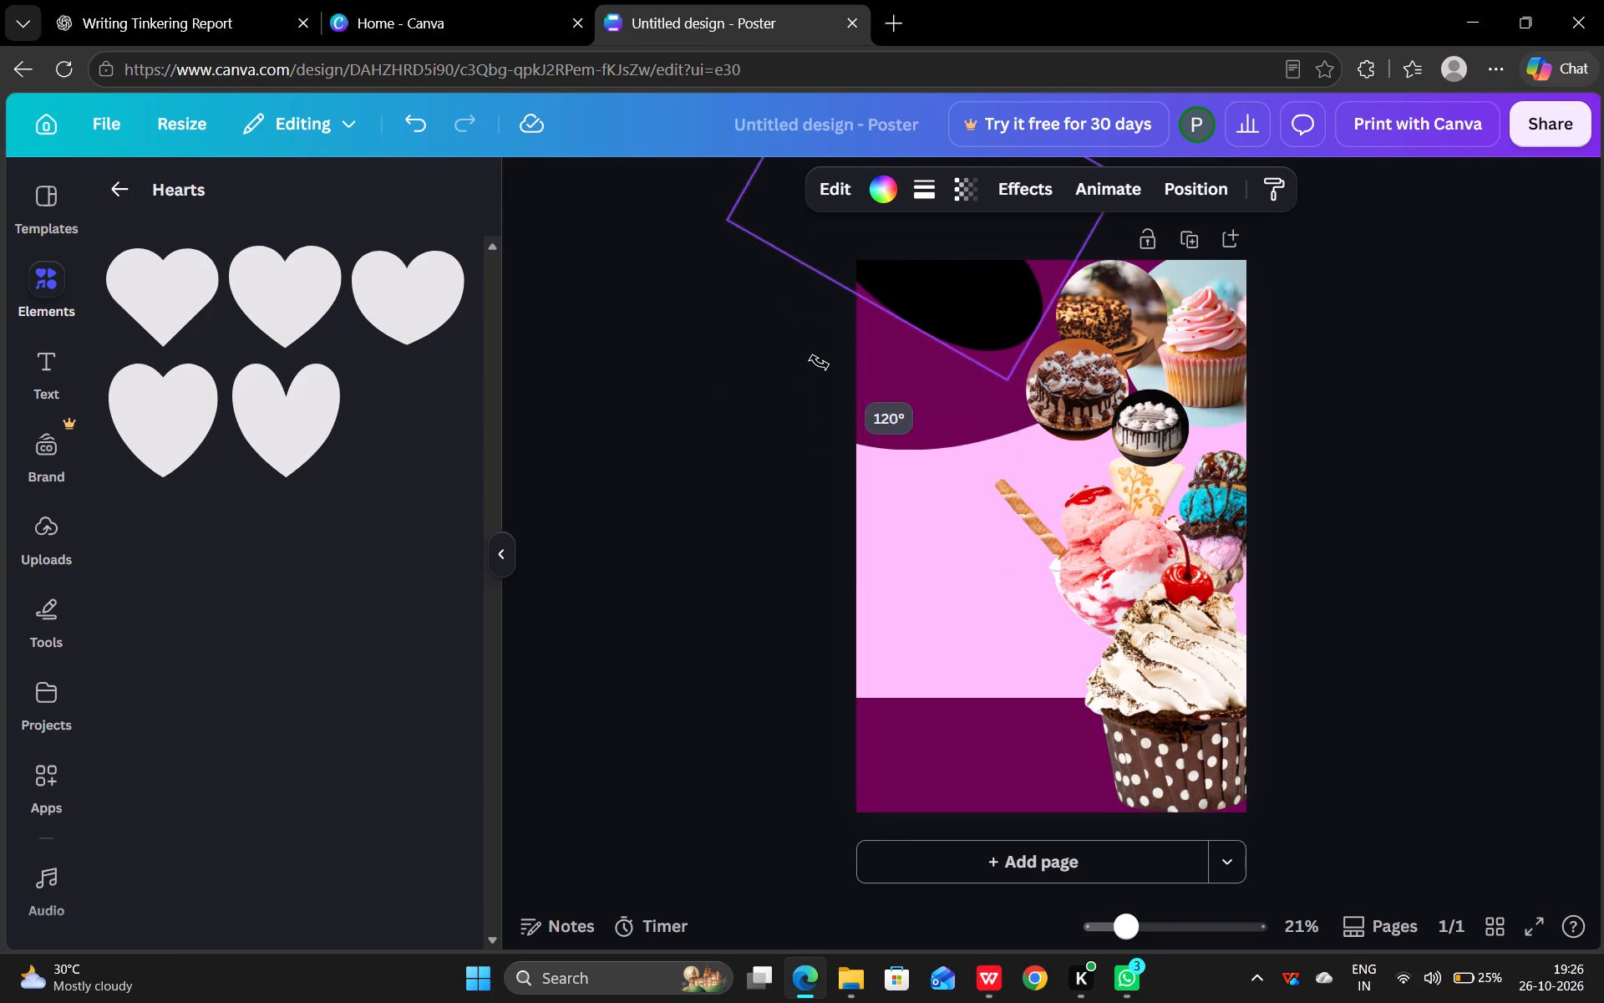
drag(819, 362, 802, 359)
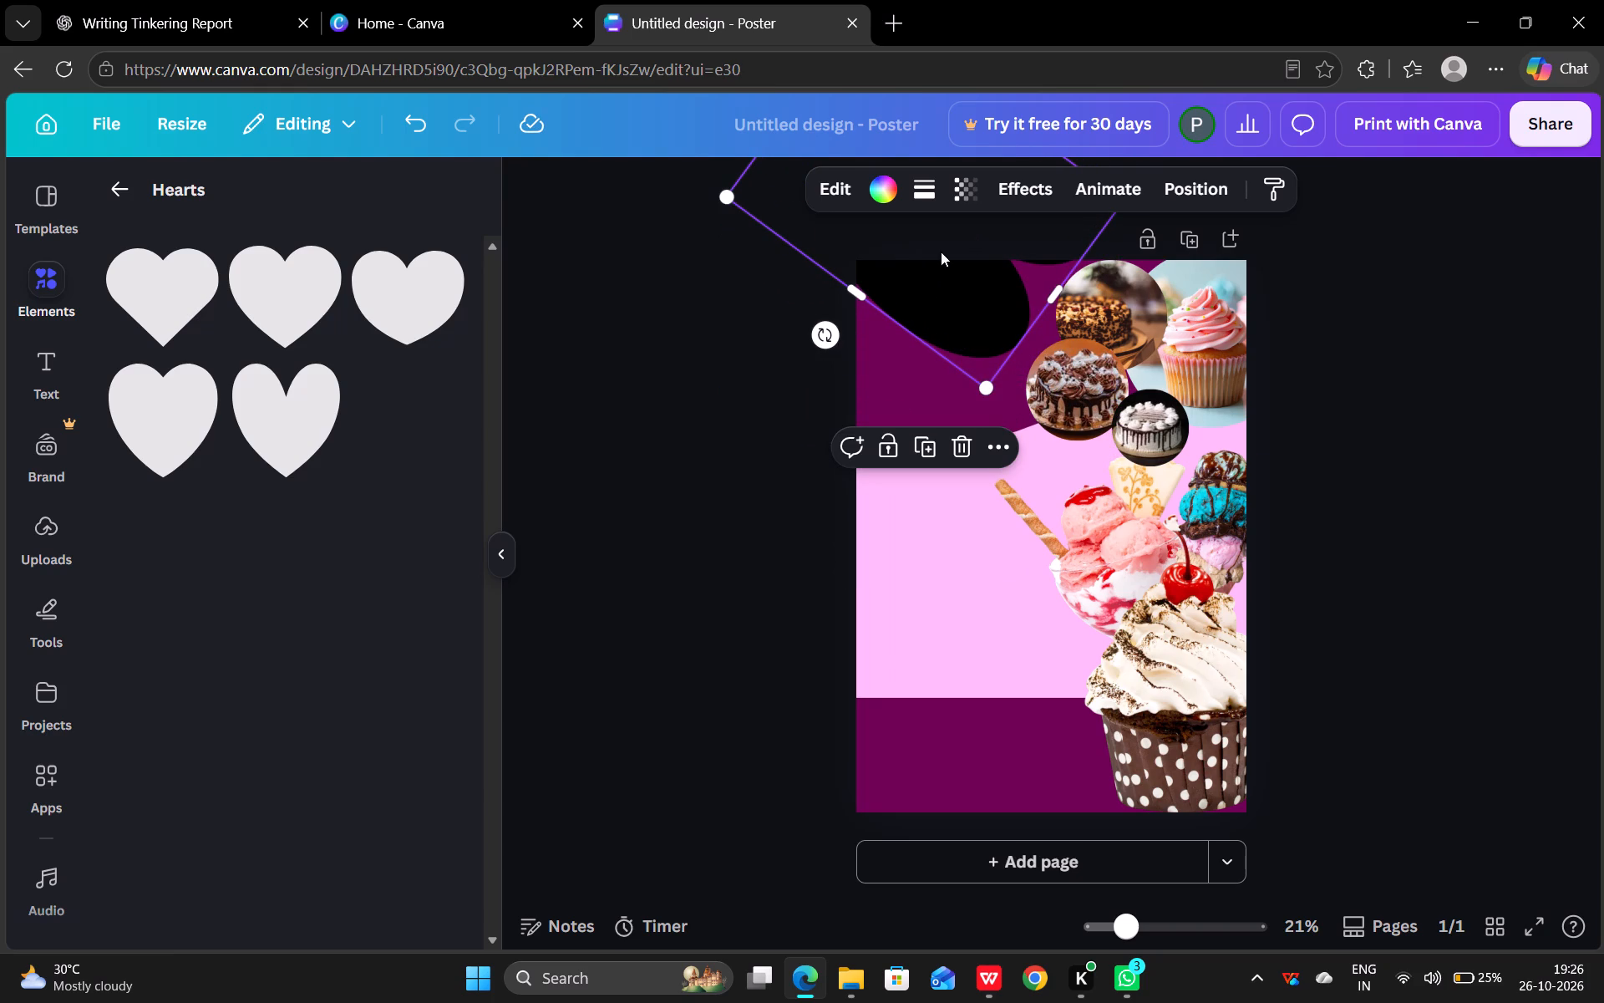
Enlarge the heart further and place it so mainly its lower lobe covers the header's upper-left corner beside the cake photos.
drag(960, 298, 1002, 368)
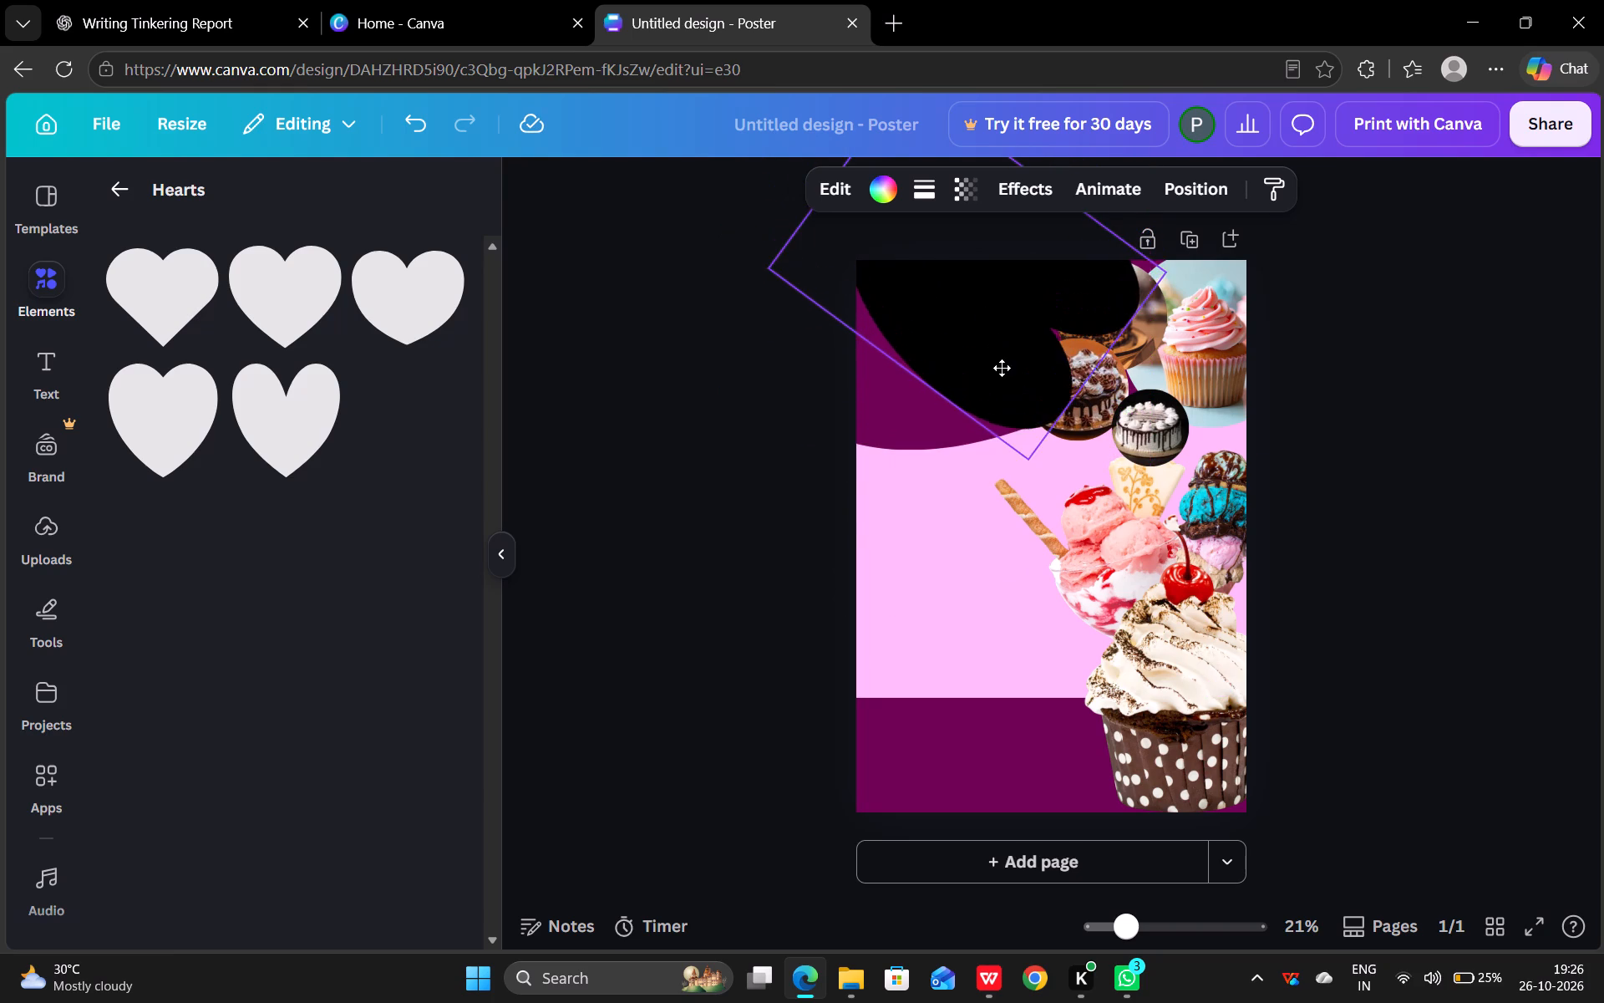
drag(1002, 368, 1020, 574)
drag(931, 285, 883, 160)
drag(967, 476, 908, 215)
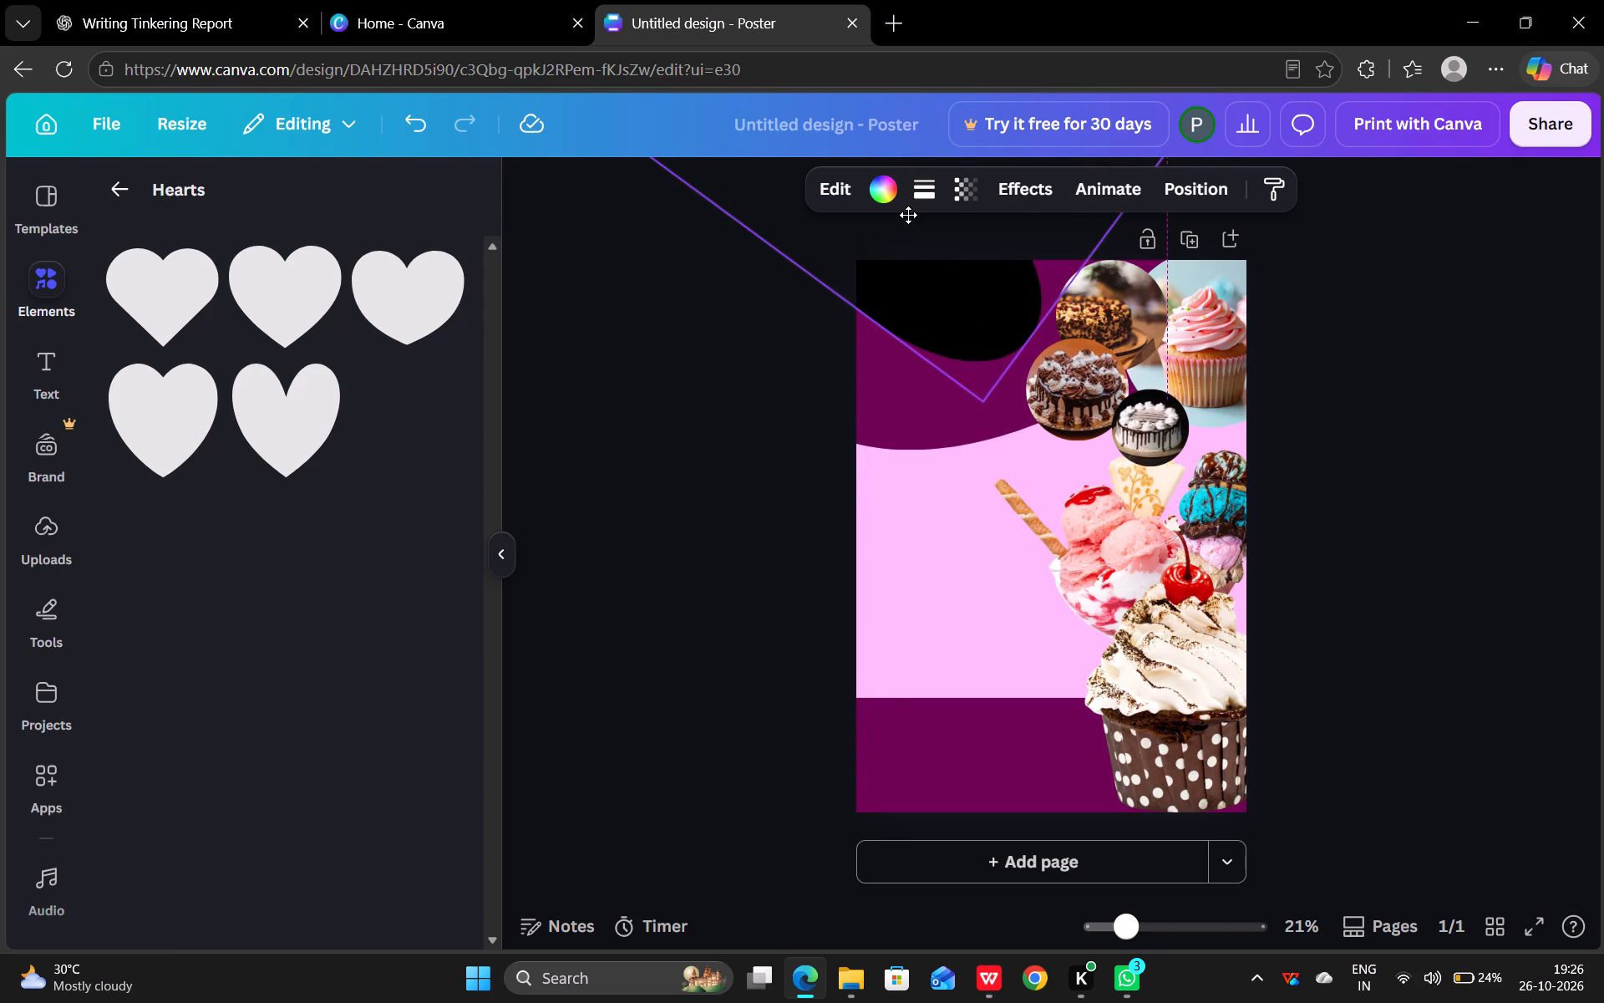
drag(908, 215, 918, 232)
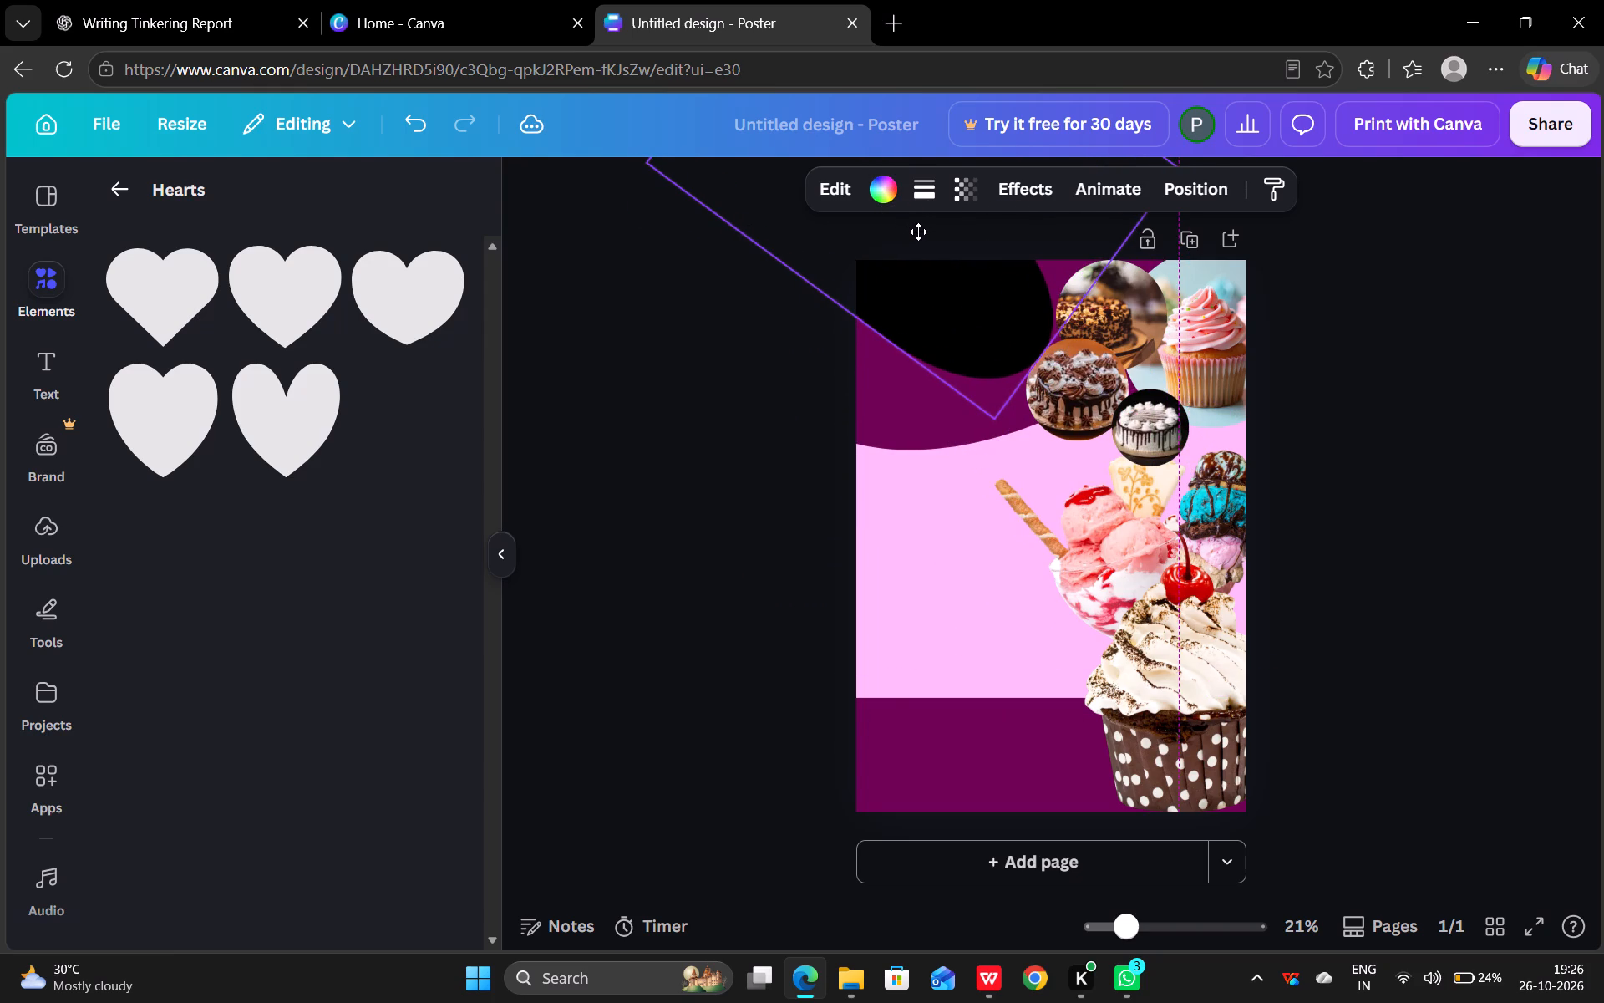
drag(918, 232, 921, 214)
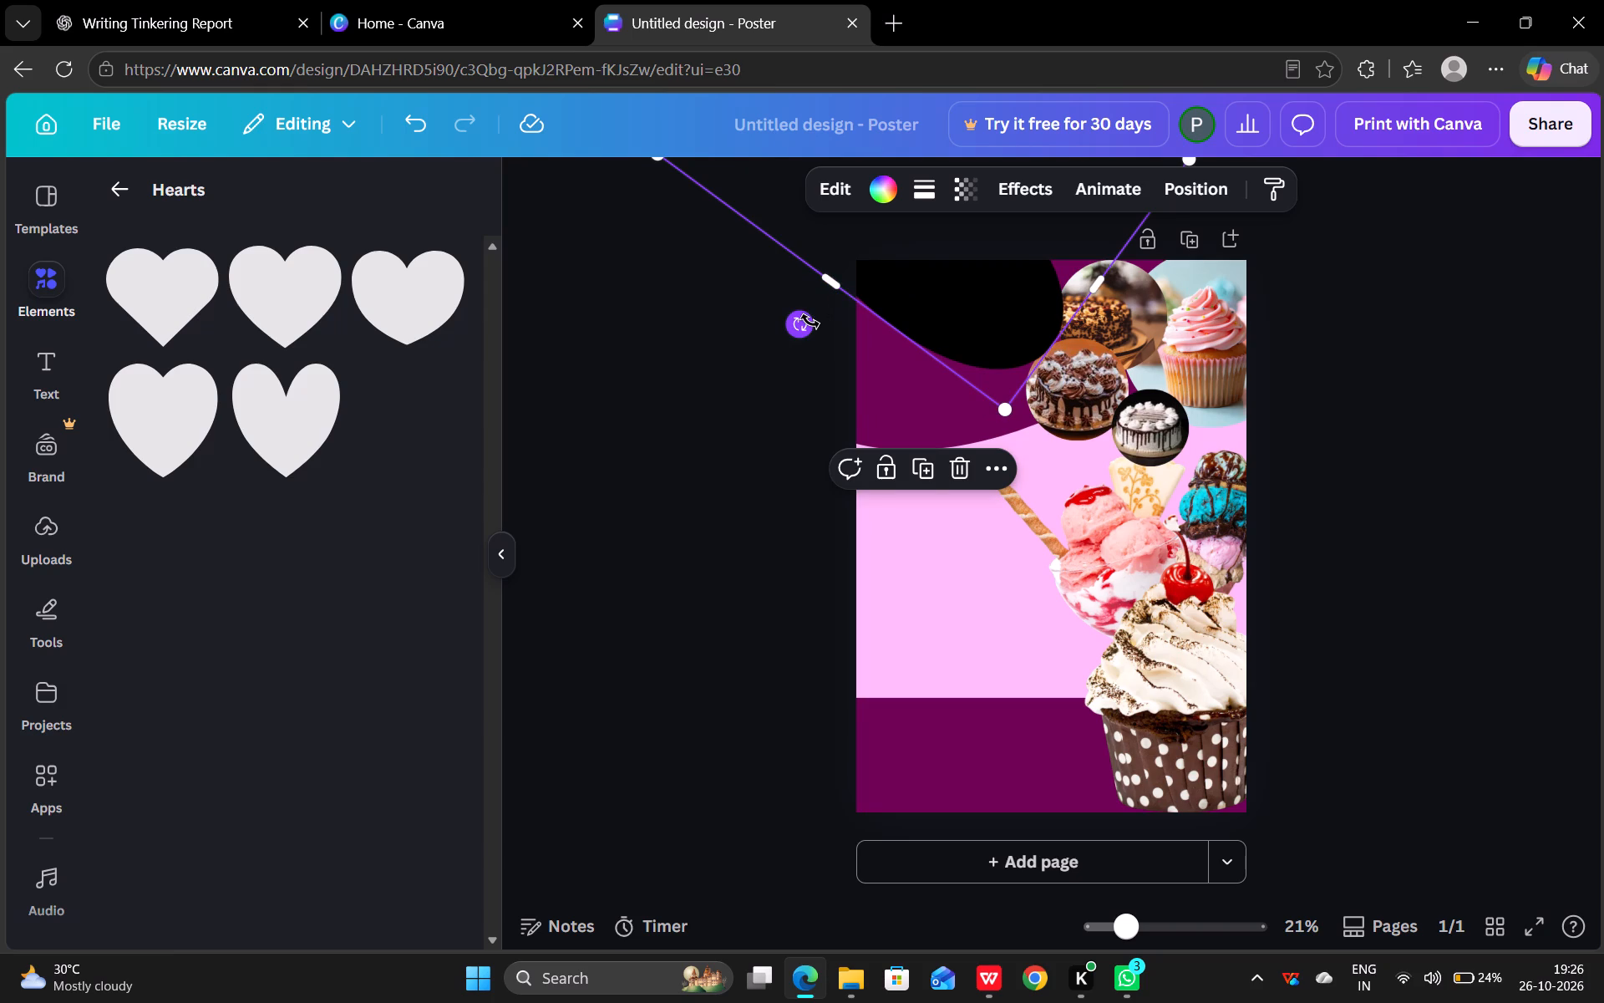
Fine-tune the large heart's tilt and position so its lobe curves through the header's upper-left corner, clear of the round cake photos.
drag(810, 321, 766, 321)
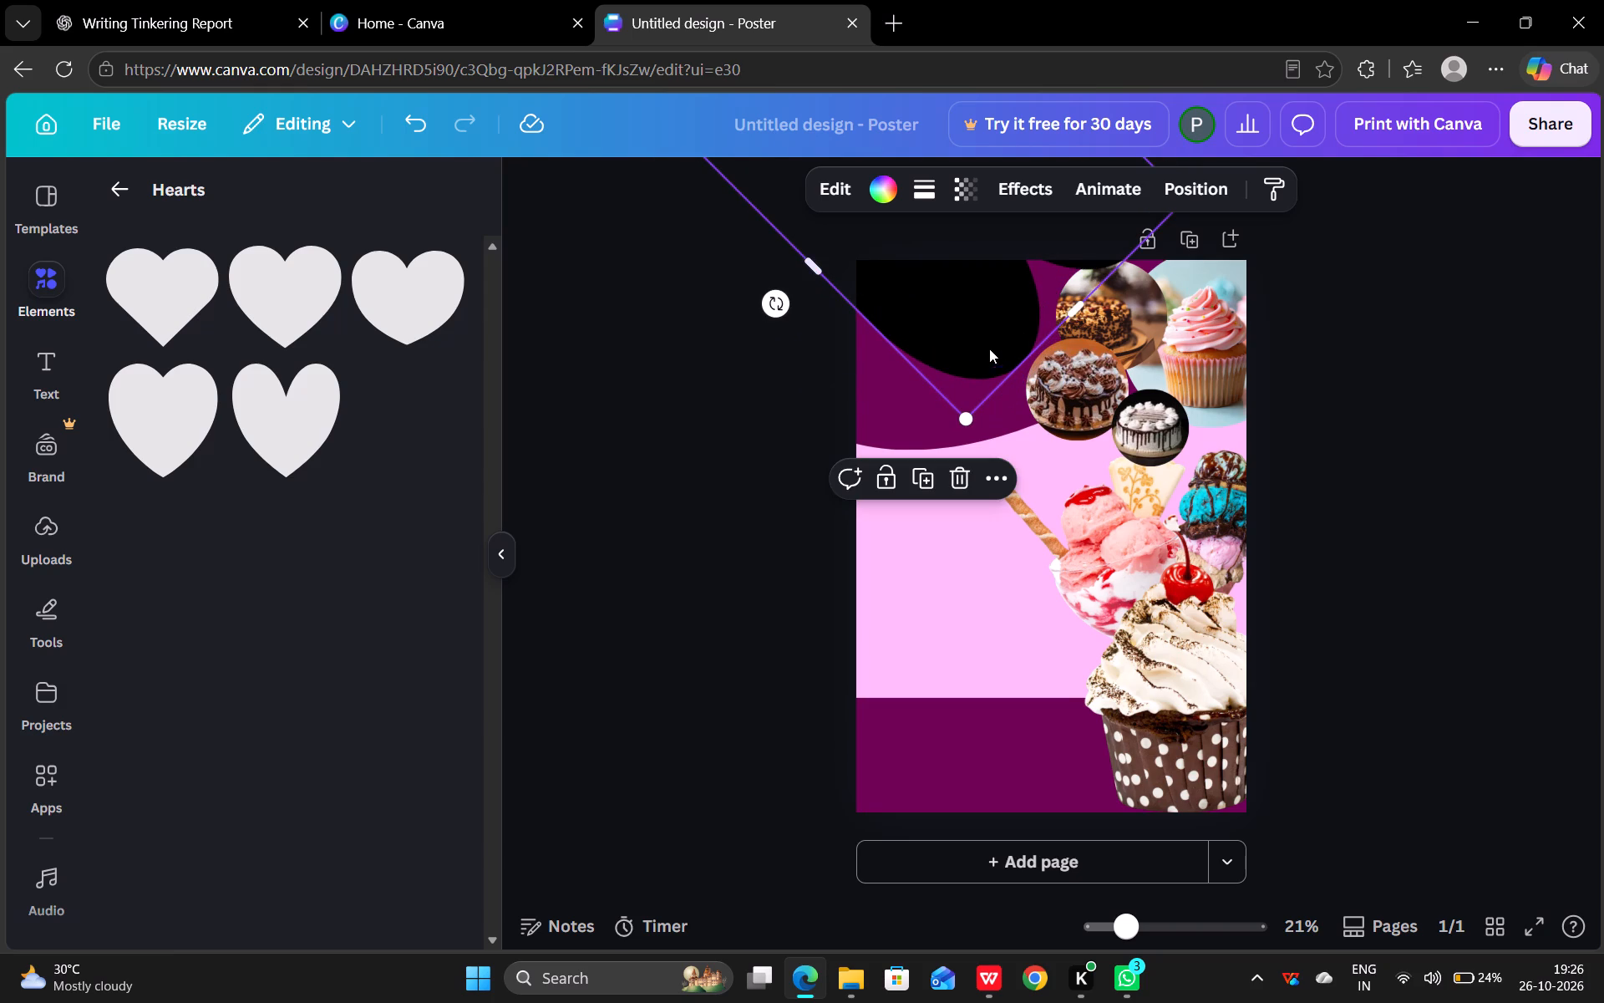
drag(979, 325, 991, 327)
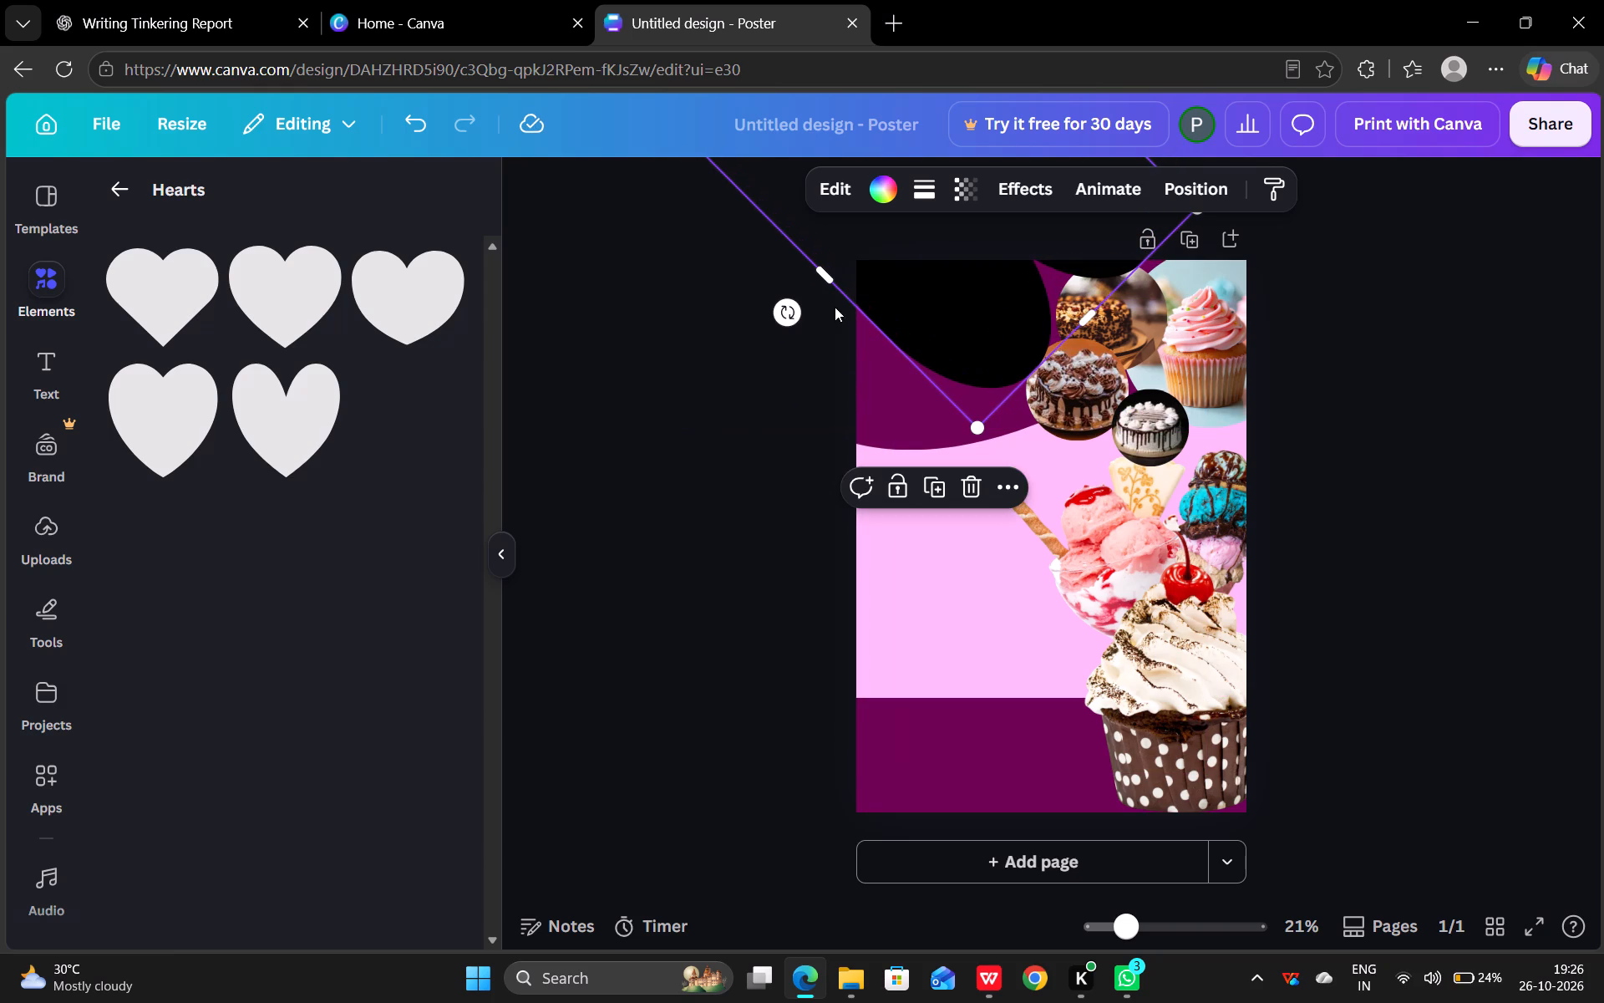
drag(799, 316, 831, 344)
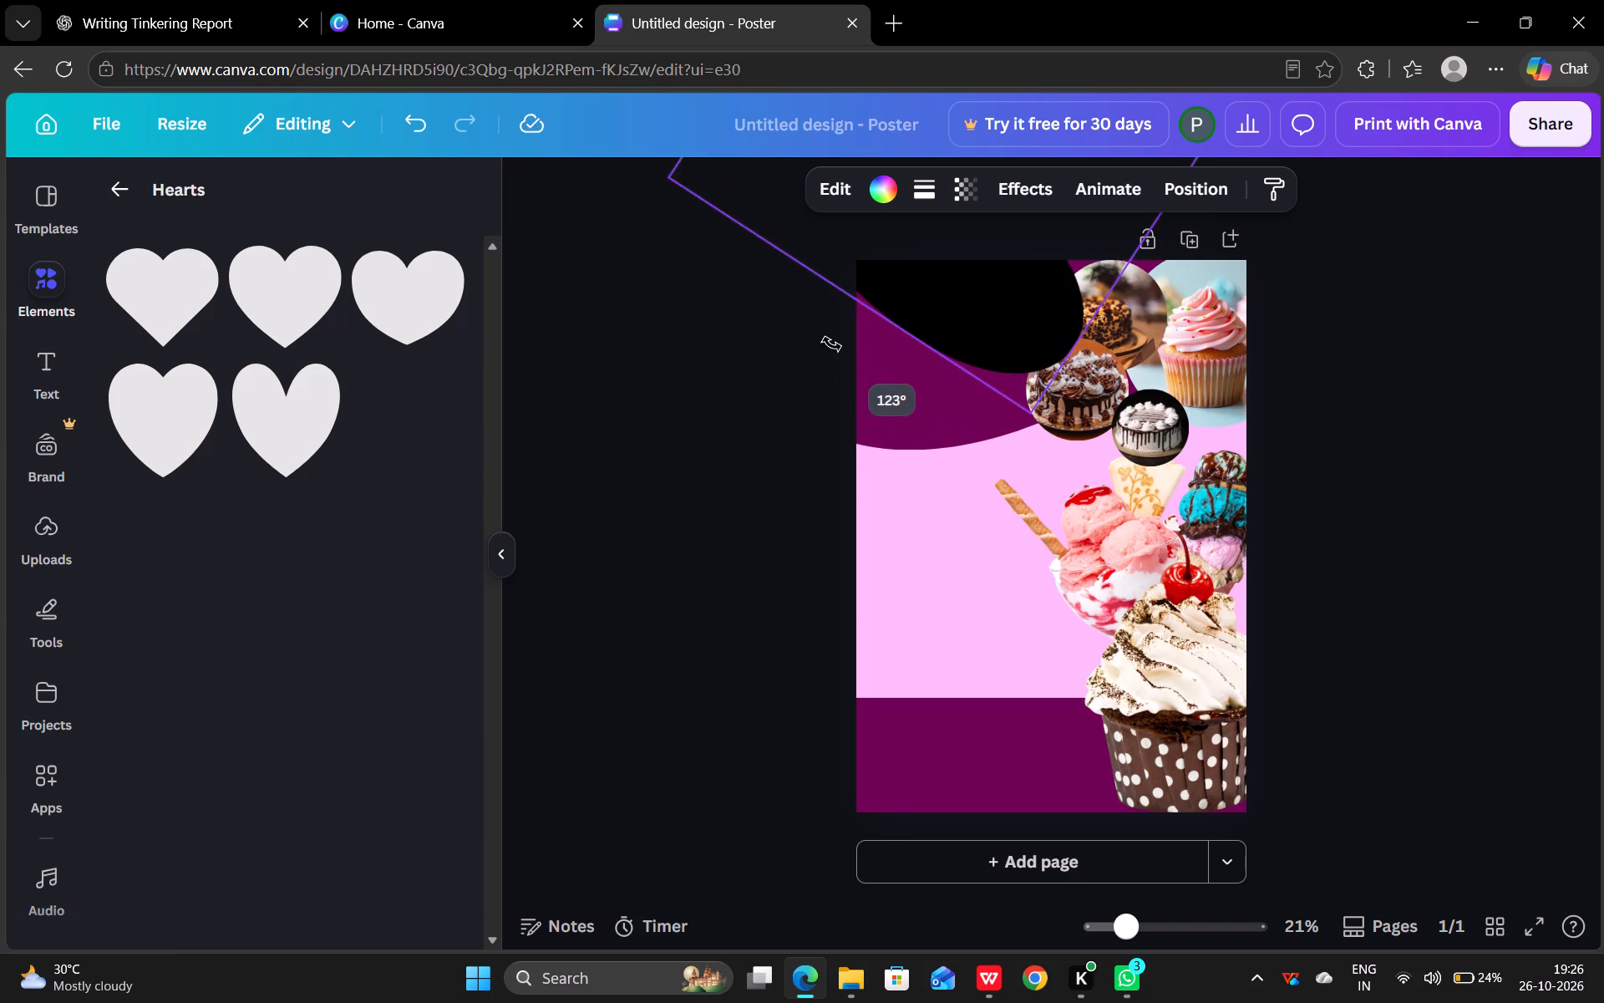
drag(831, 344, 810, 339)
click(906, 463)
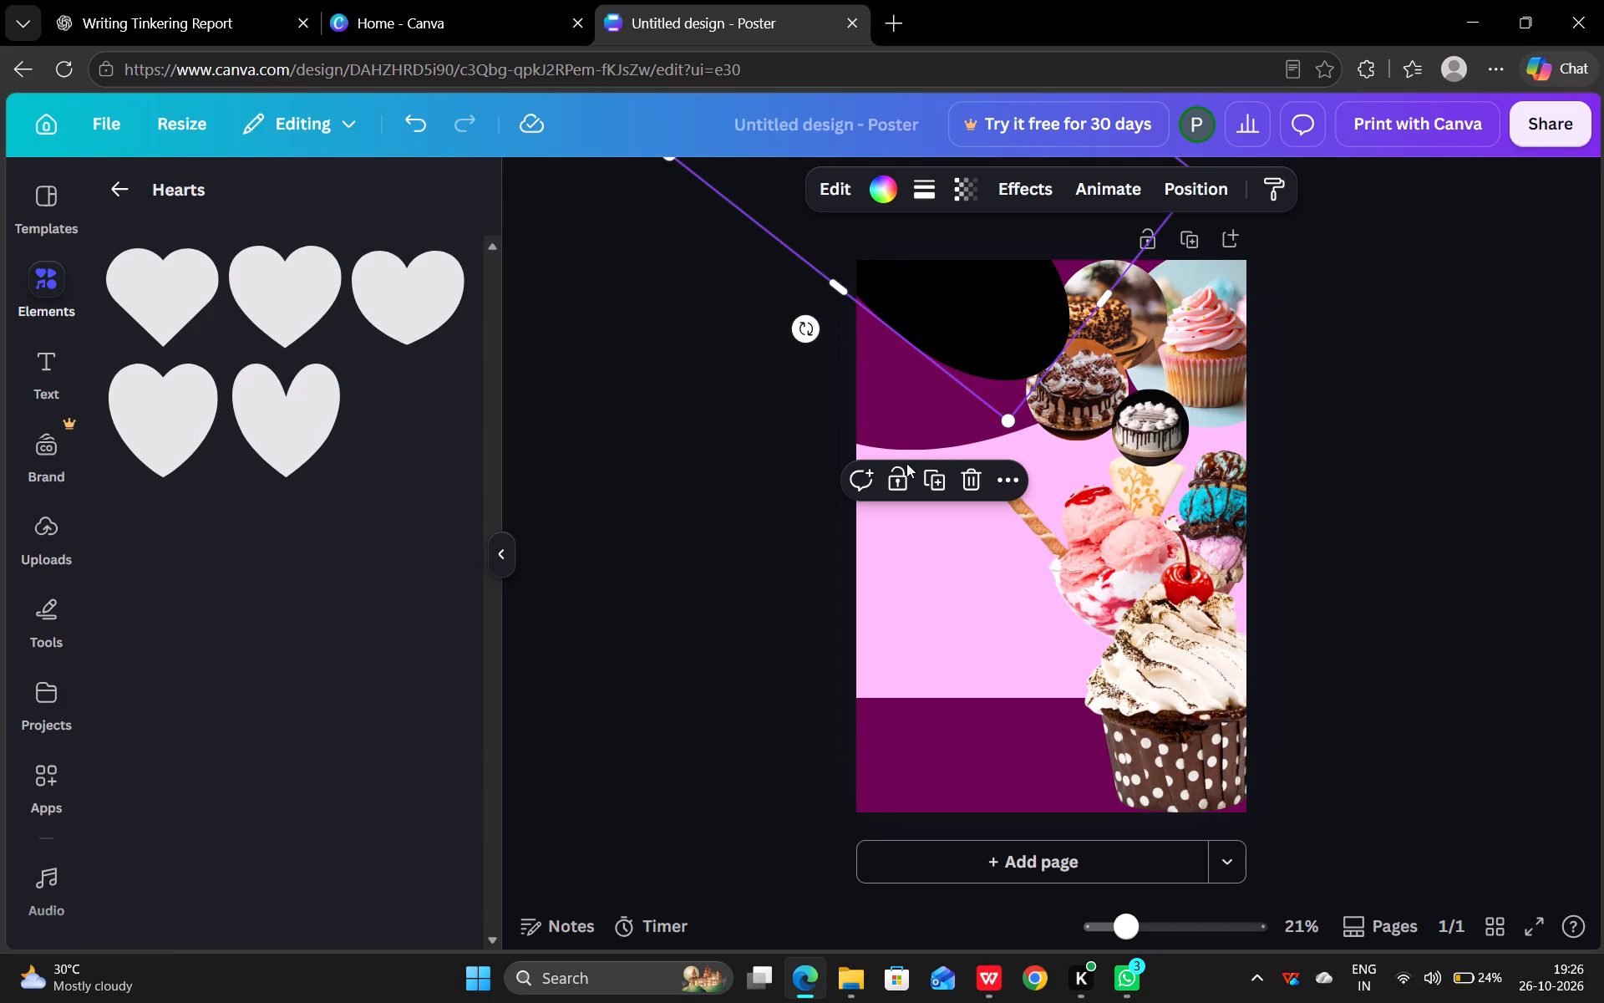
click(911, 500)
click(950, 315)
drag(950, 315, 924, 306)
click(728, 390)
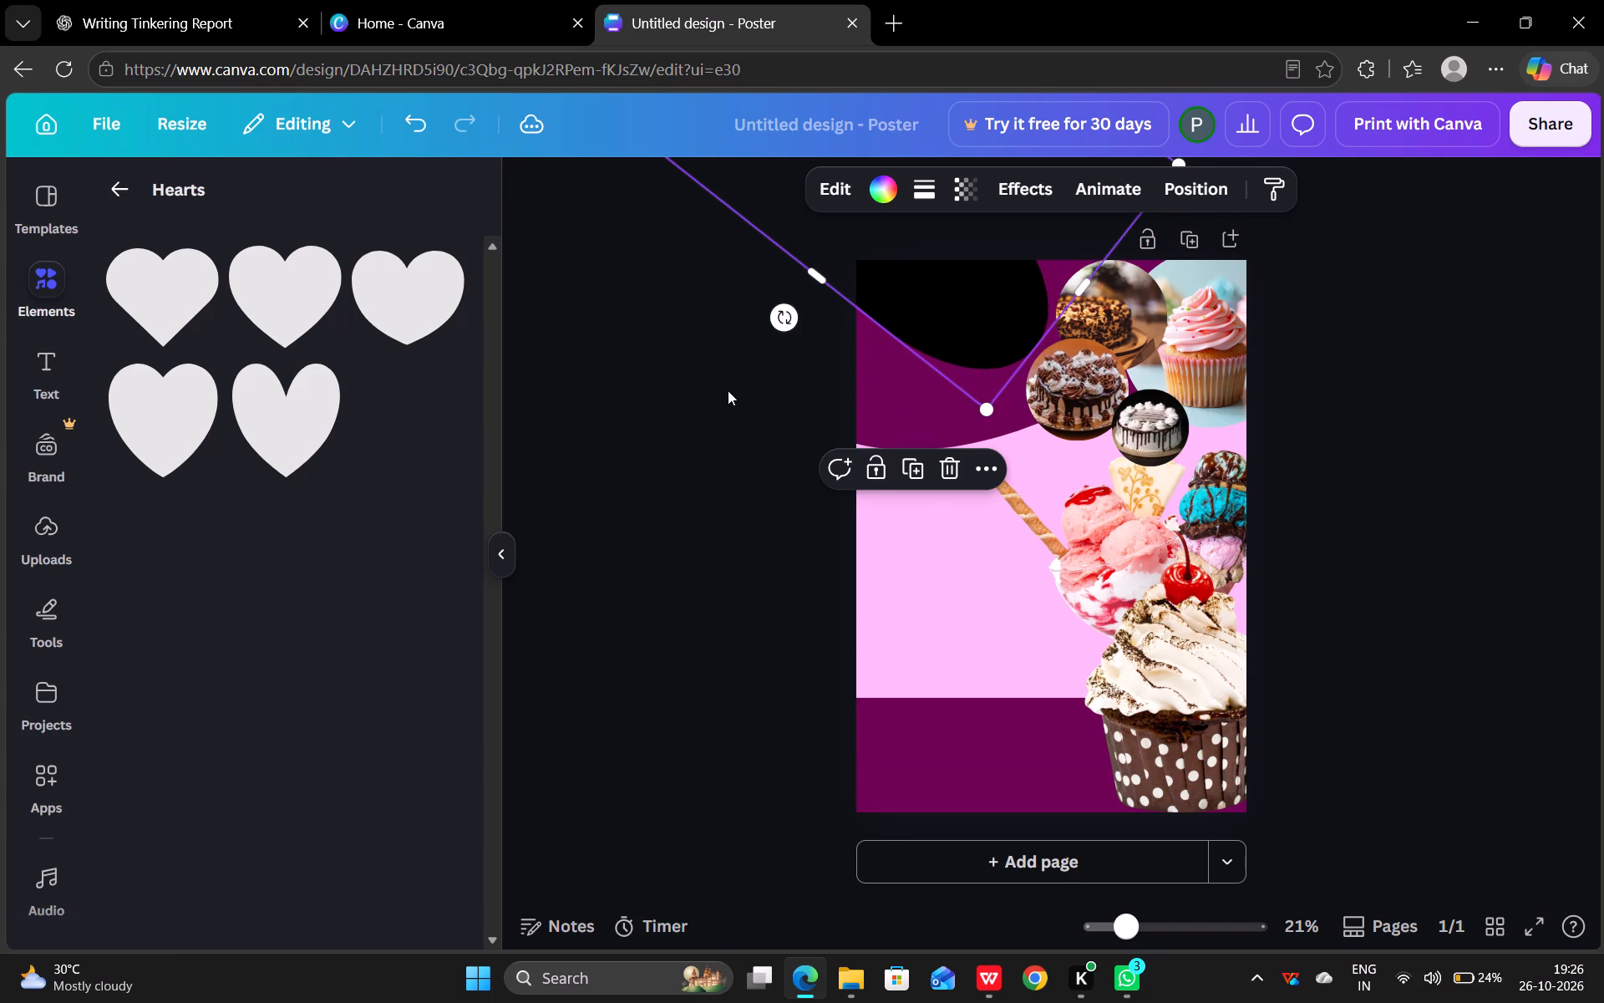
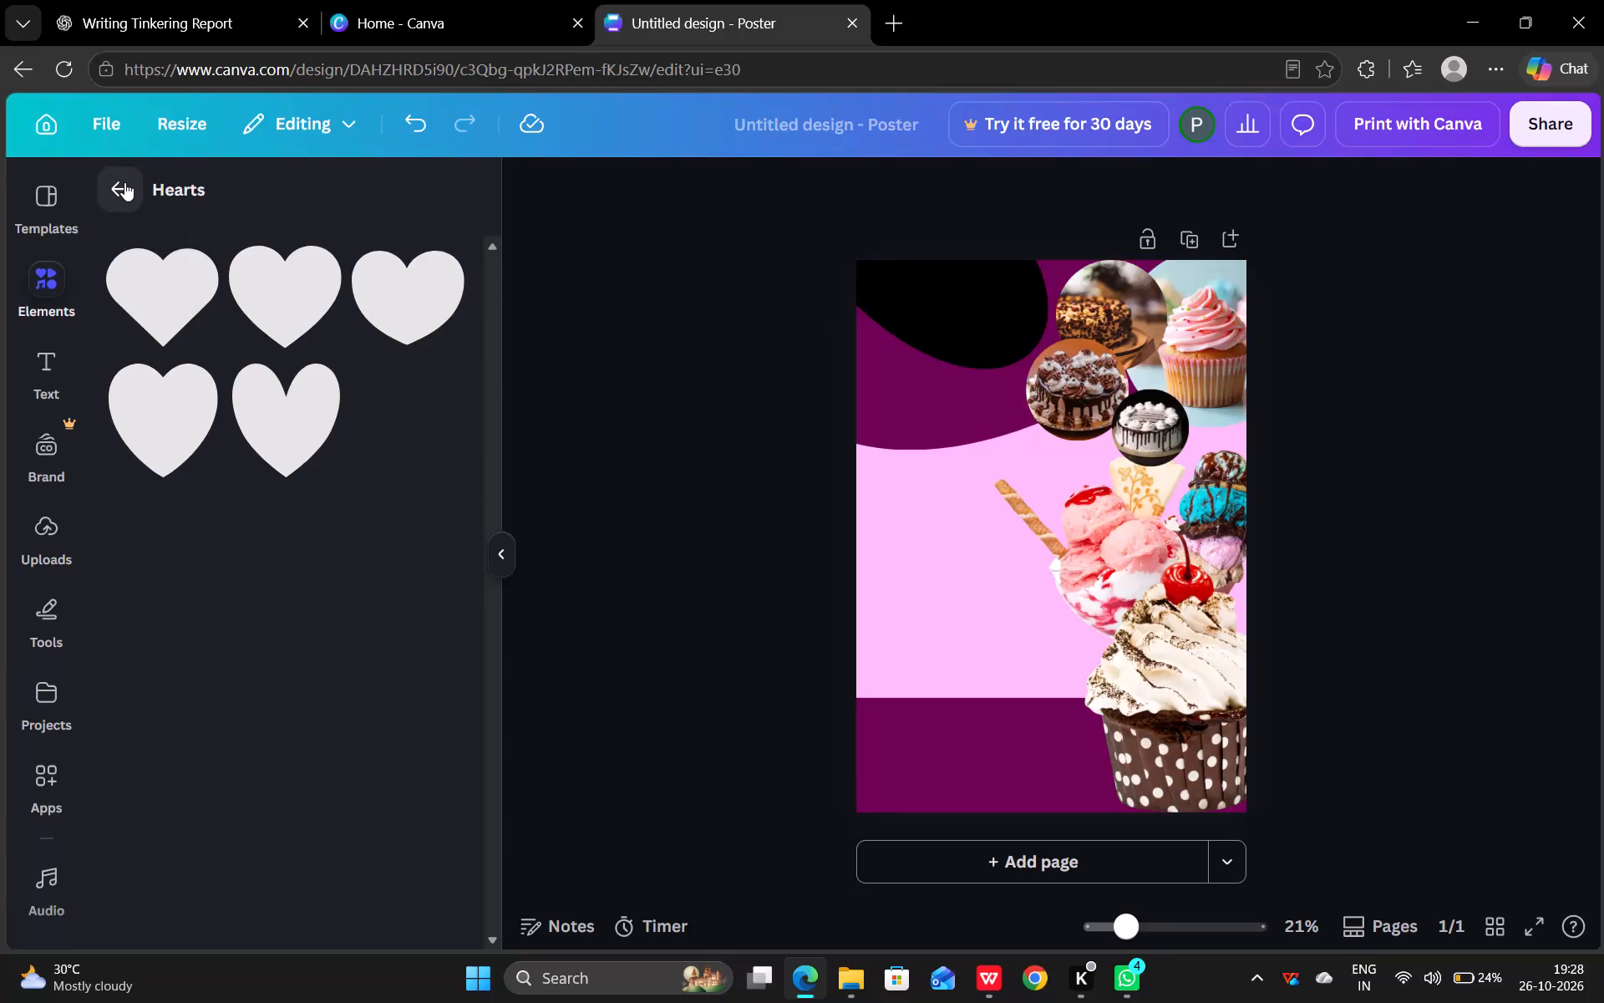
Return from the Hearts collection to the general Shapes collection.
click(124, 182)
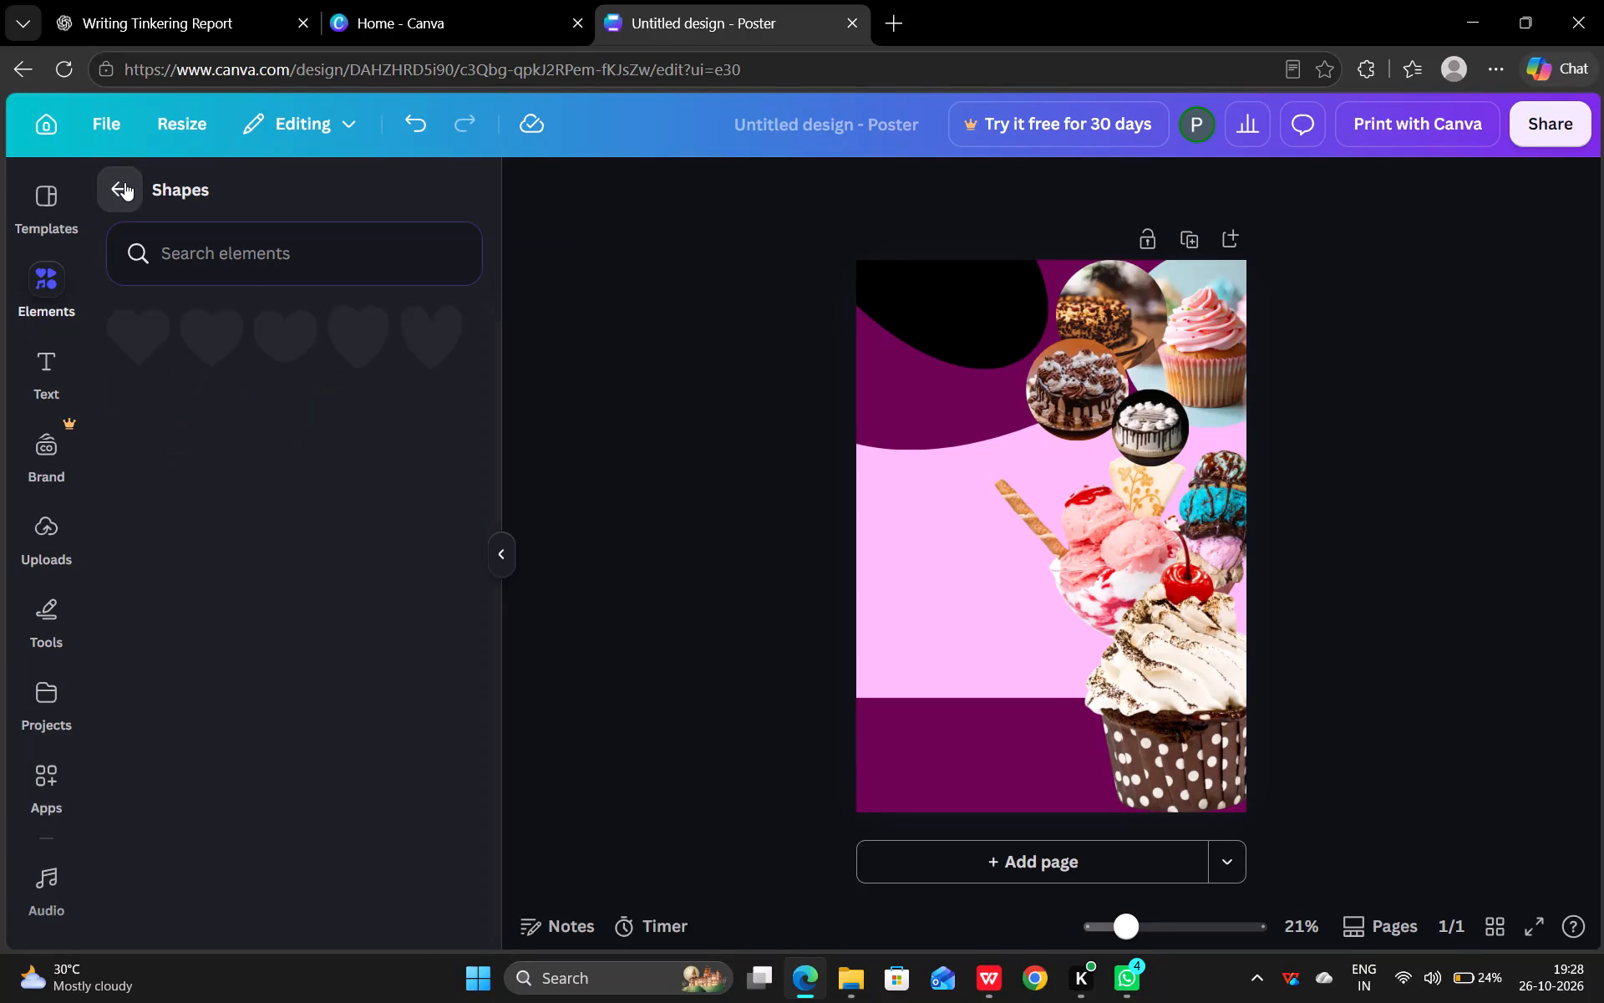
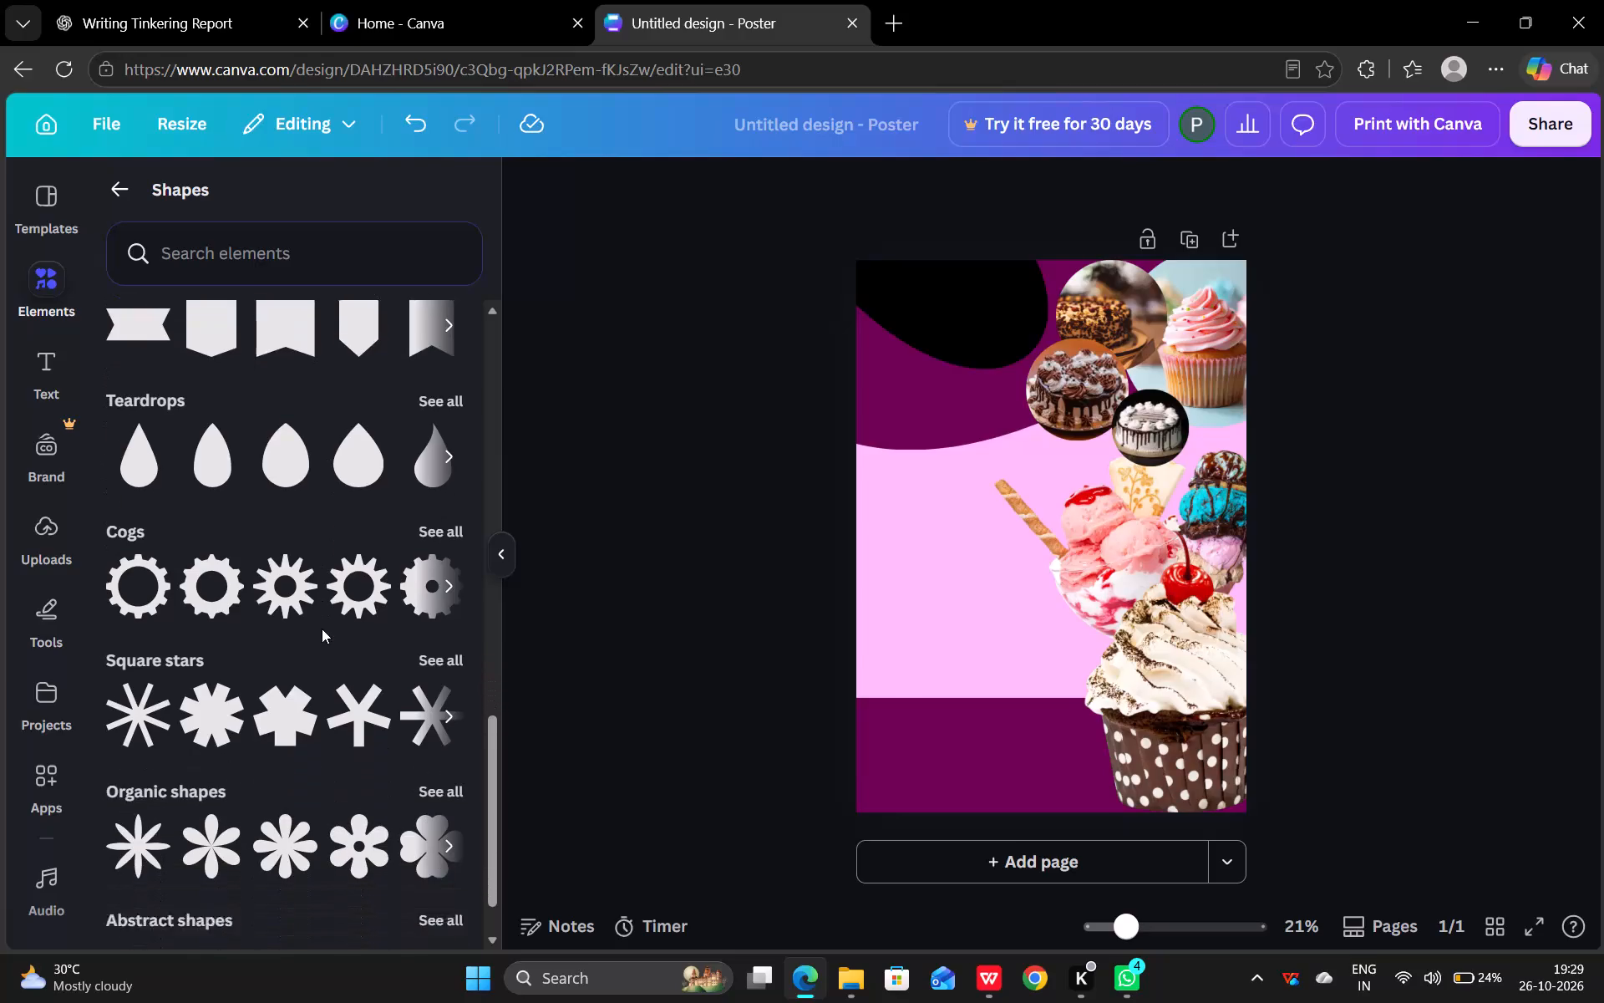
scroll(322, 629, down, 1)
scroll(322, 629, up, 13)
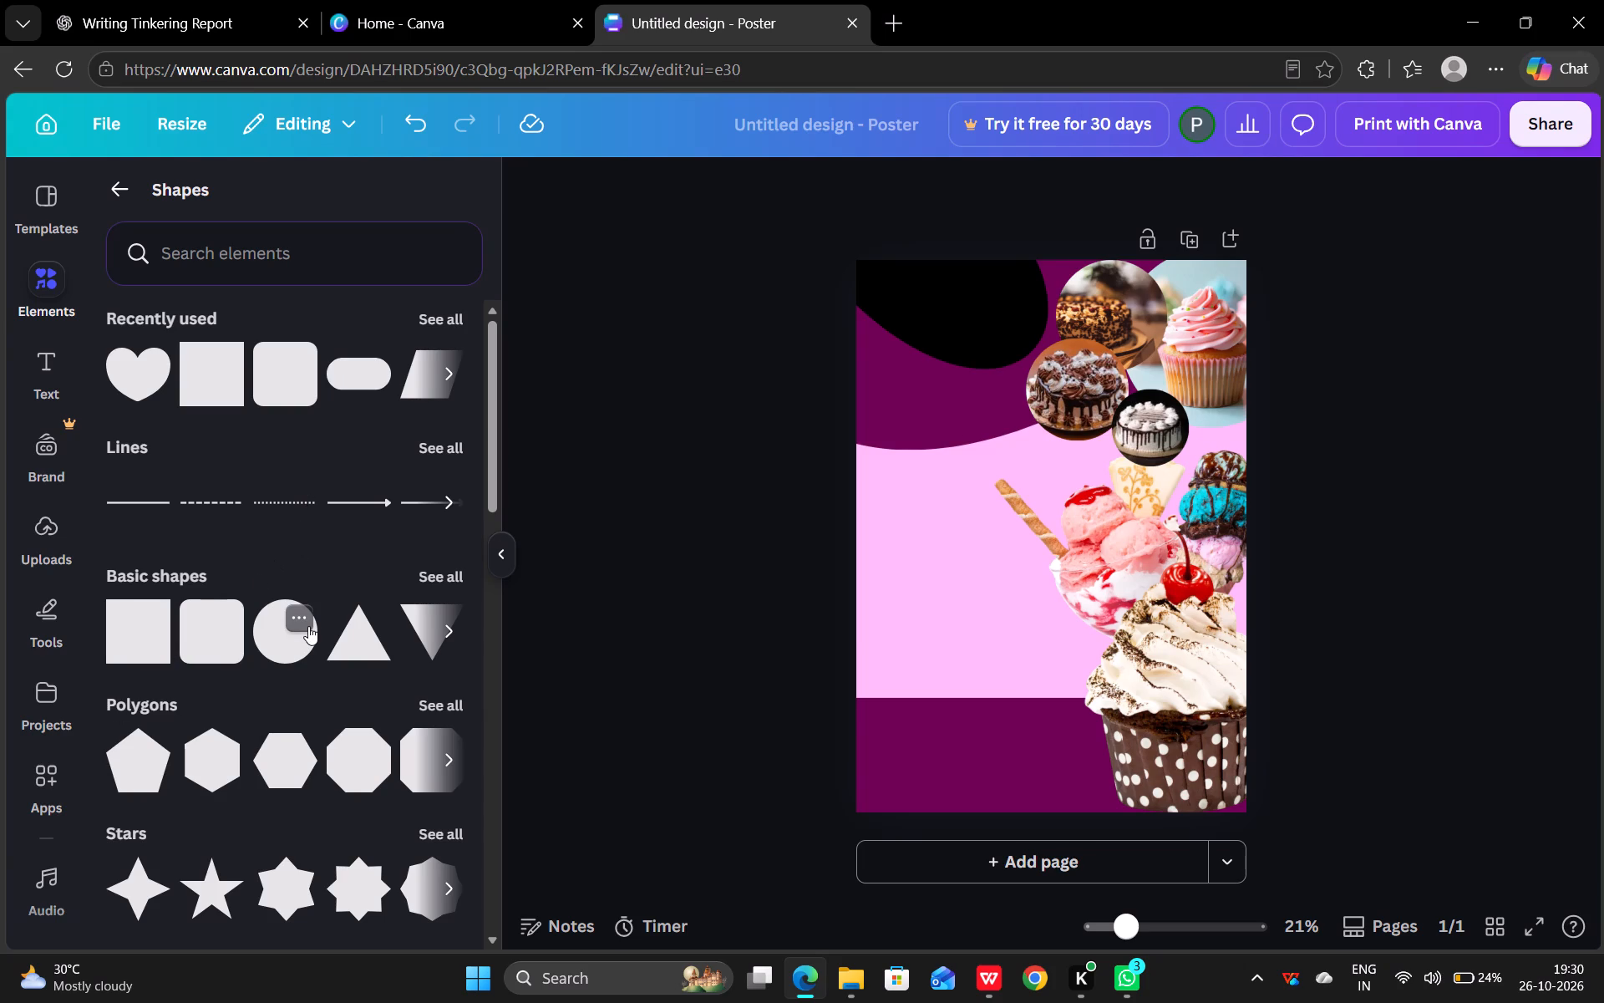
Recolour the header's black corner heart light pink and shift it slightly further into the poster's upper-left corner.
click(949, 301)
click(880, 189)
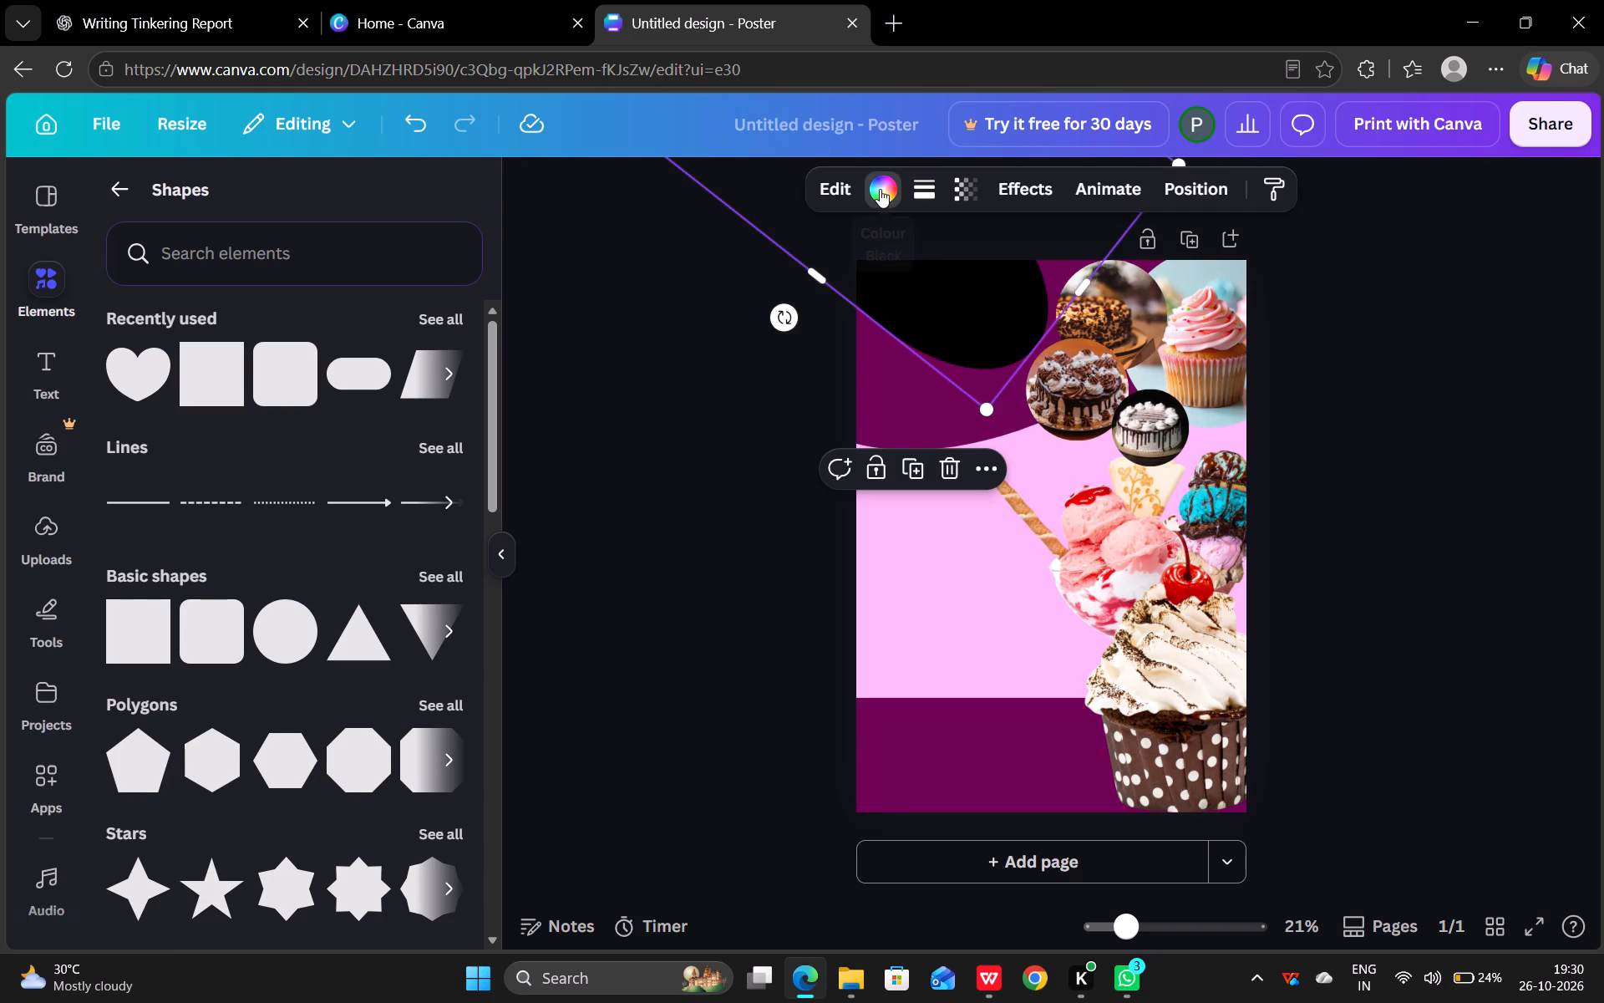
click(136, 445)
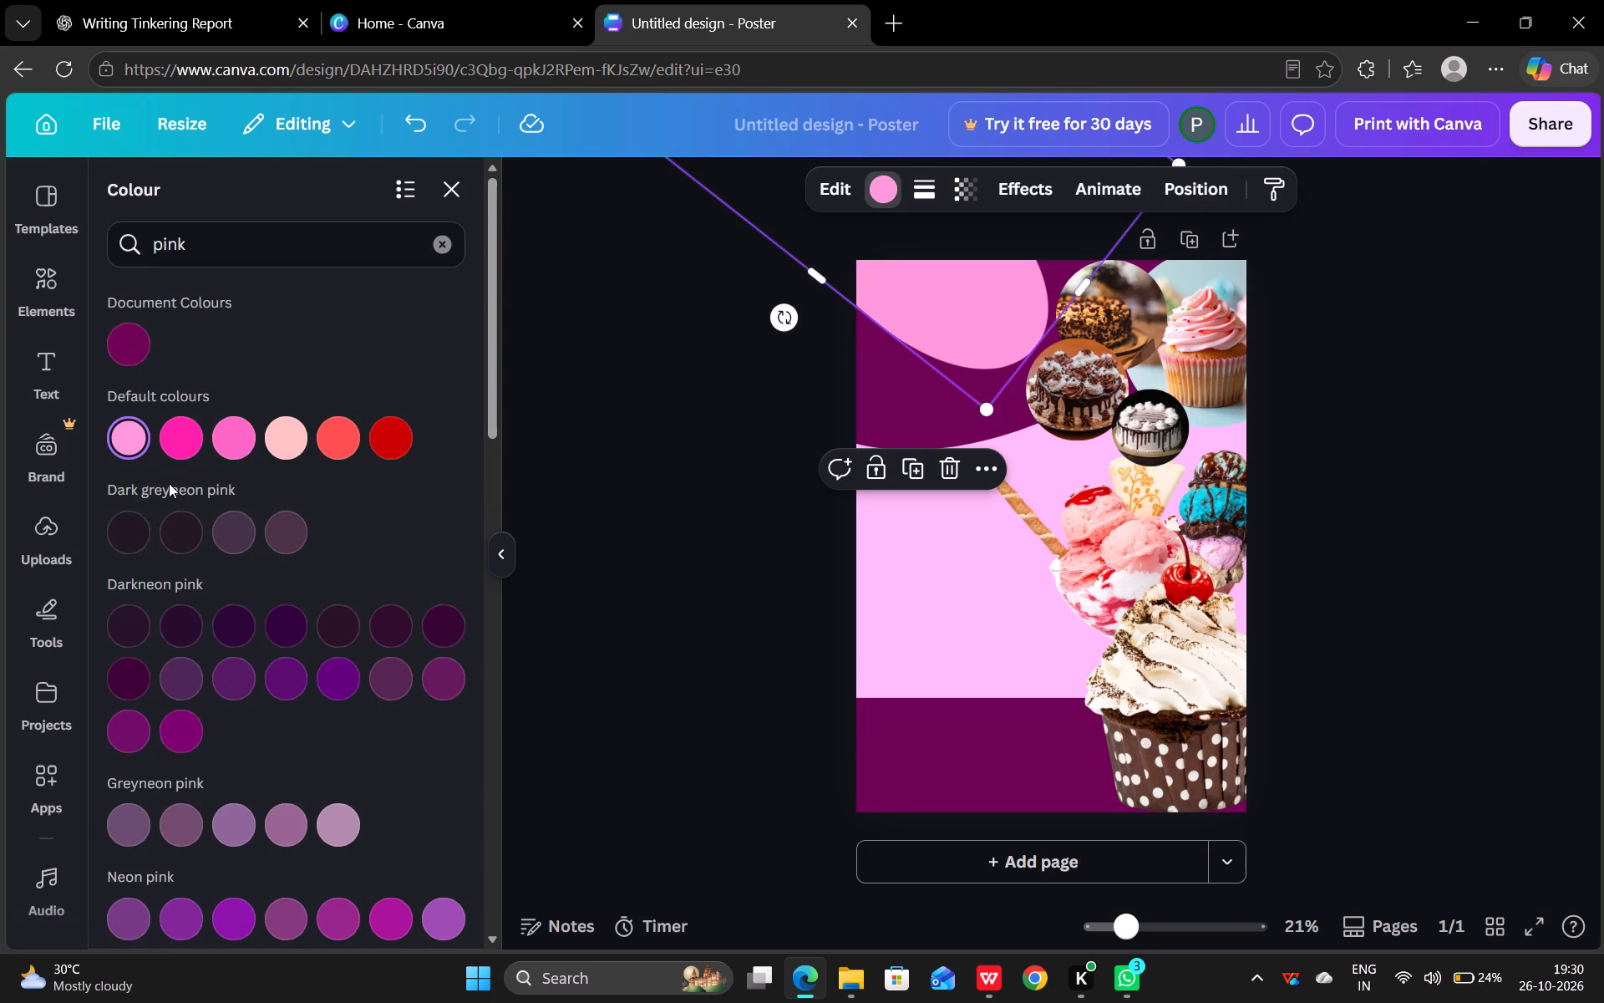
drag(942, 312, 917, 293)
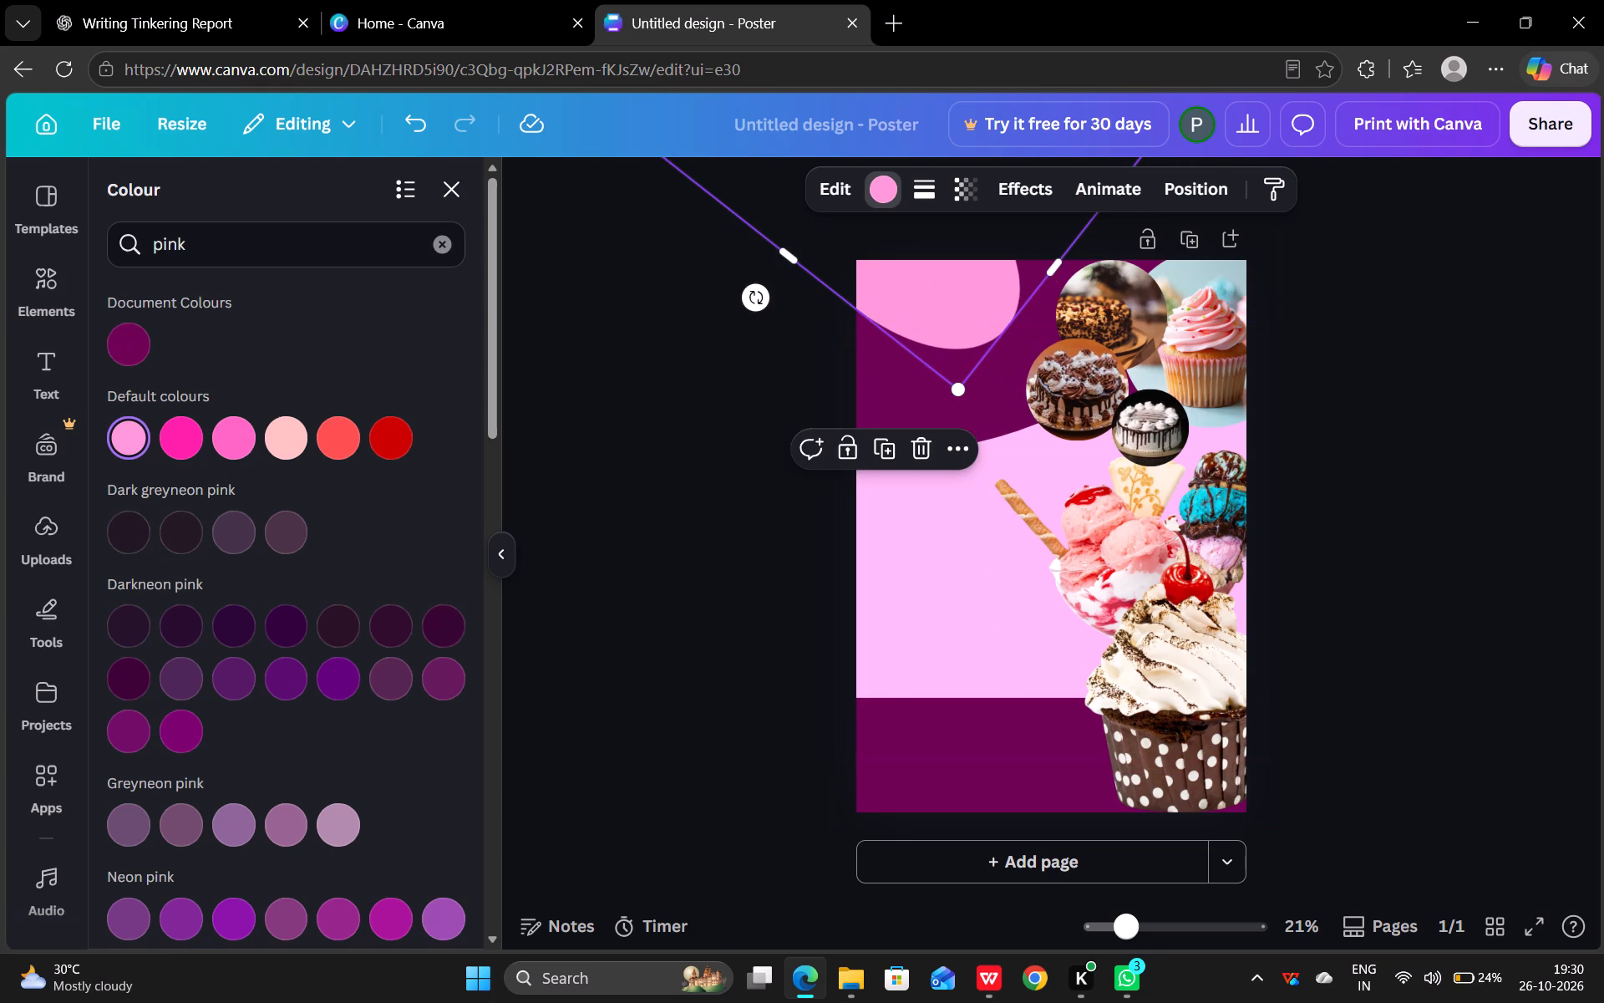
click(606, 411)
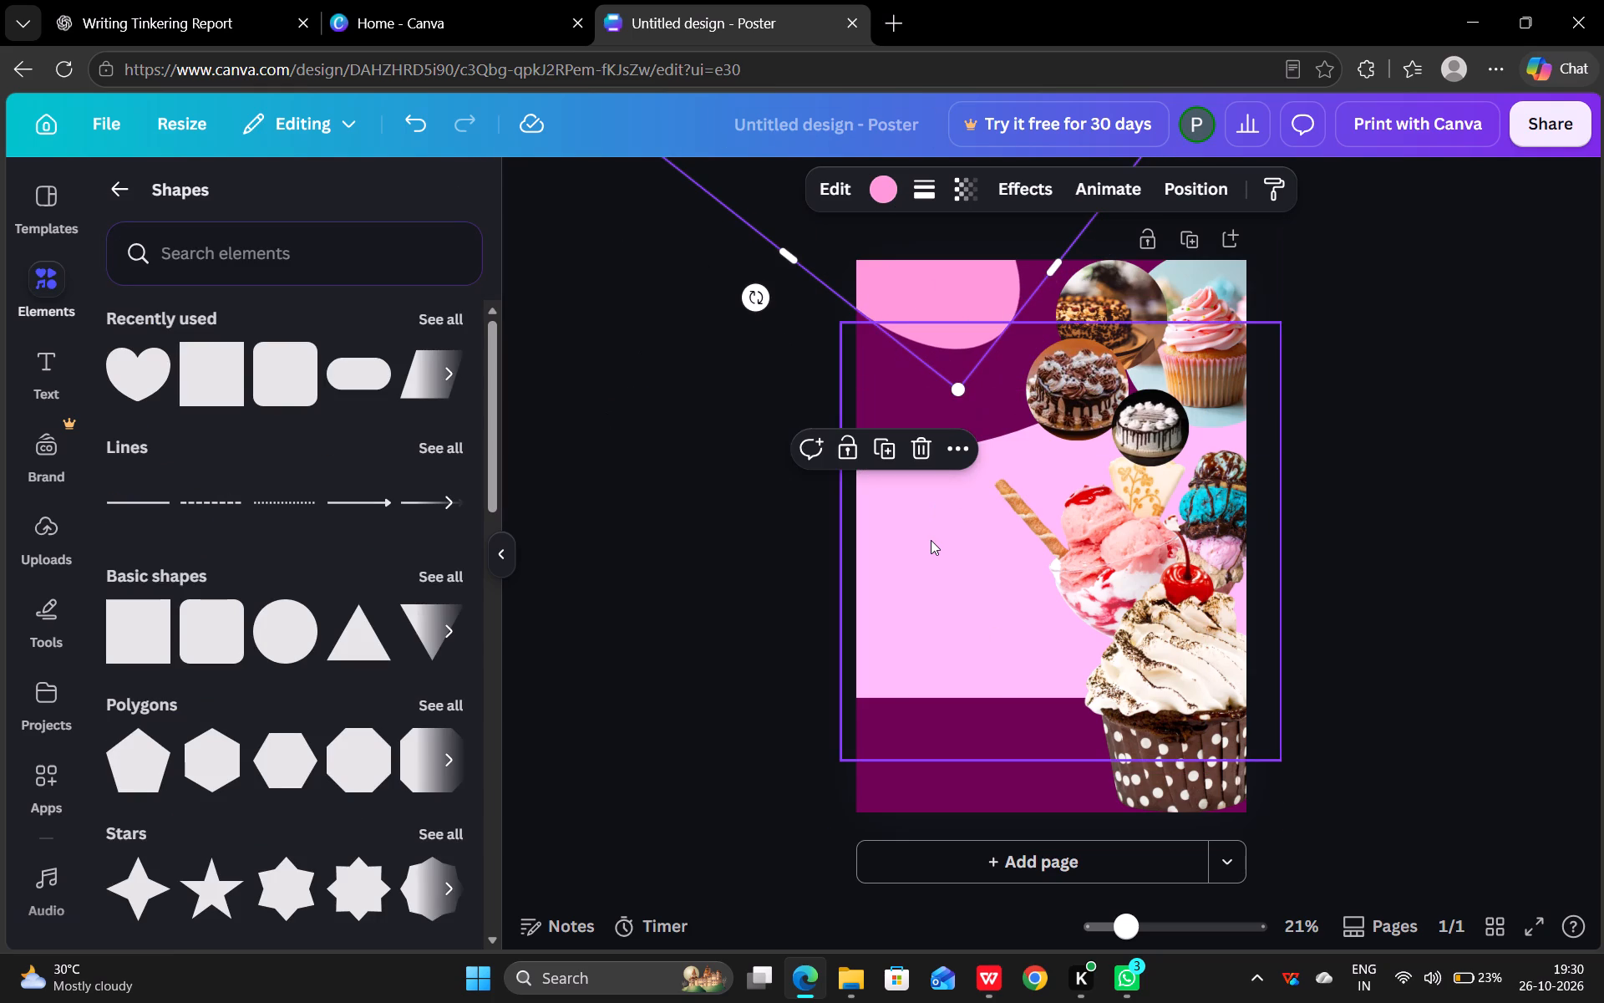
Search the Shapes collection for "coffee".
click(931, 540)
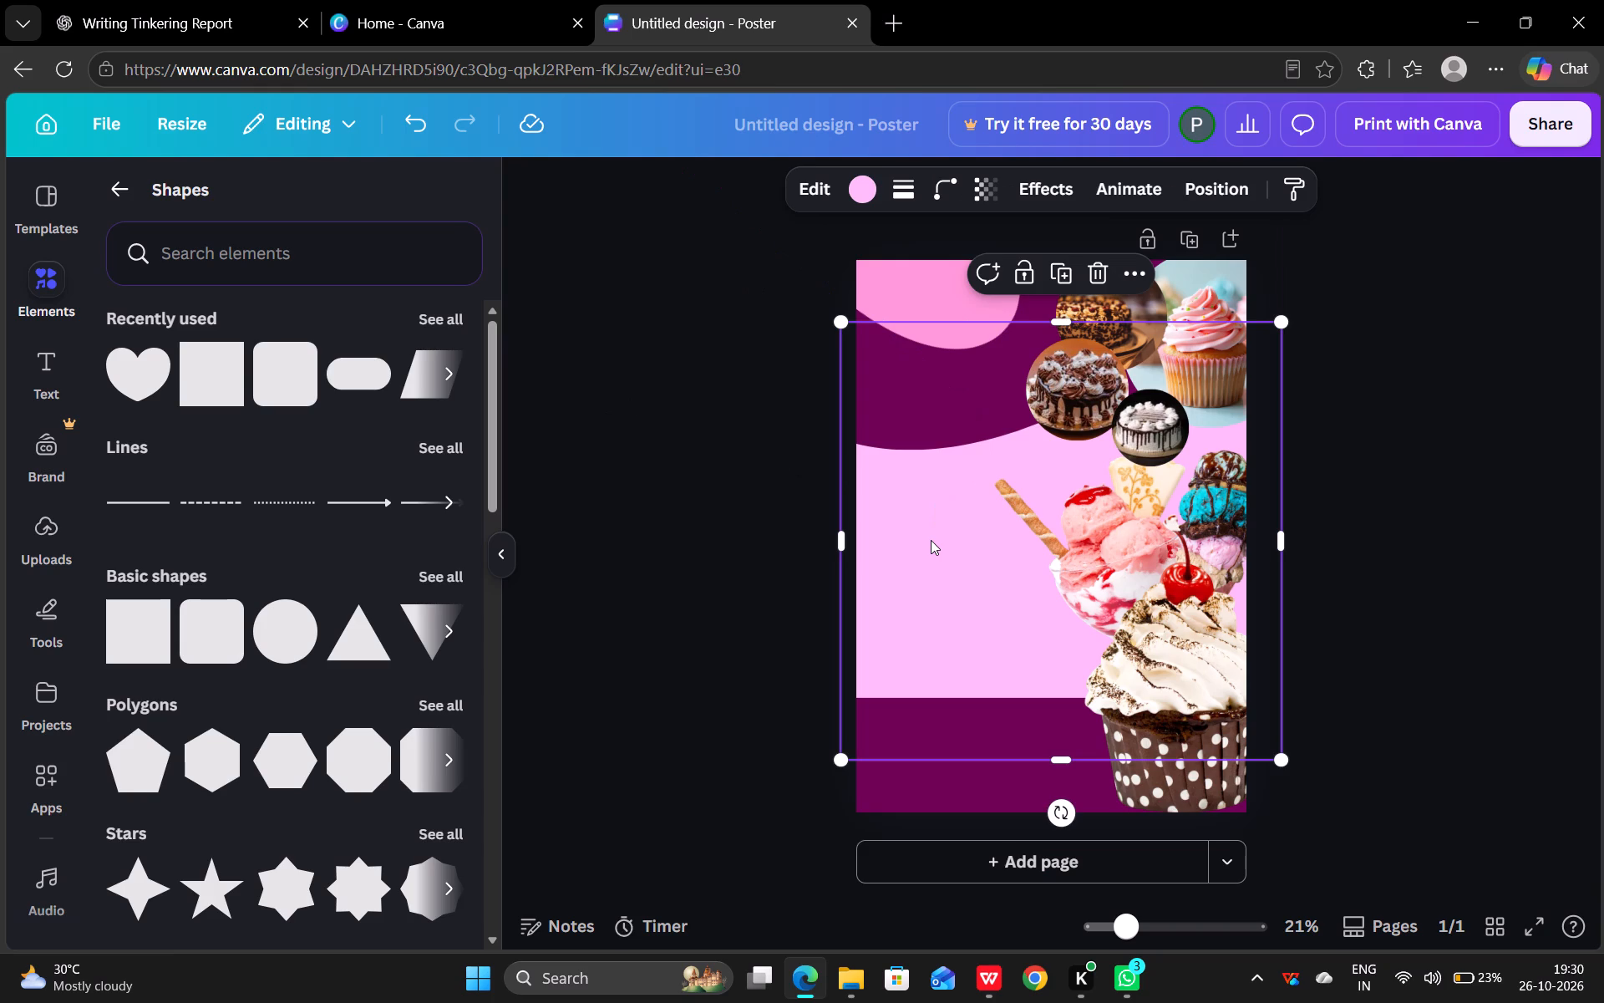
click(200, 265)
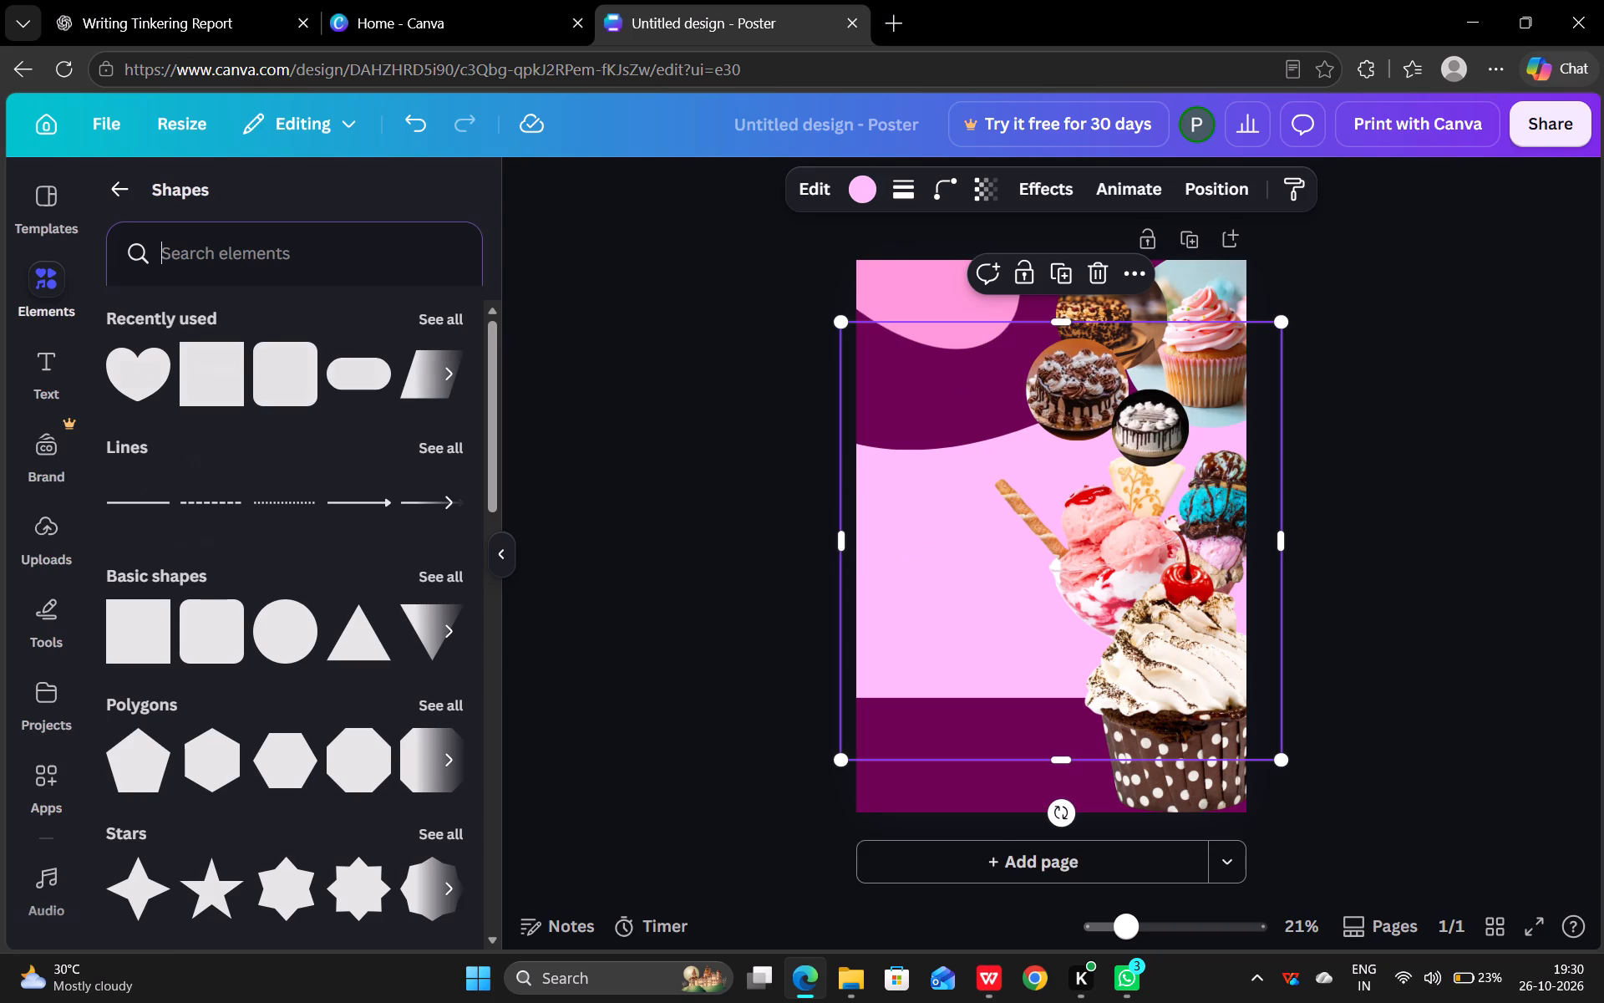
text(coffe)
key(e)
key(Return)
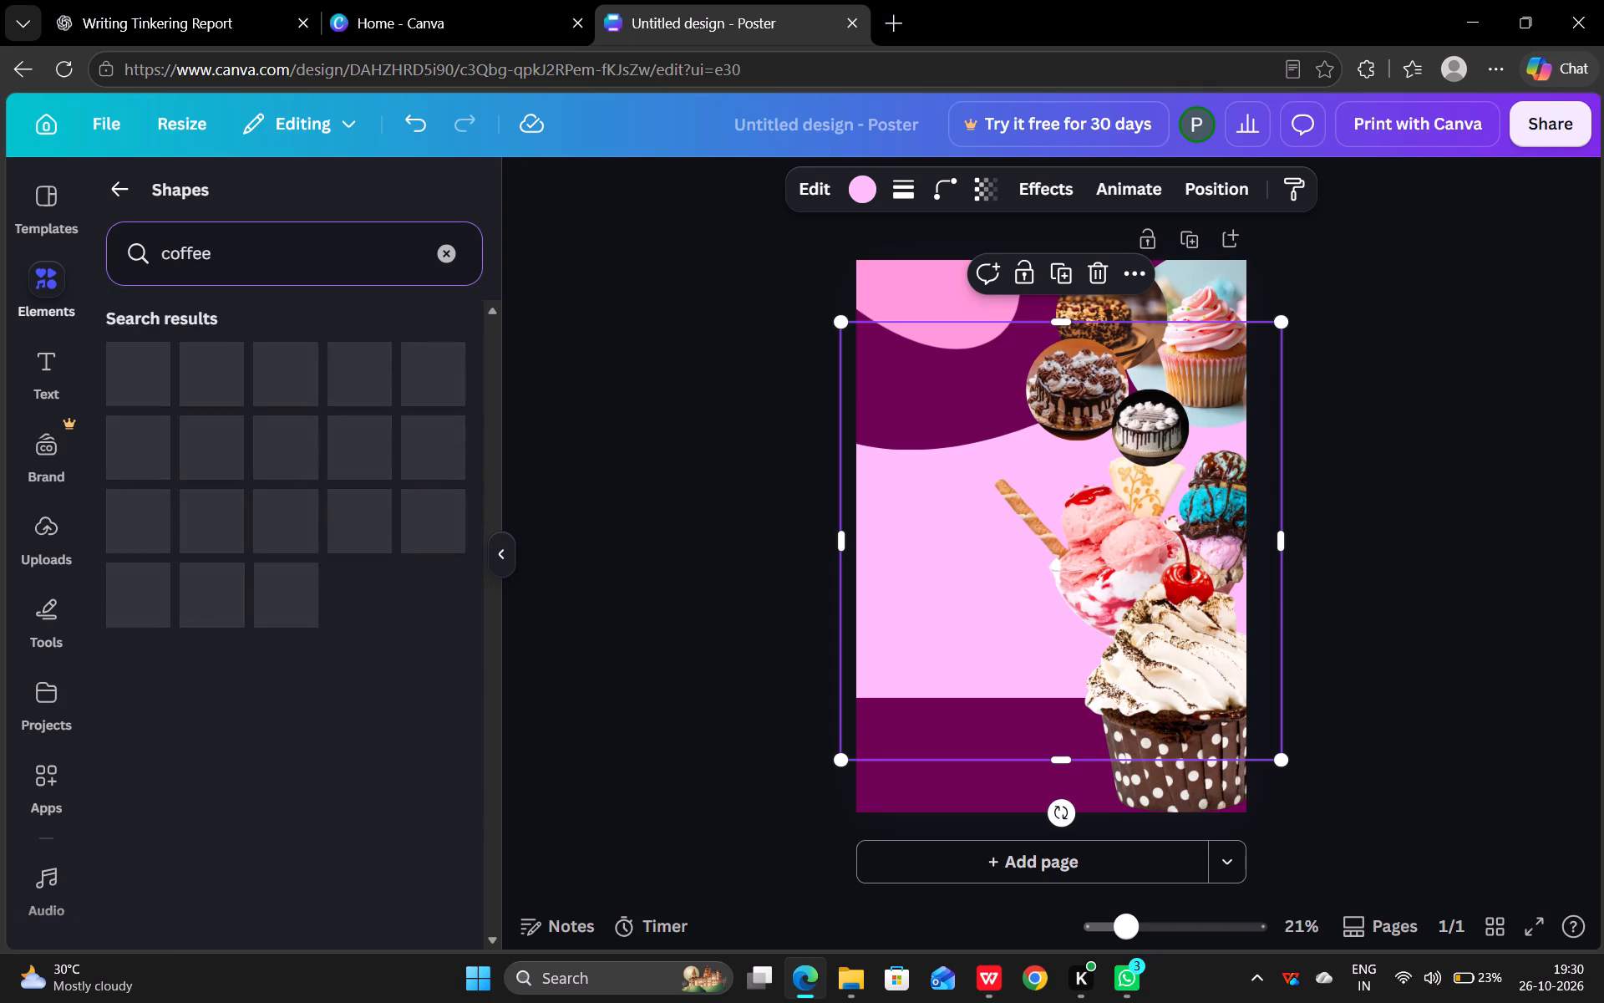
Leave the Shapes collection and search the whole Elements library for "coffee".
click(115, 187)
click(196, 219)
text(coffee)
key(Return)
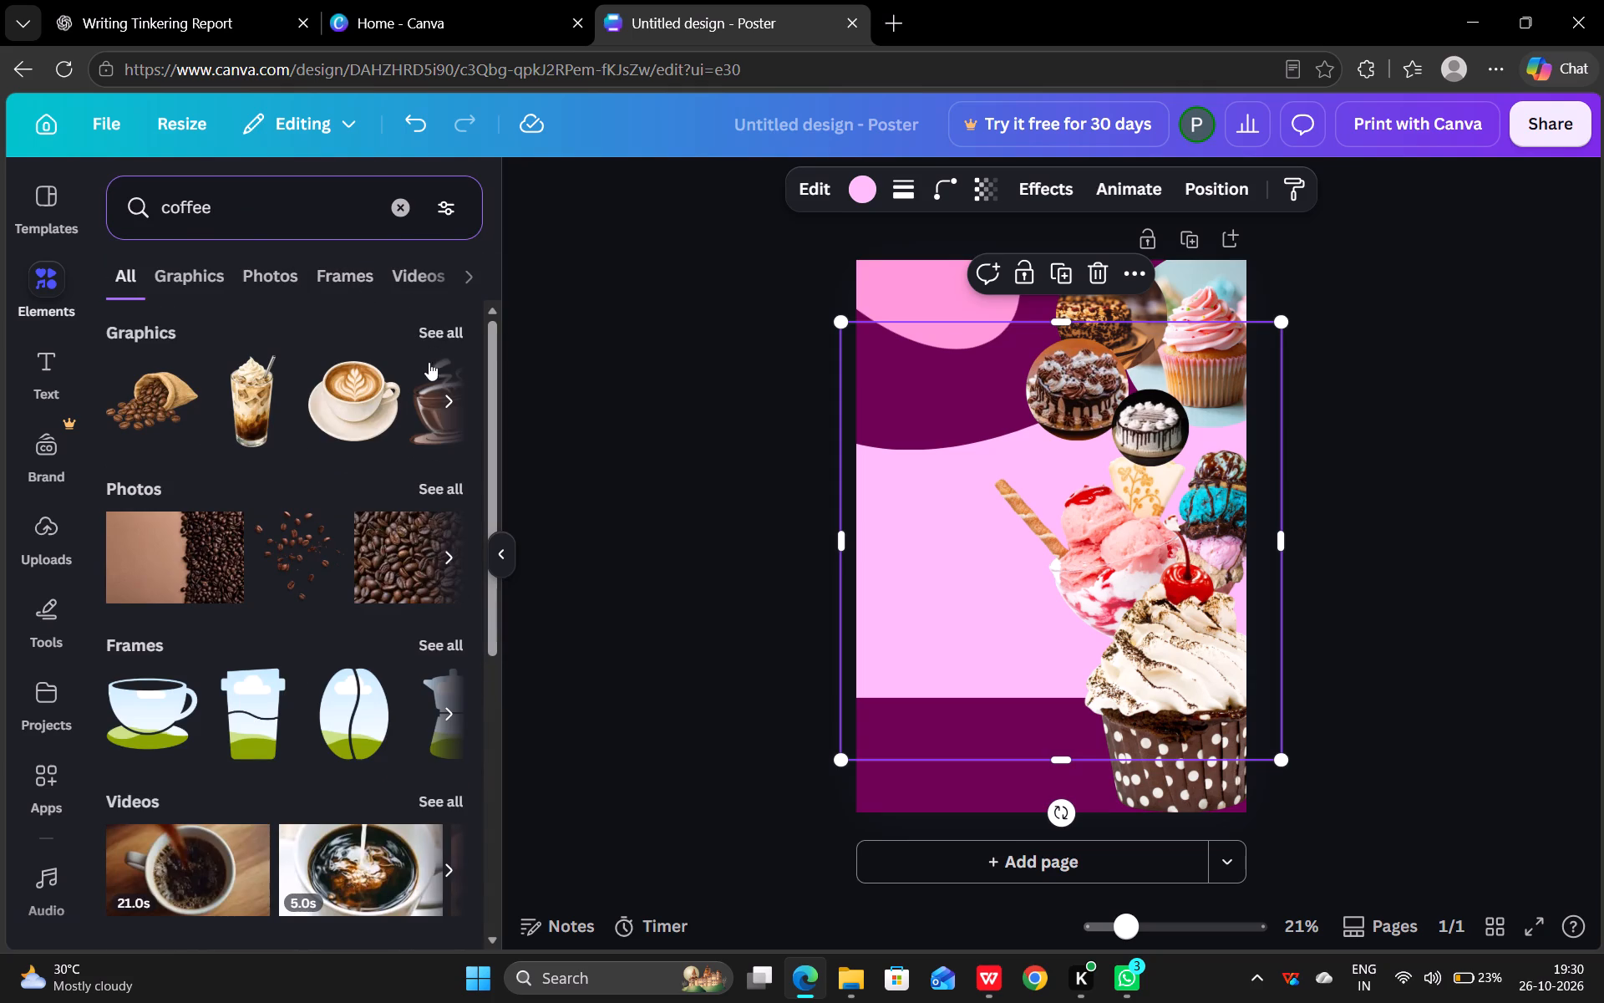
Examine the full set of coffee graphics for an illustration that suits the poster.
click(437, 331)
scroll(344, 593, down, 1)
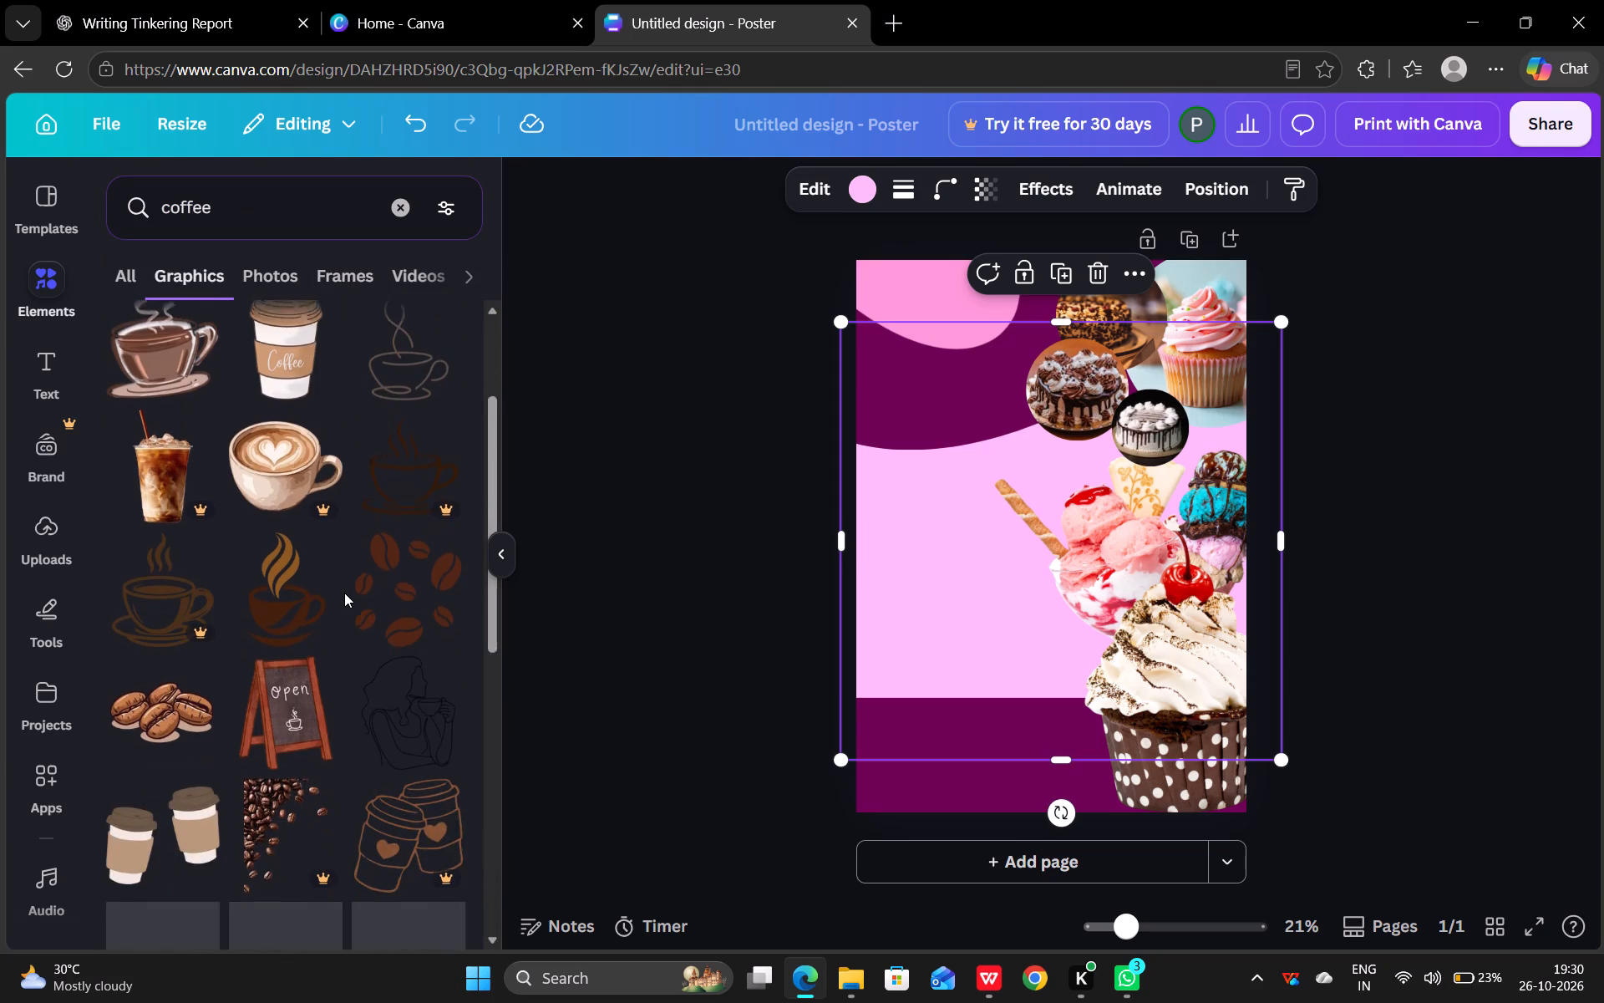
scroll(344, 593, down, 4)
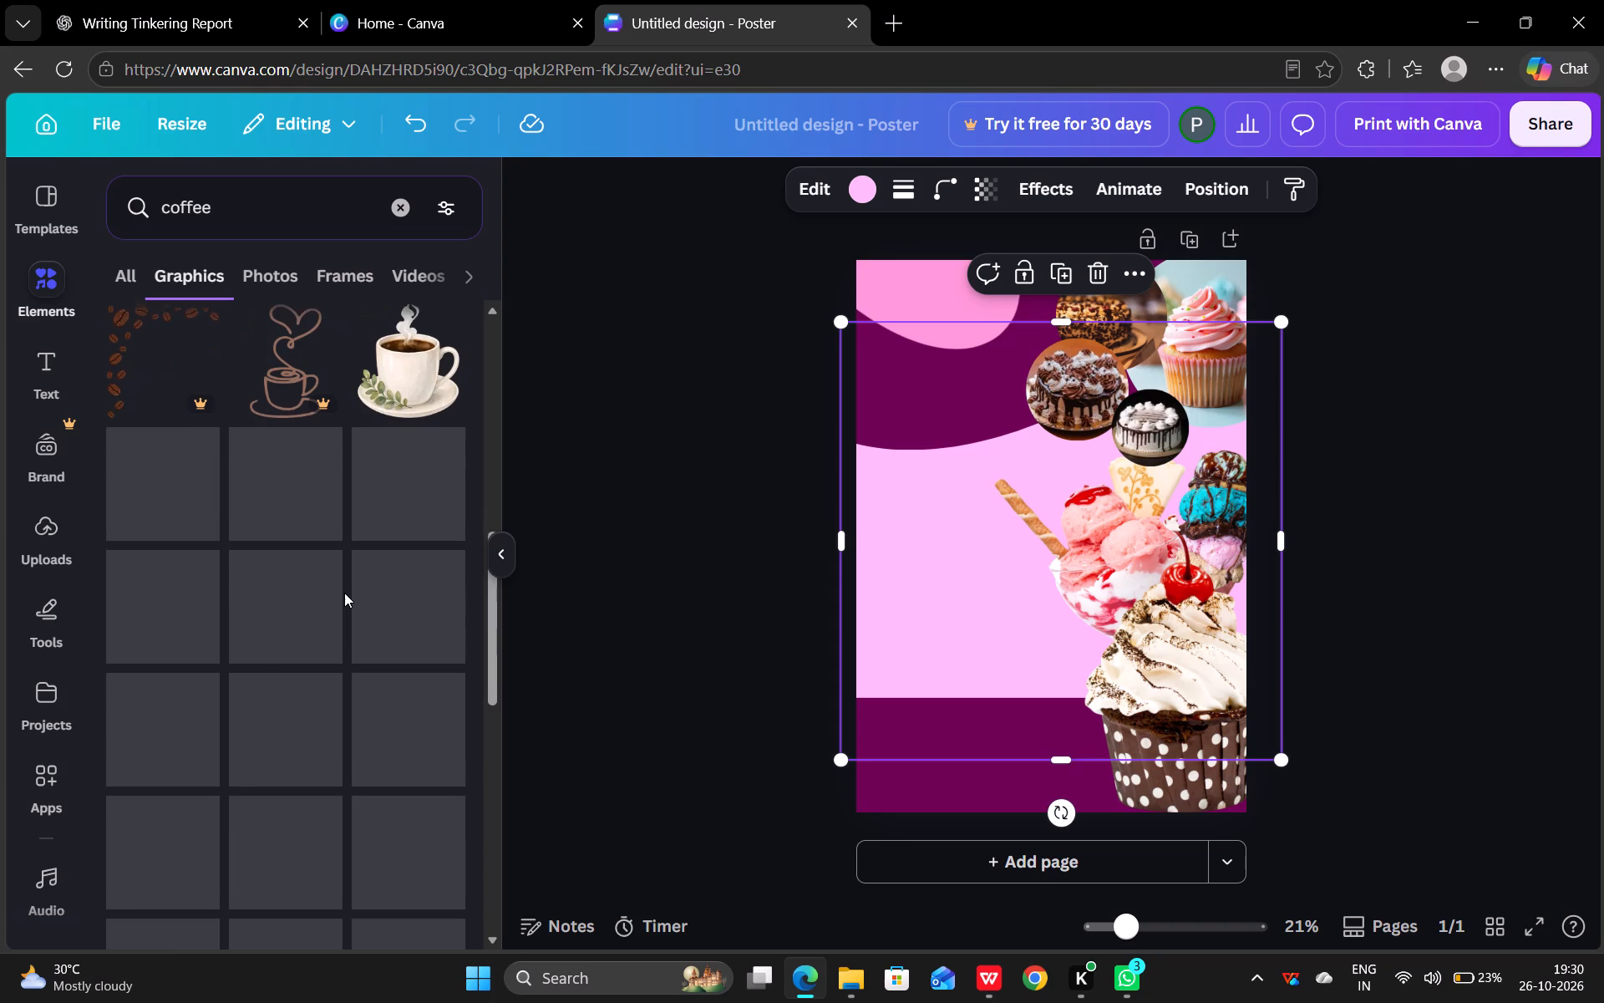
scroll(344, 593, down, 2)
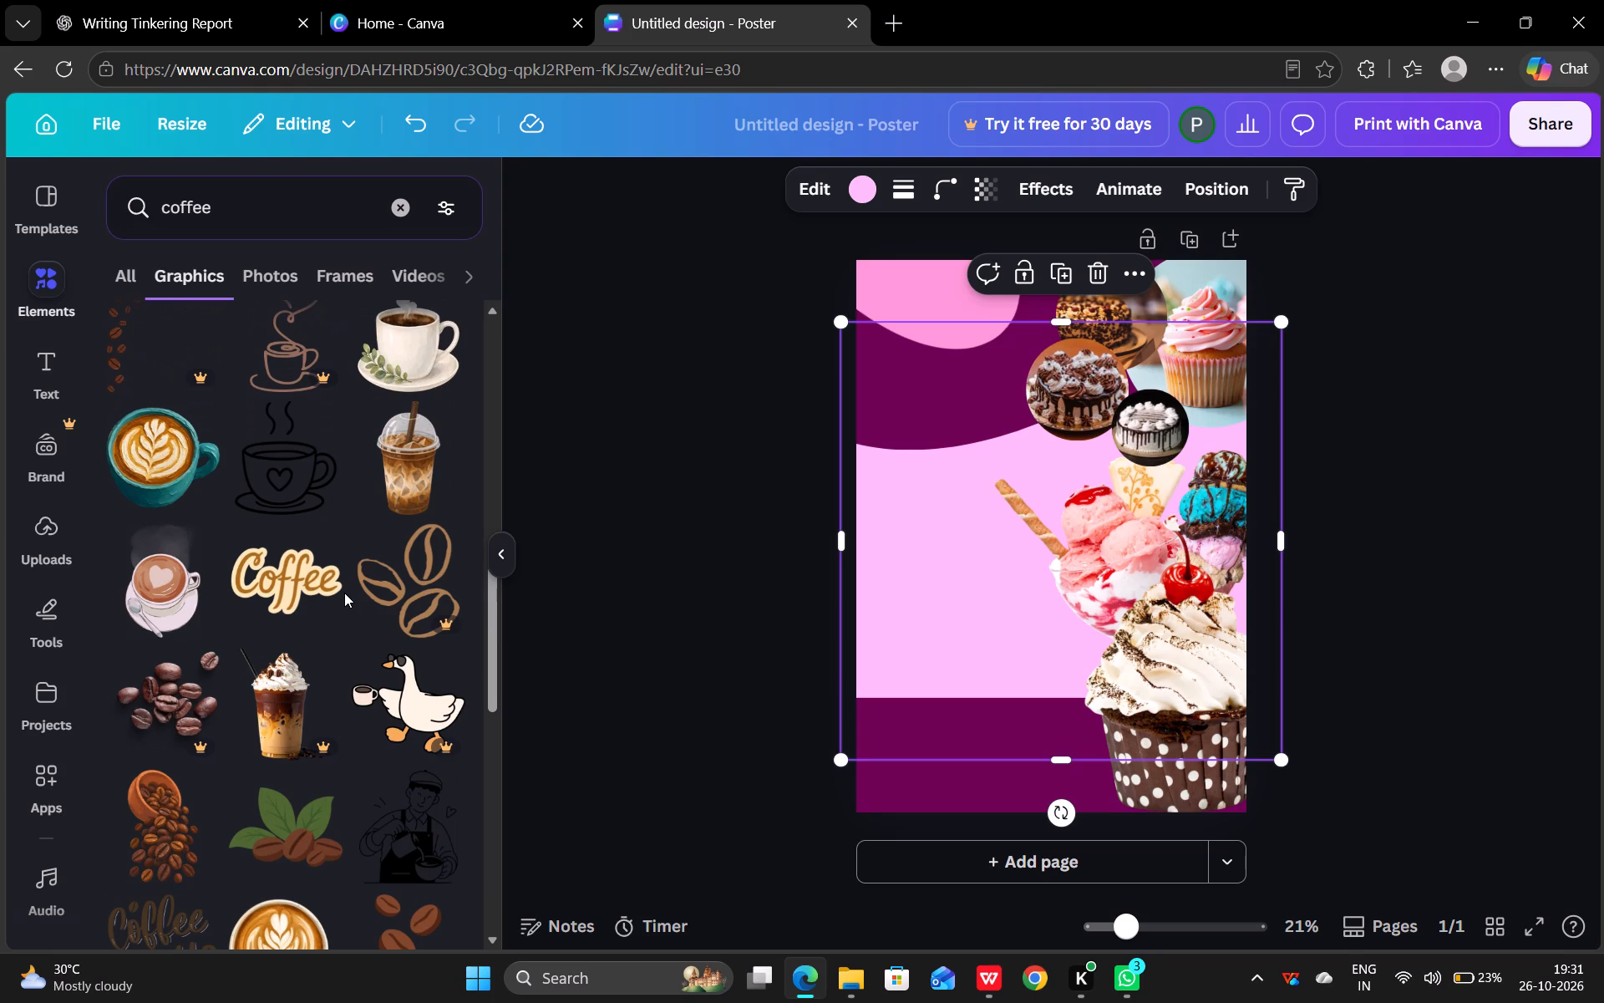
scroll(344, 593, down, 6)
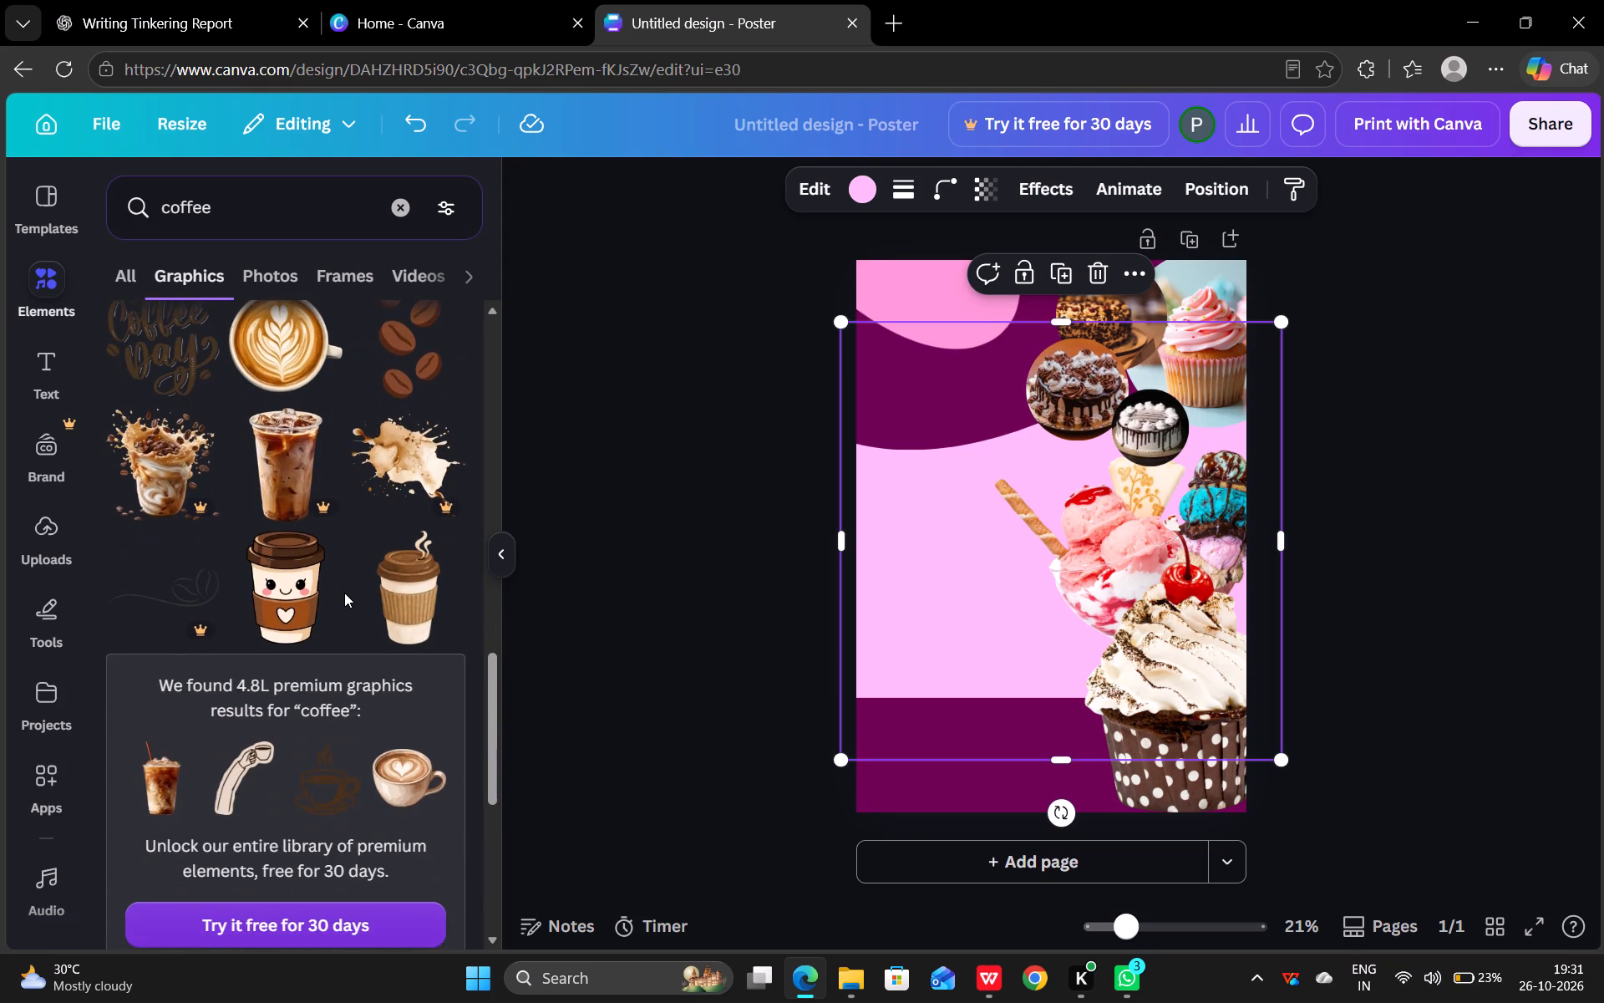
scroll(344, 593, down, 5)
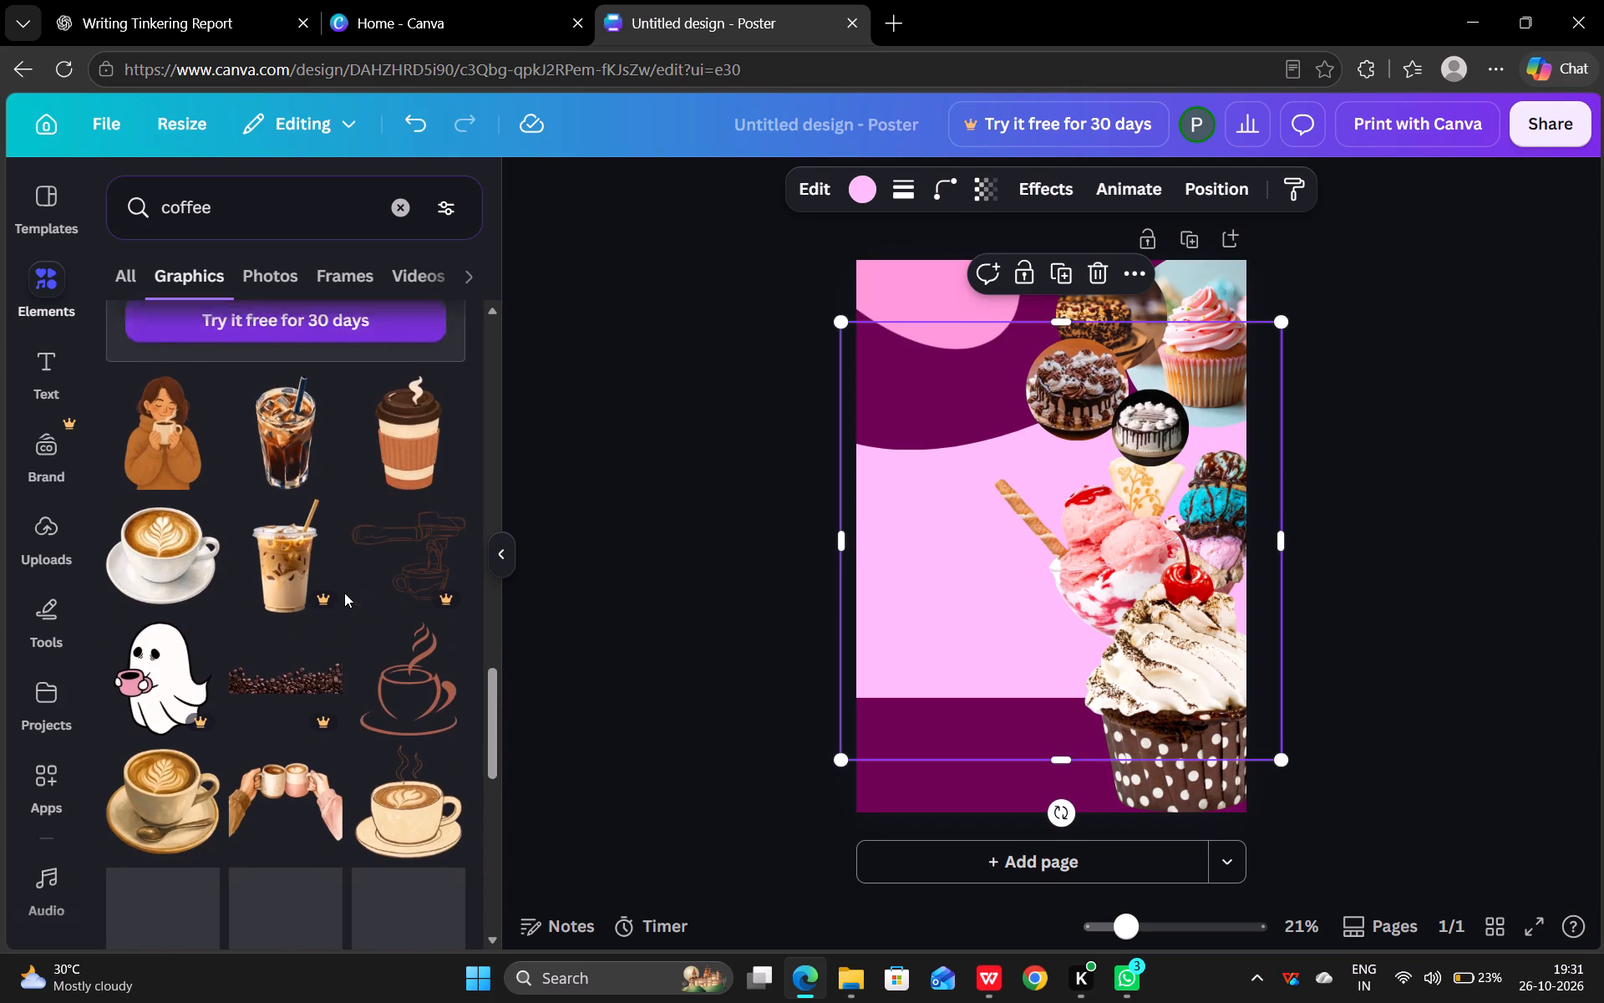
scroll(344, 593, down, 2)
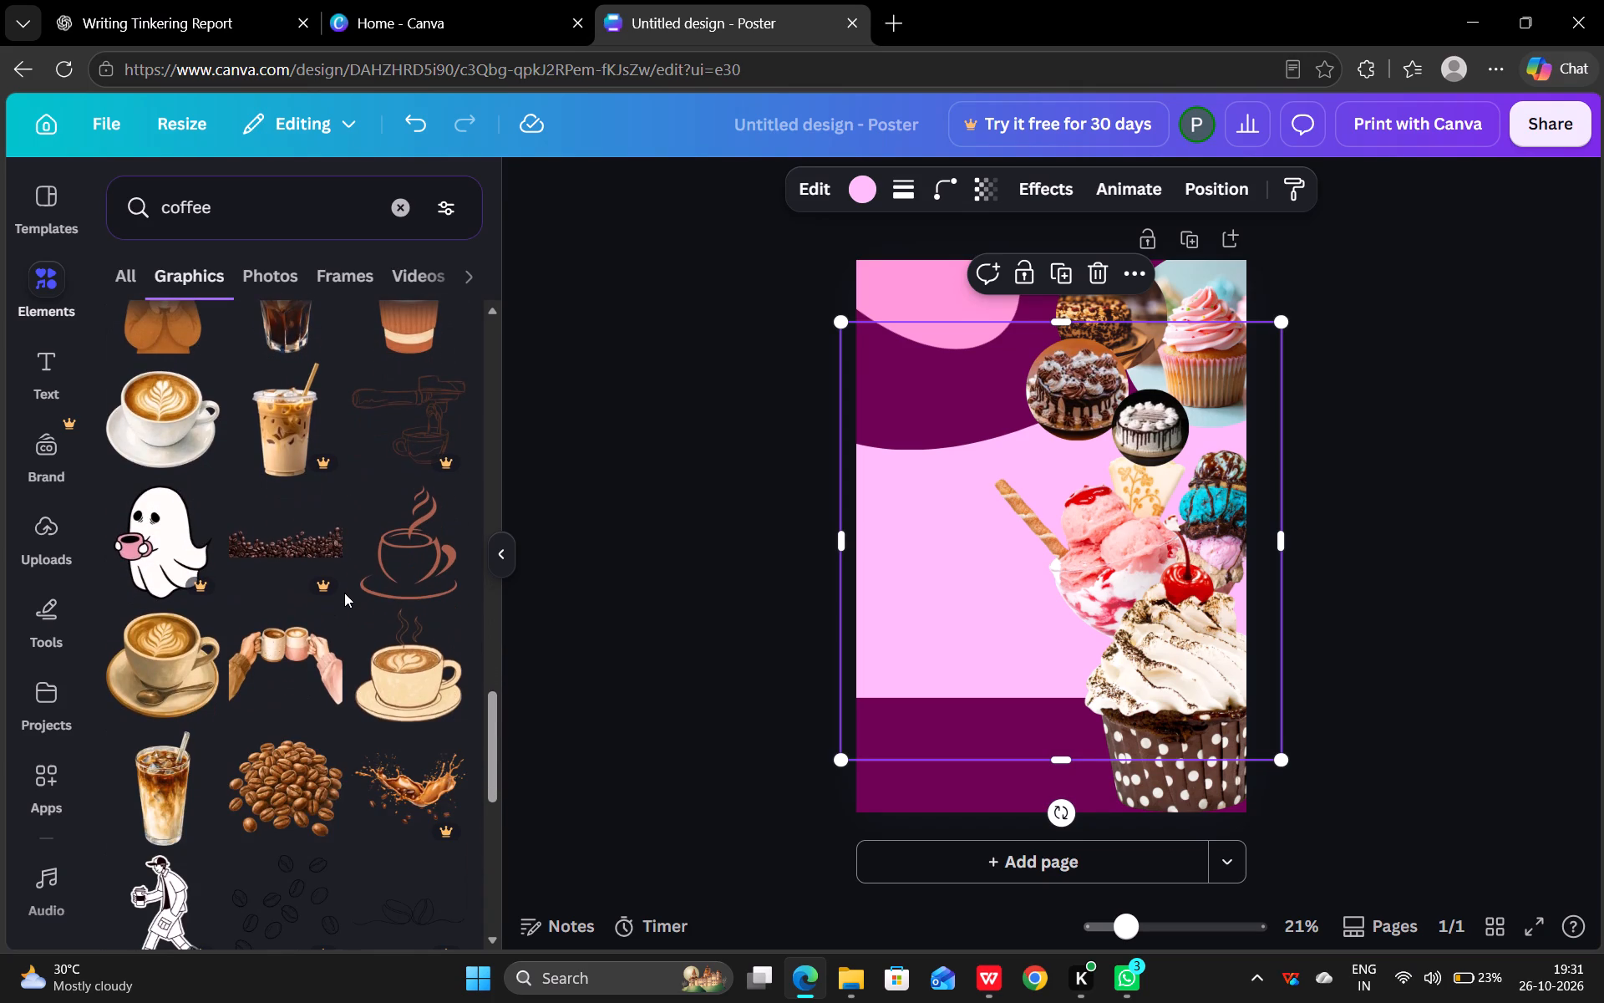
scroll(344, 593, down, 2)
scroll(344, 593, up, 4)
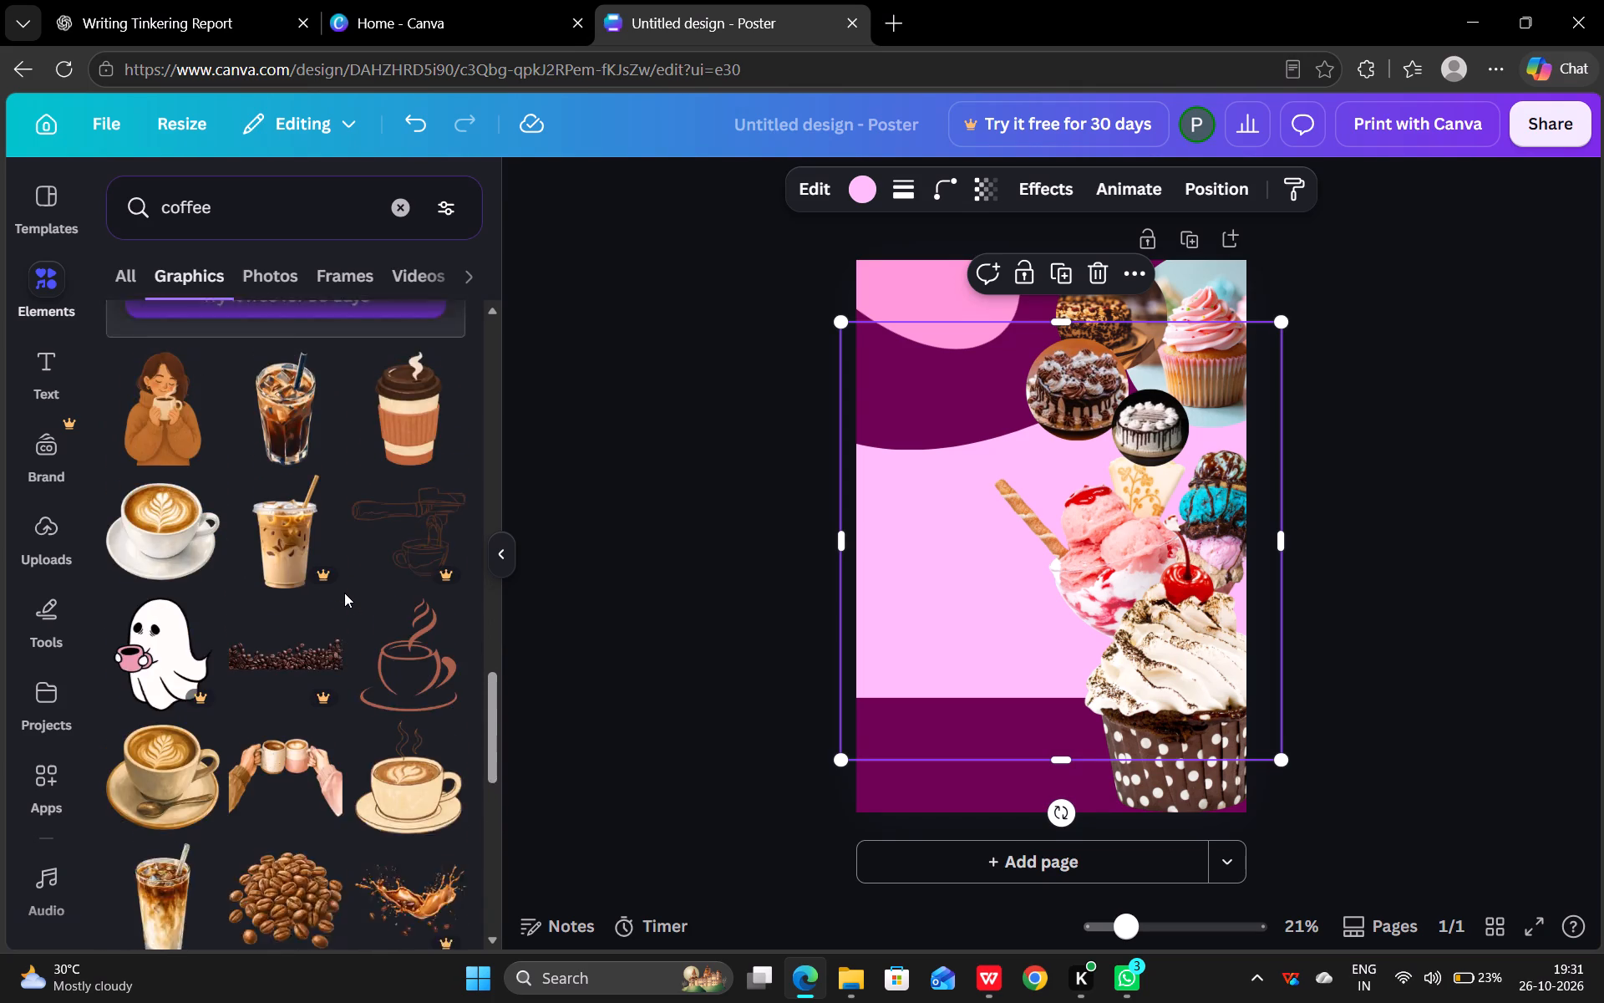
scroll(344, 593, up, 9)
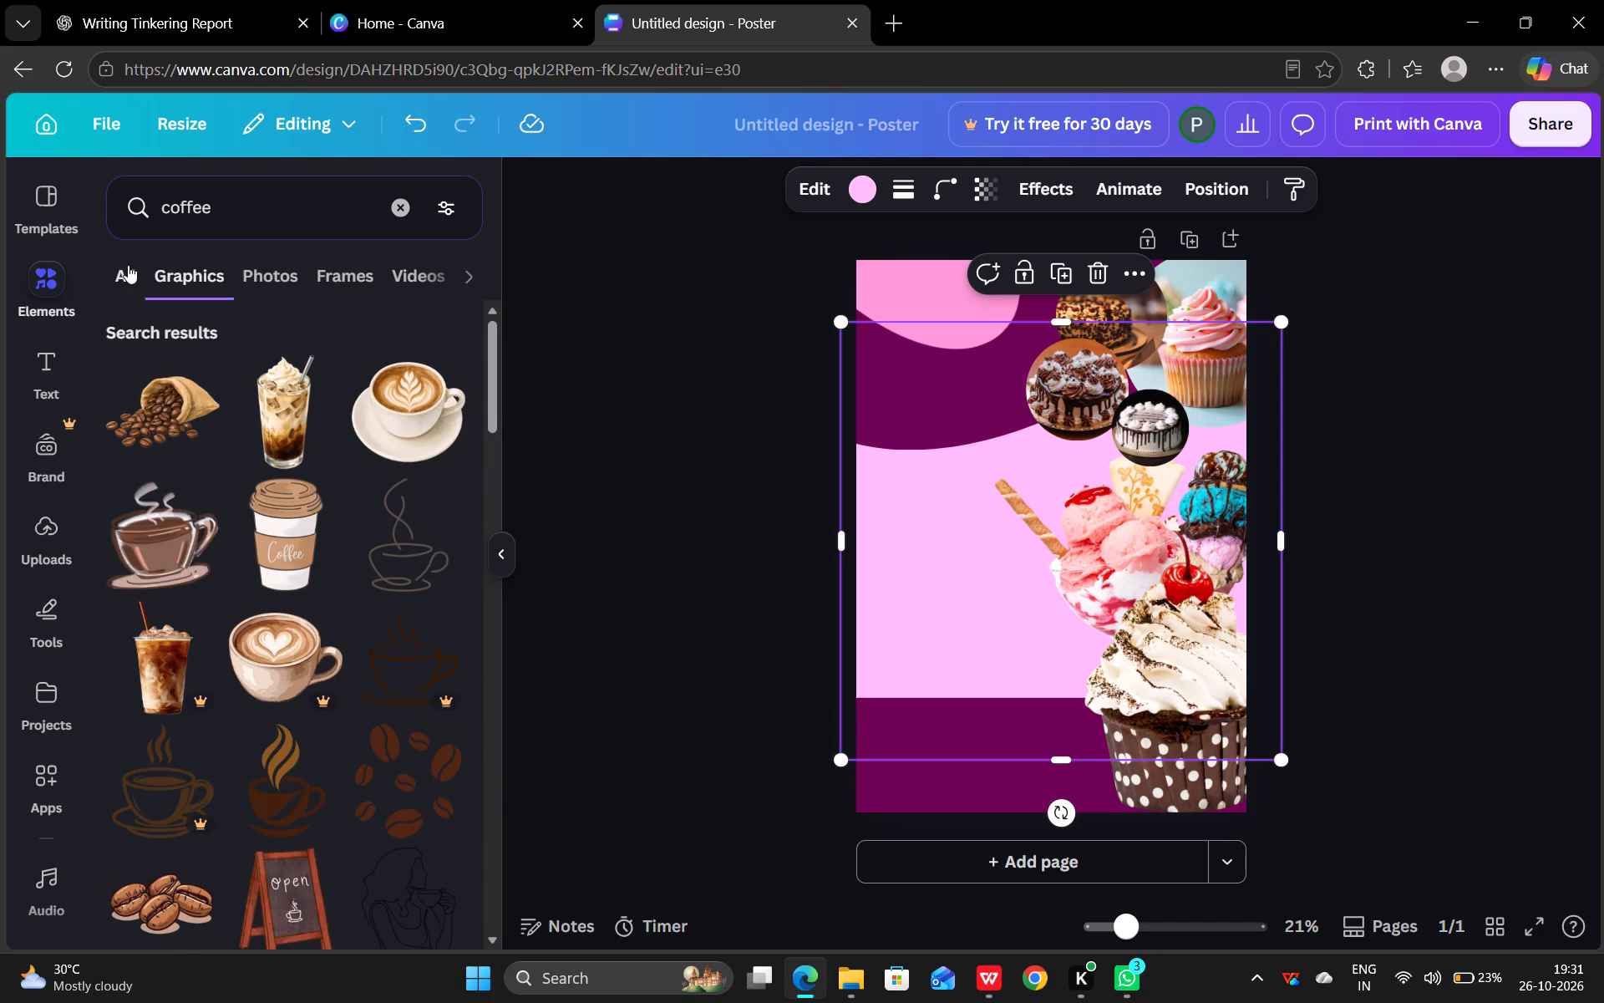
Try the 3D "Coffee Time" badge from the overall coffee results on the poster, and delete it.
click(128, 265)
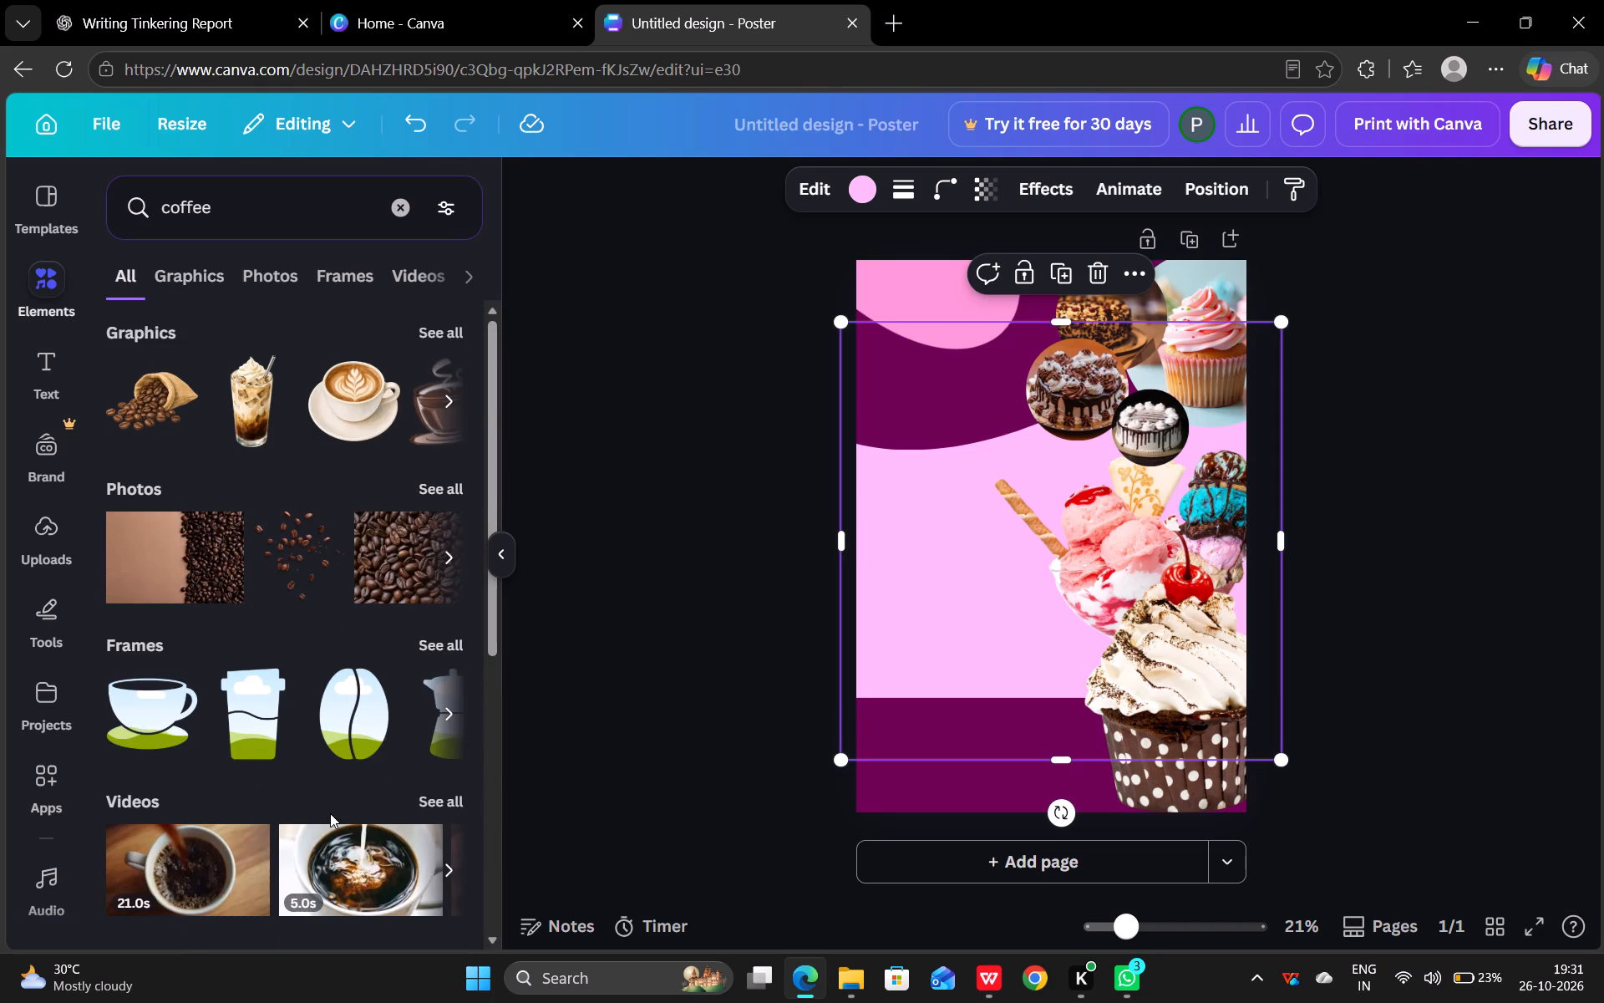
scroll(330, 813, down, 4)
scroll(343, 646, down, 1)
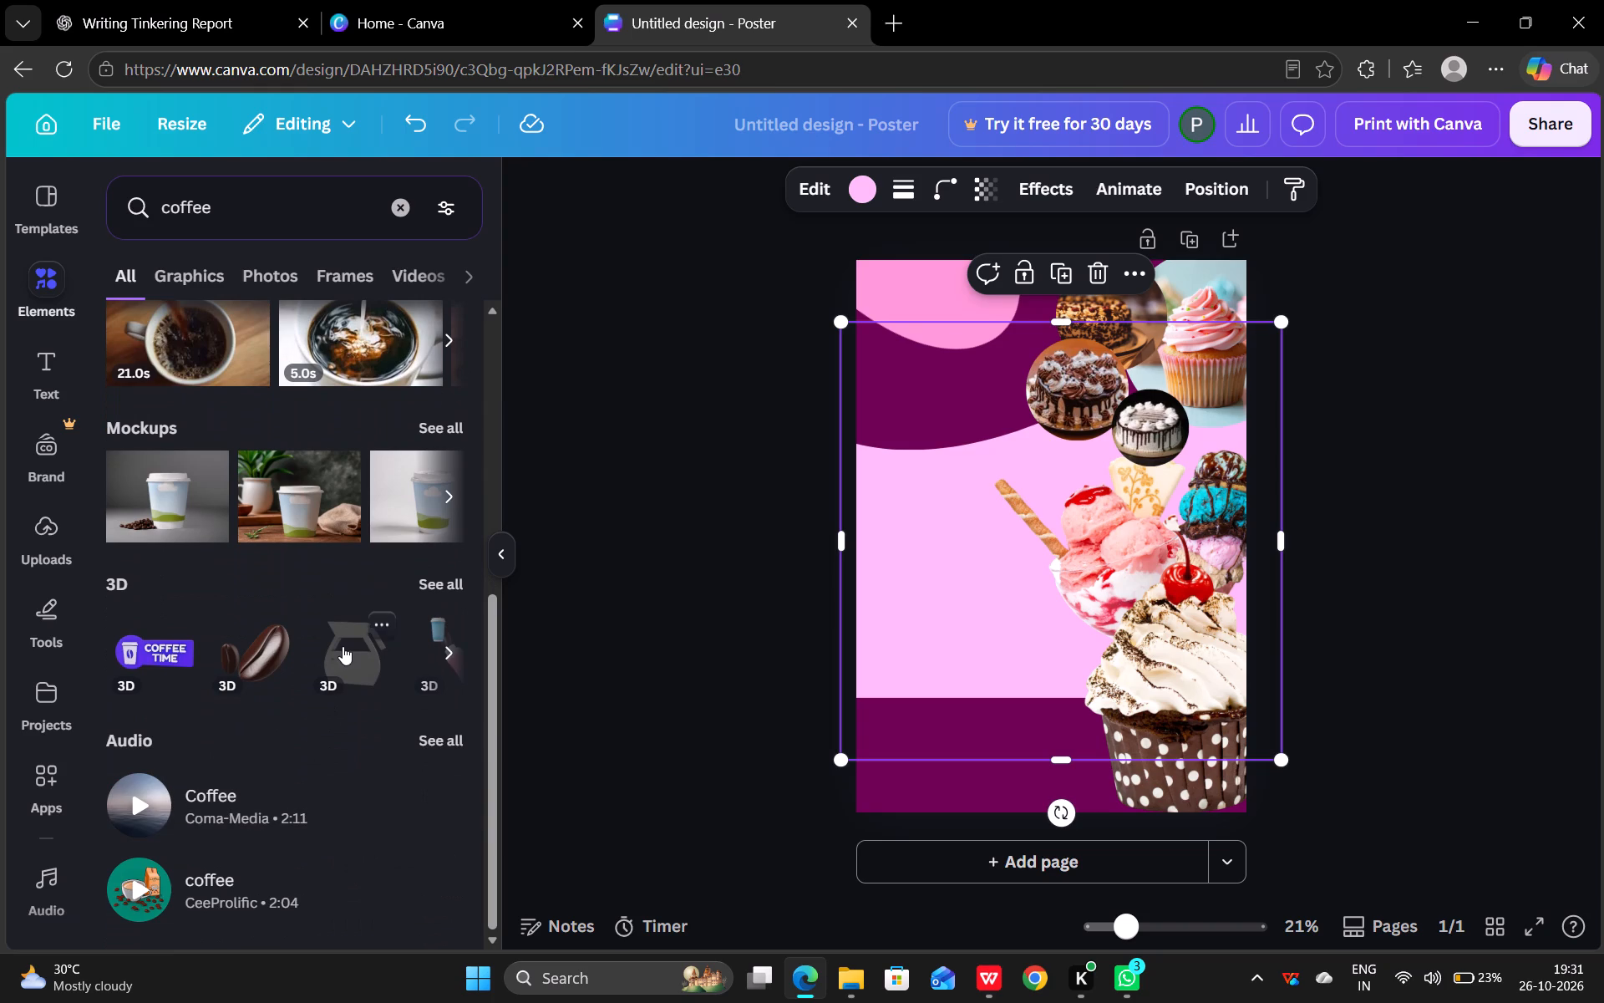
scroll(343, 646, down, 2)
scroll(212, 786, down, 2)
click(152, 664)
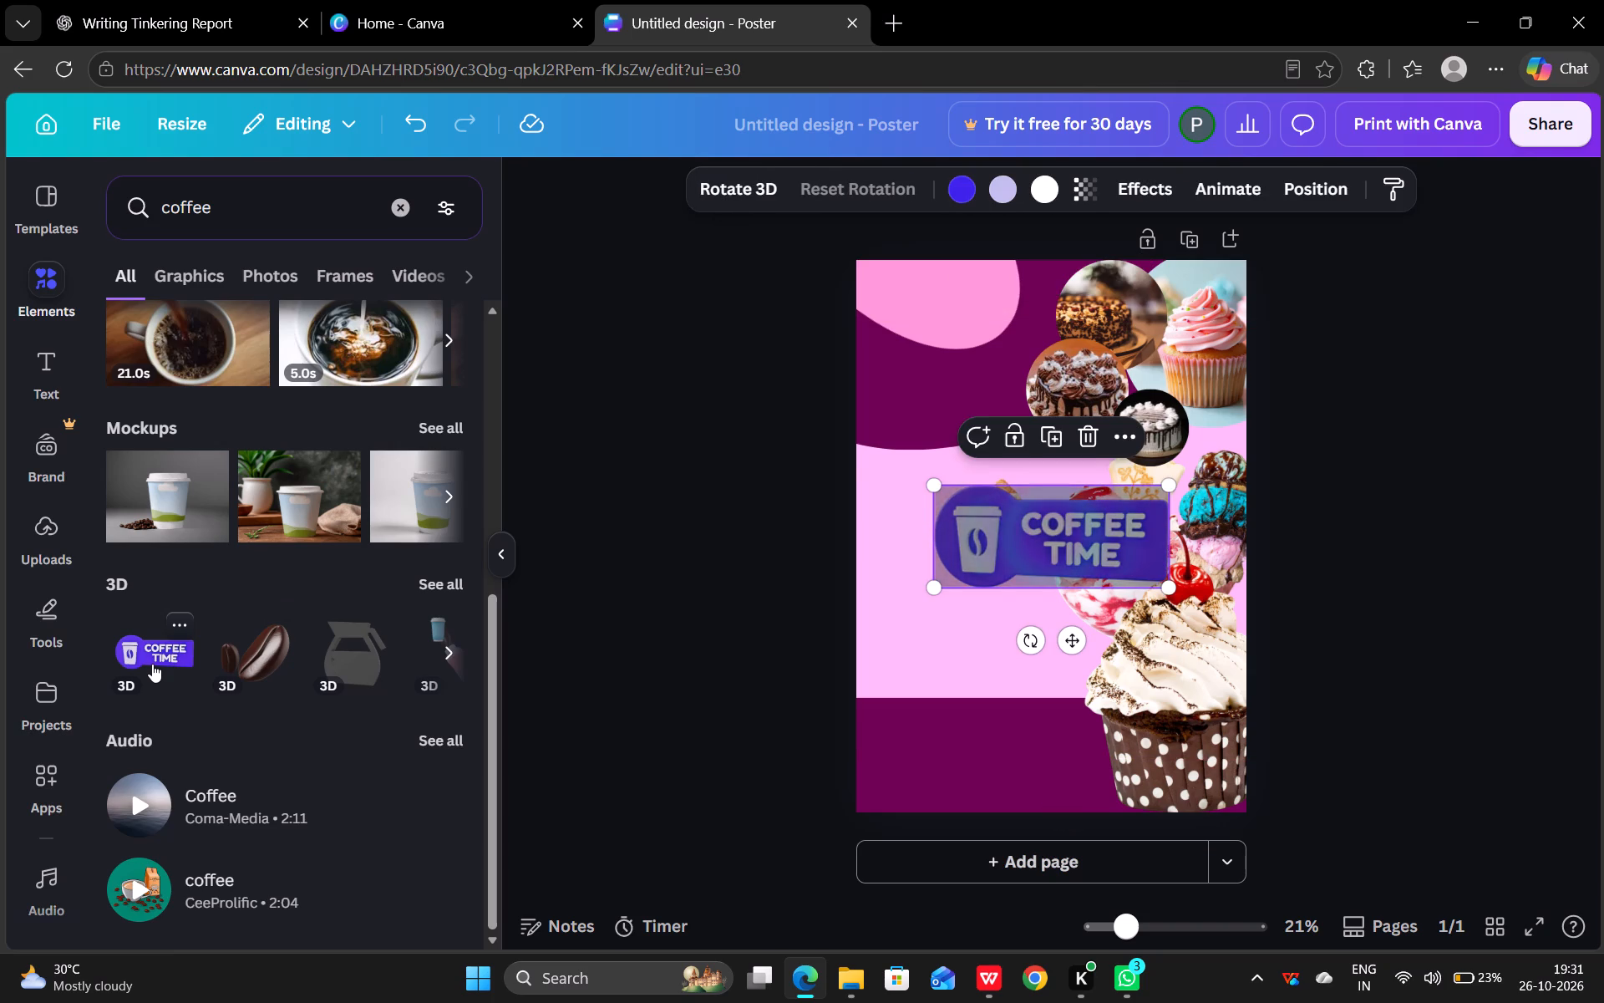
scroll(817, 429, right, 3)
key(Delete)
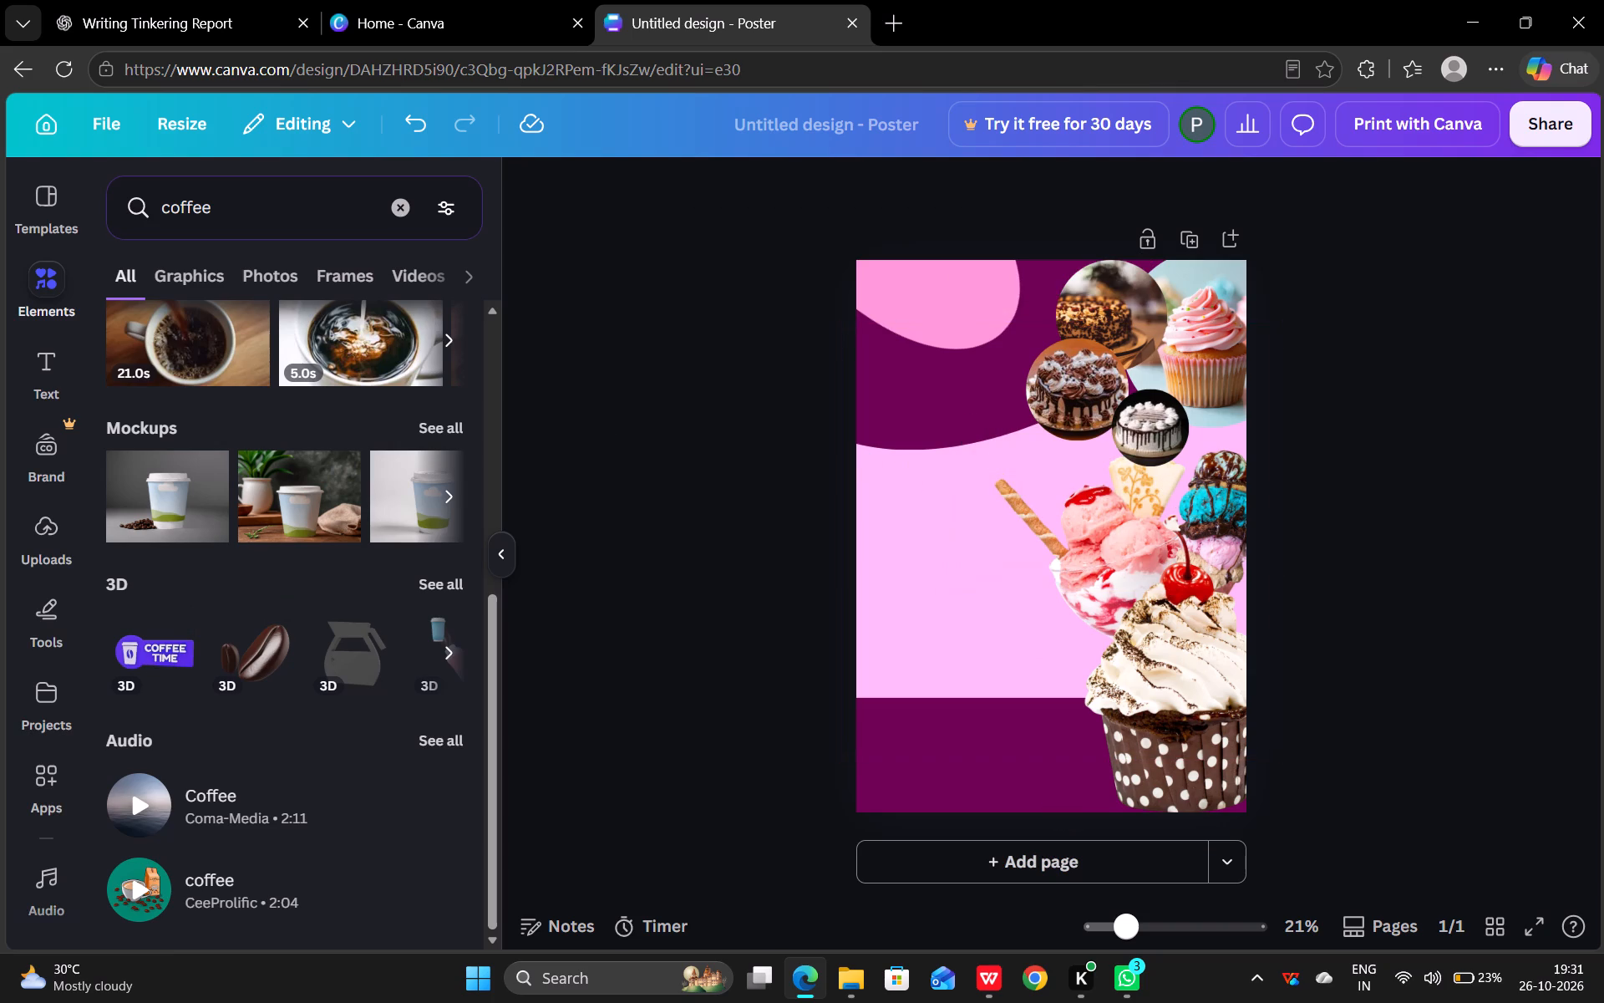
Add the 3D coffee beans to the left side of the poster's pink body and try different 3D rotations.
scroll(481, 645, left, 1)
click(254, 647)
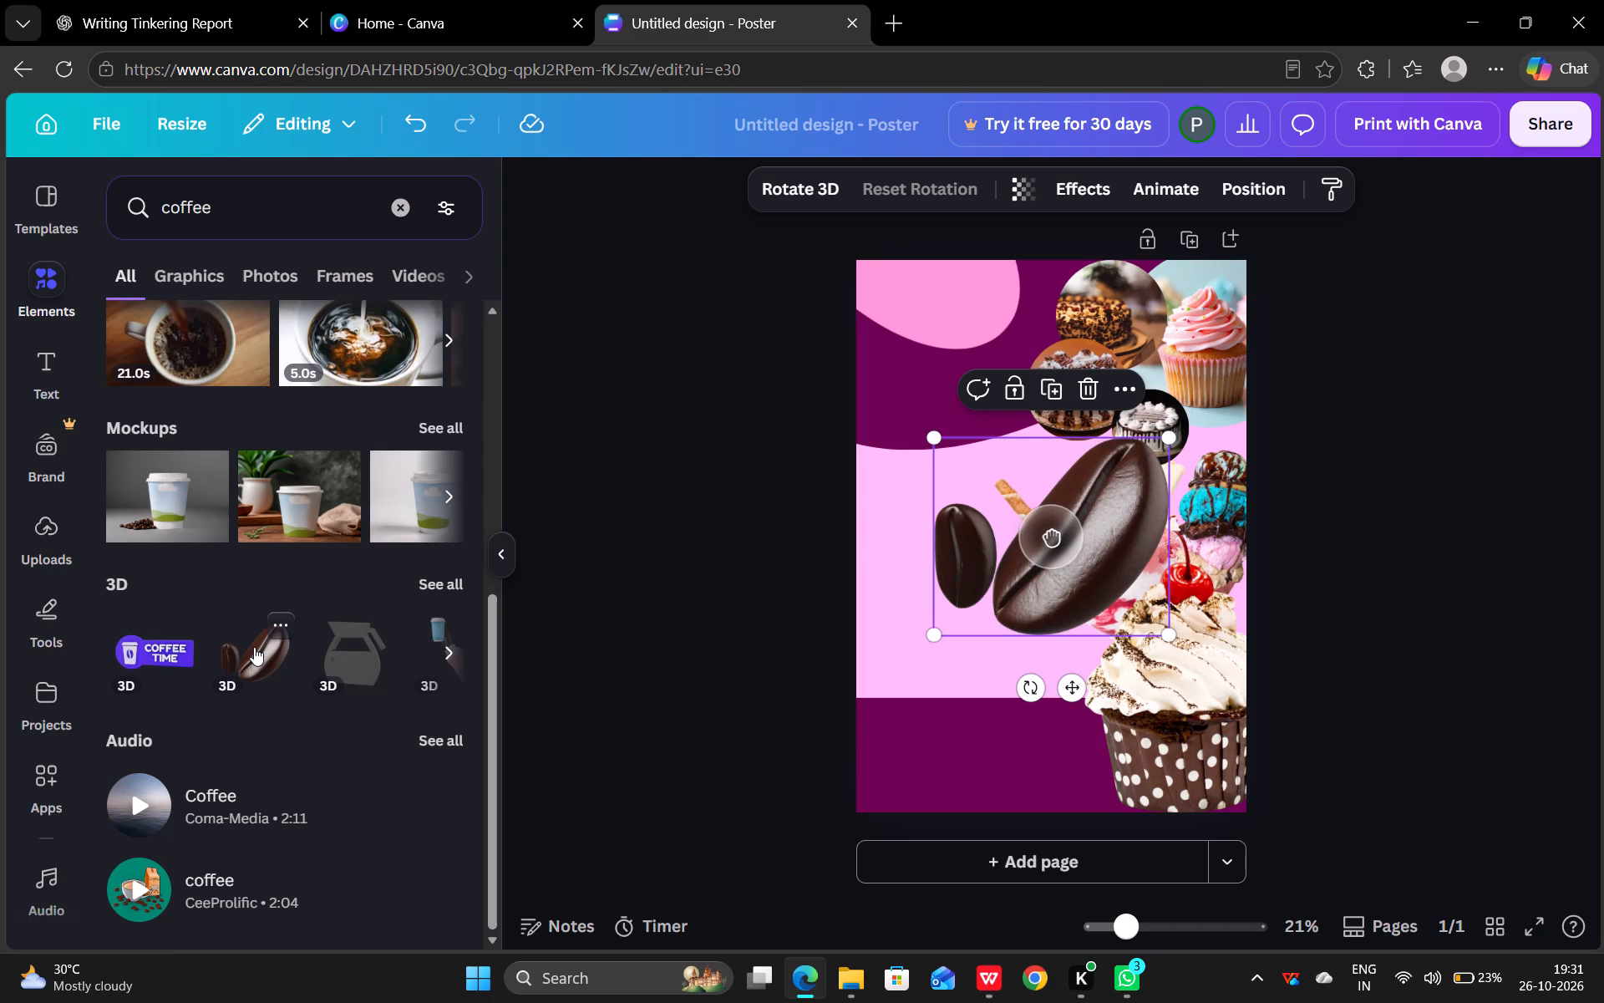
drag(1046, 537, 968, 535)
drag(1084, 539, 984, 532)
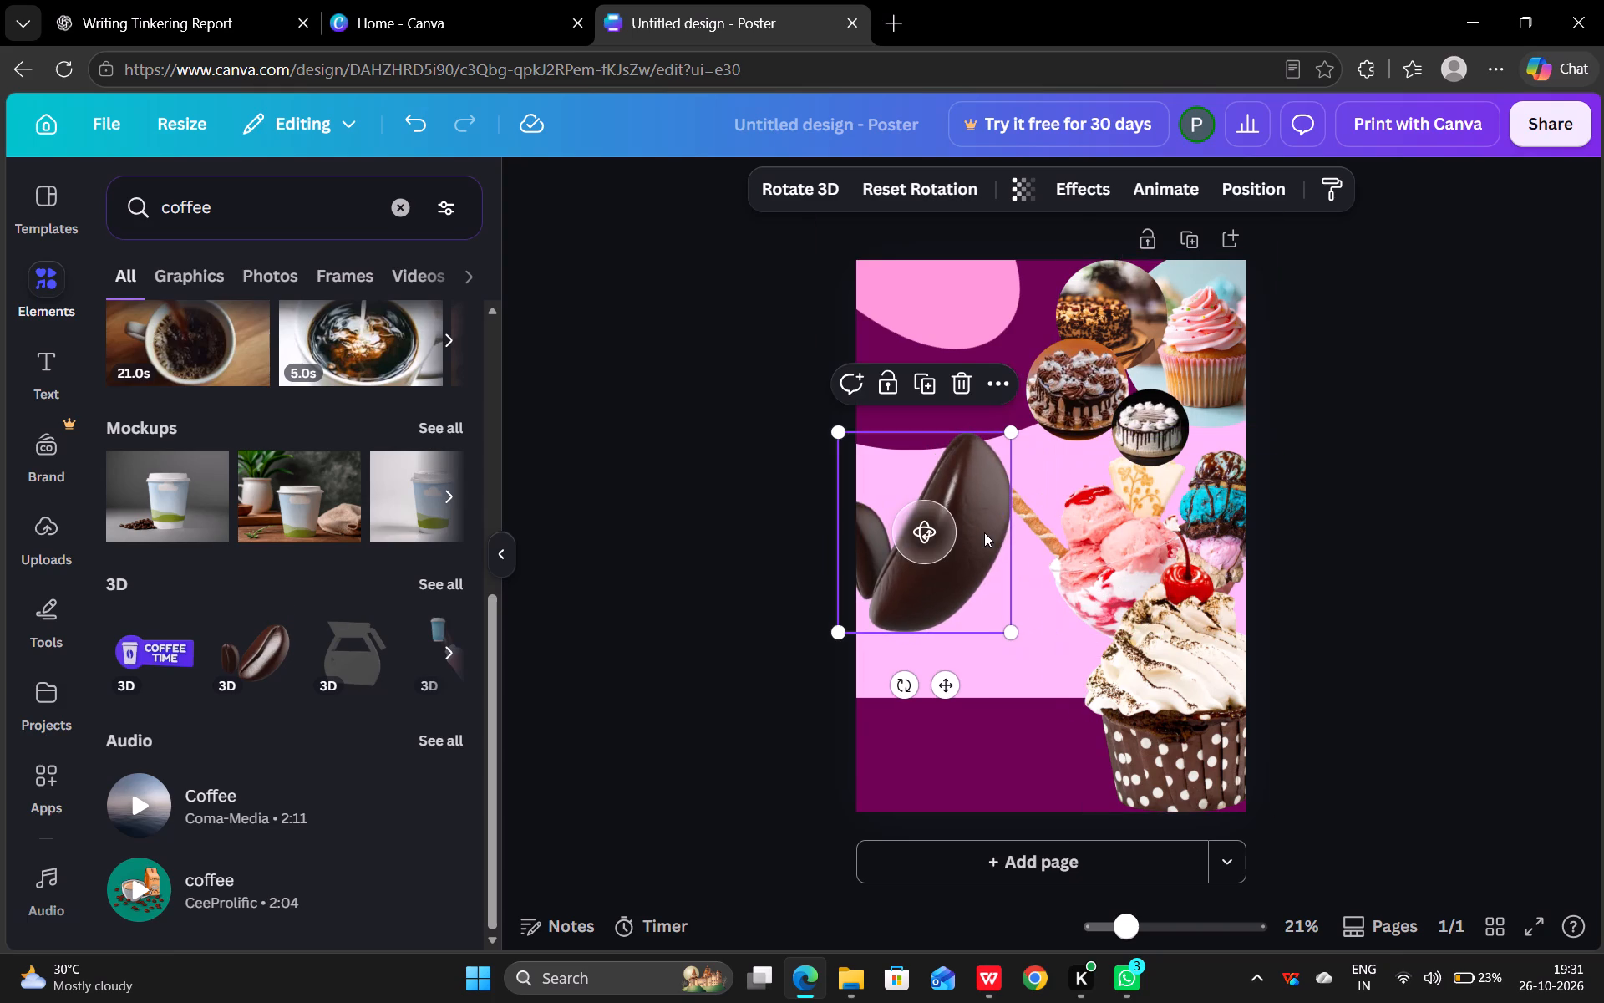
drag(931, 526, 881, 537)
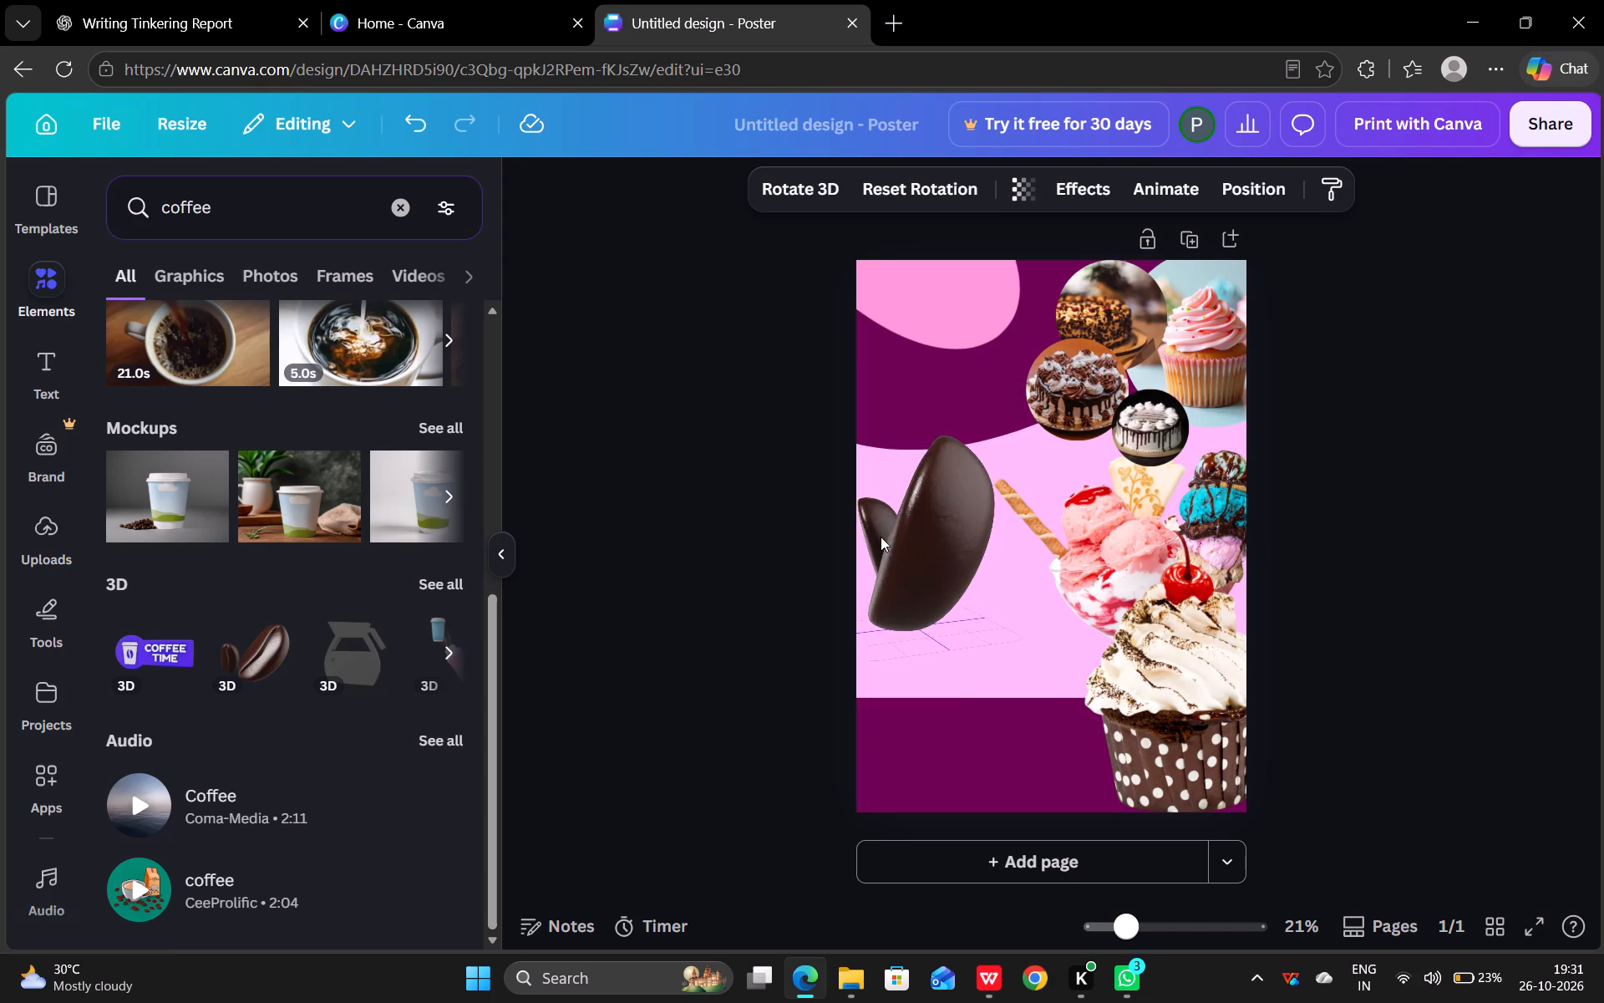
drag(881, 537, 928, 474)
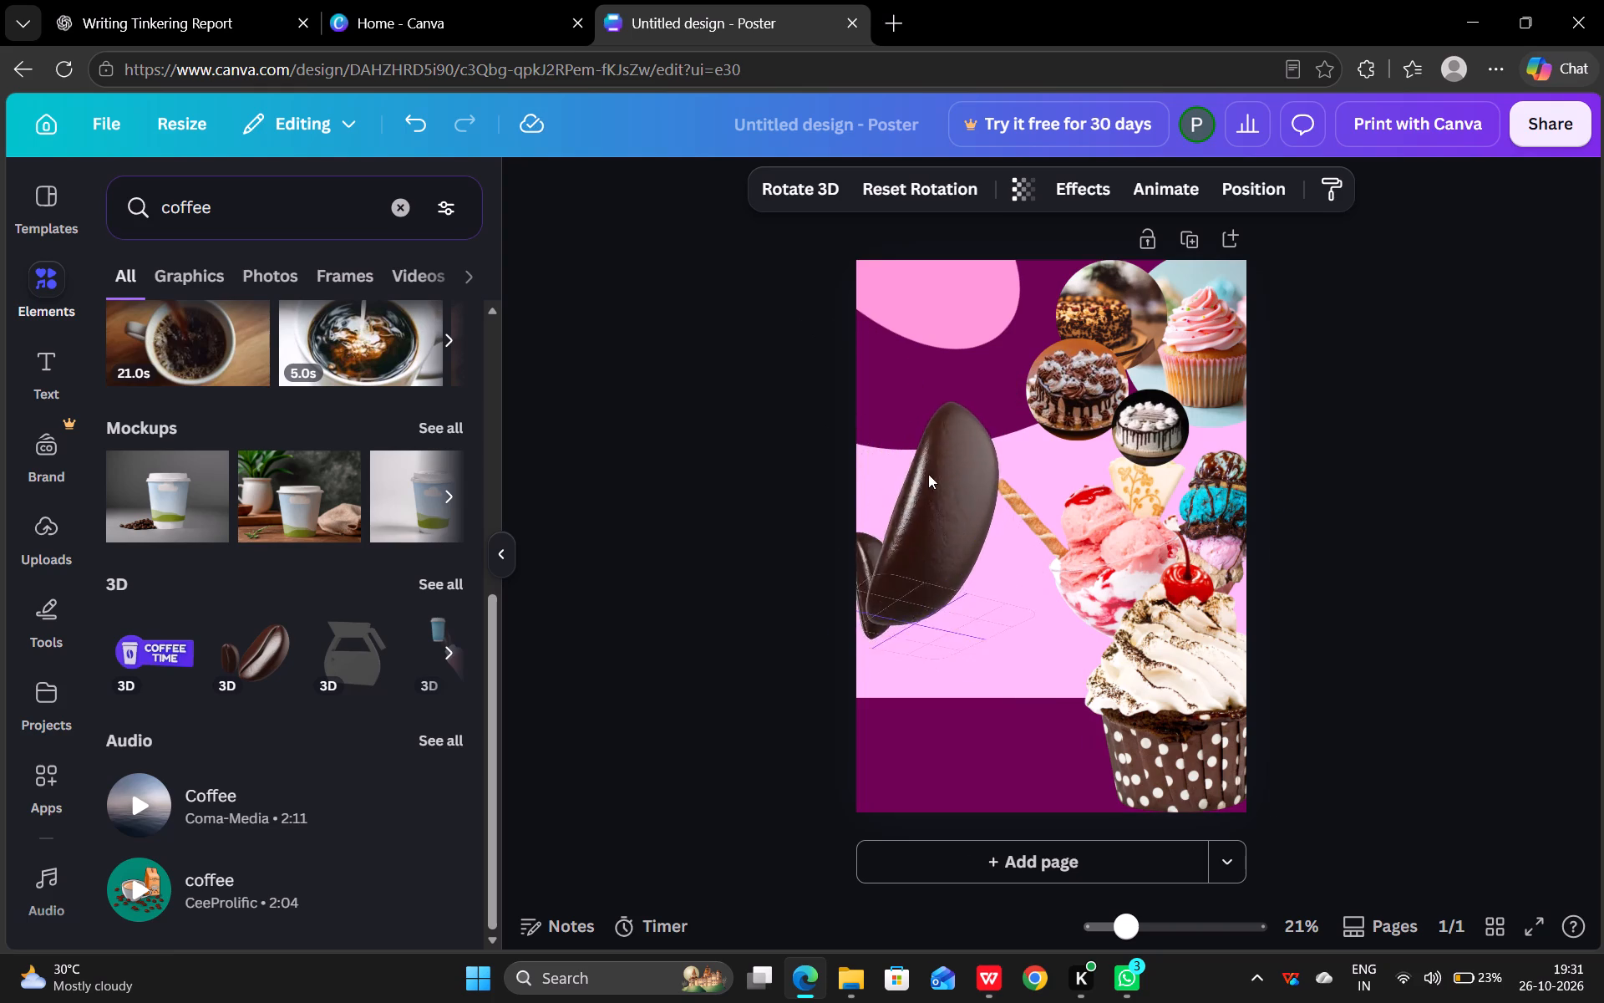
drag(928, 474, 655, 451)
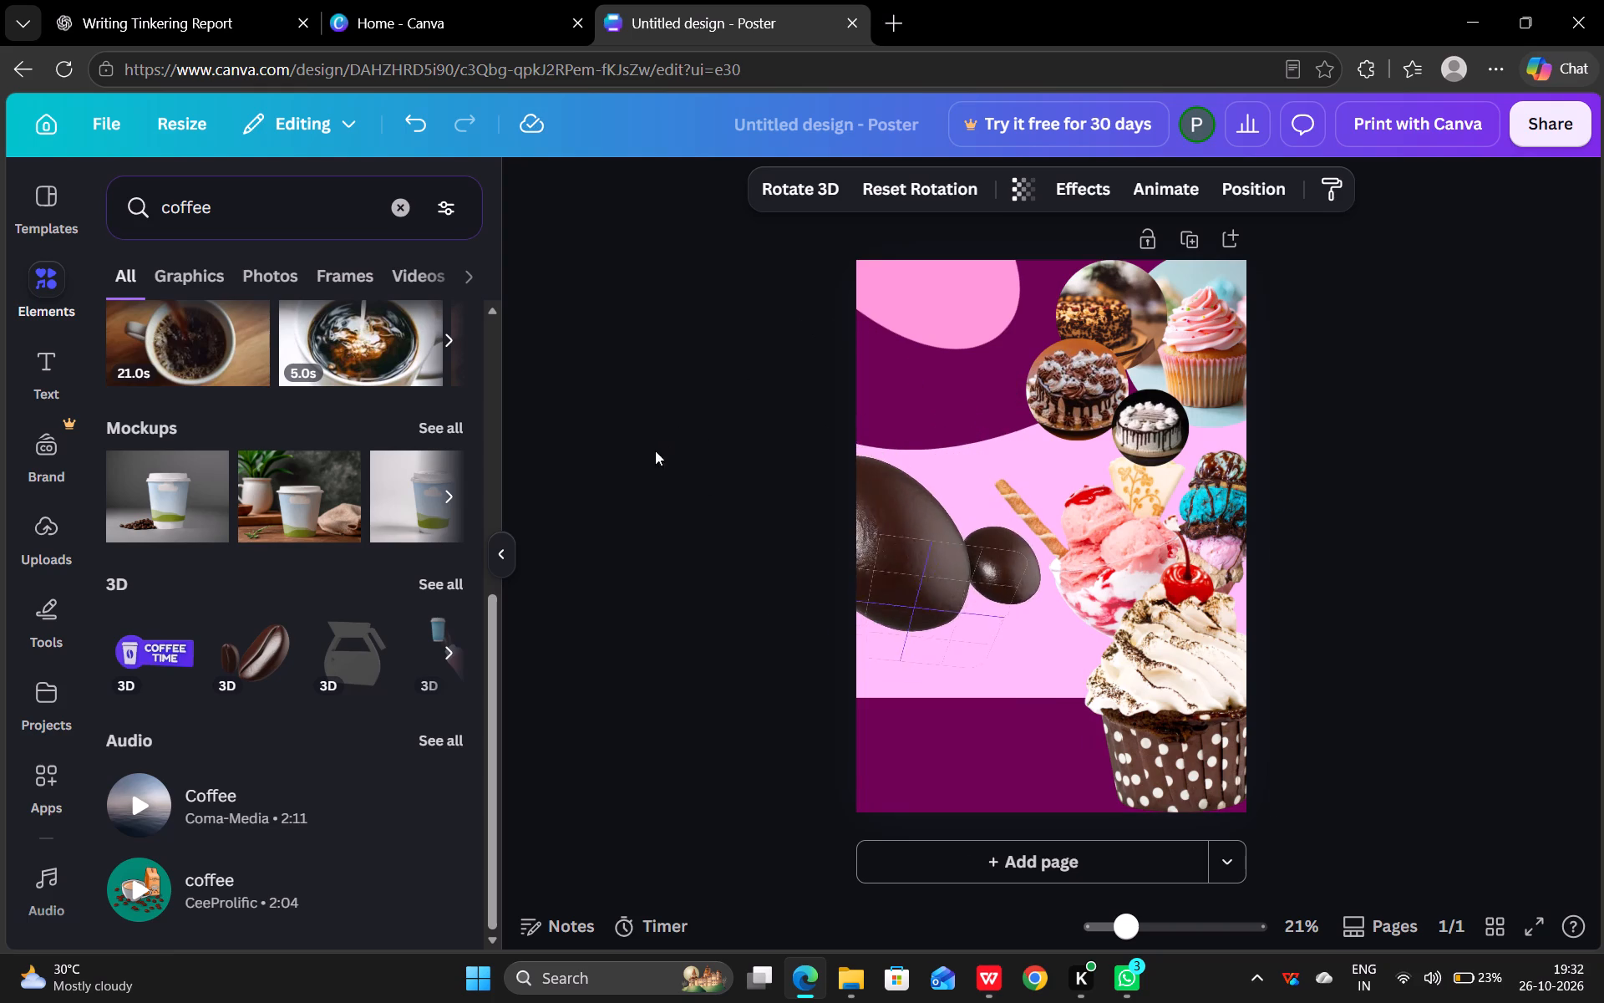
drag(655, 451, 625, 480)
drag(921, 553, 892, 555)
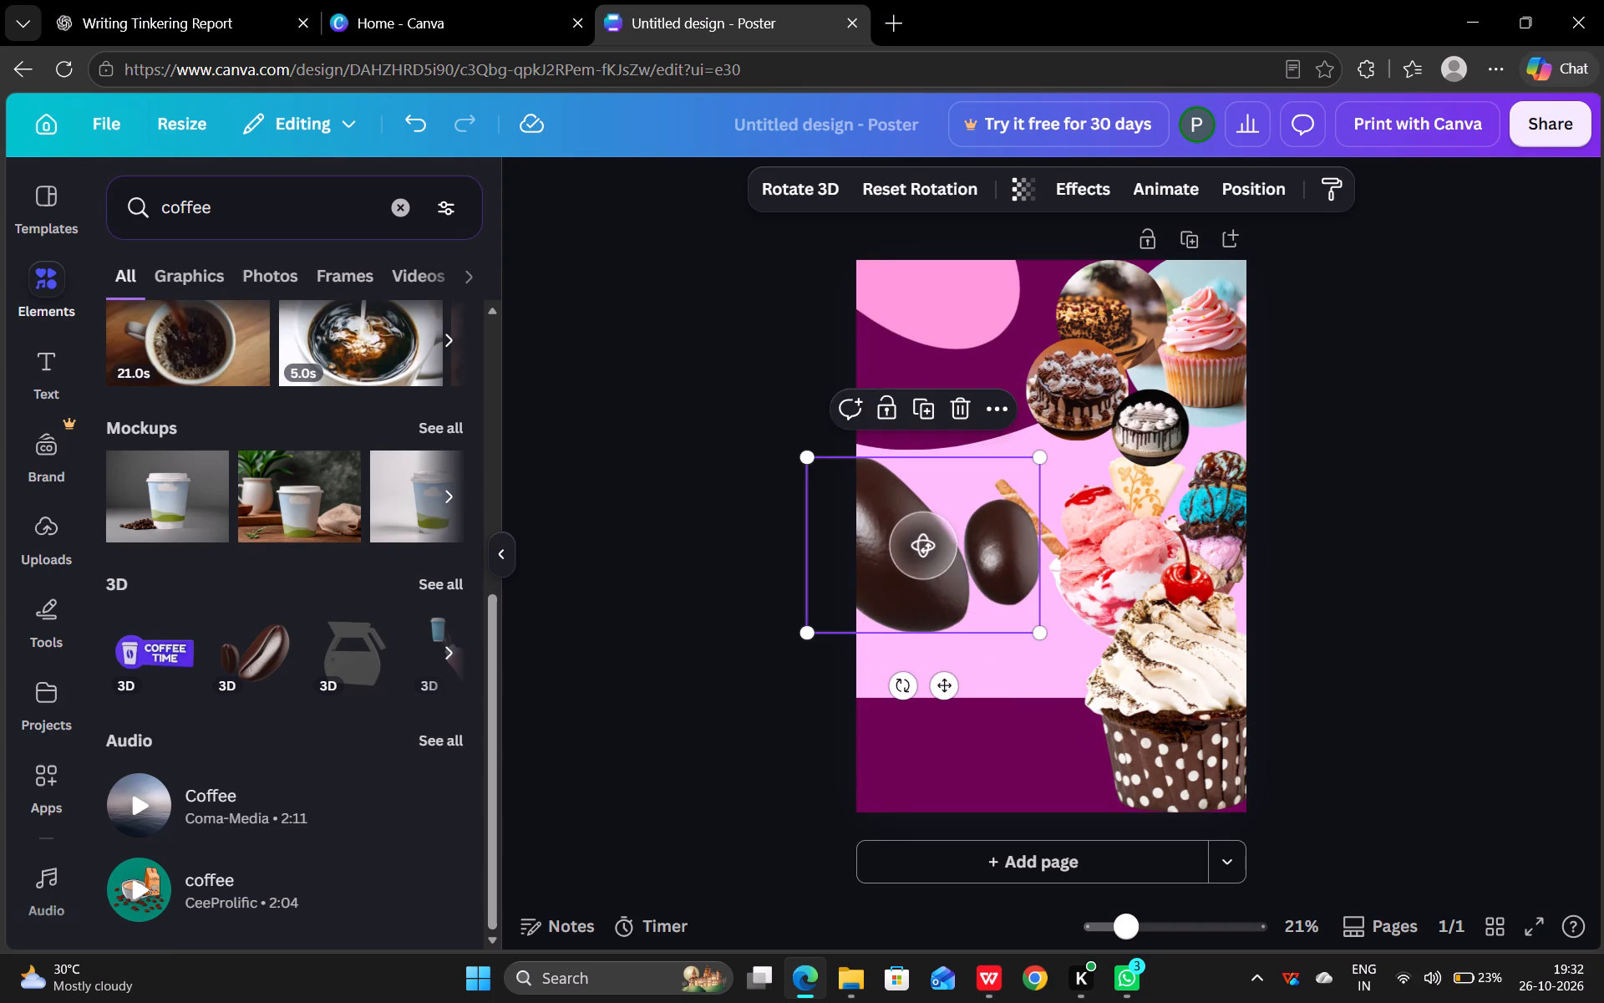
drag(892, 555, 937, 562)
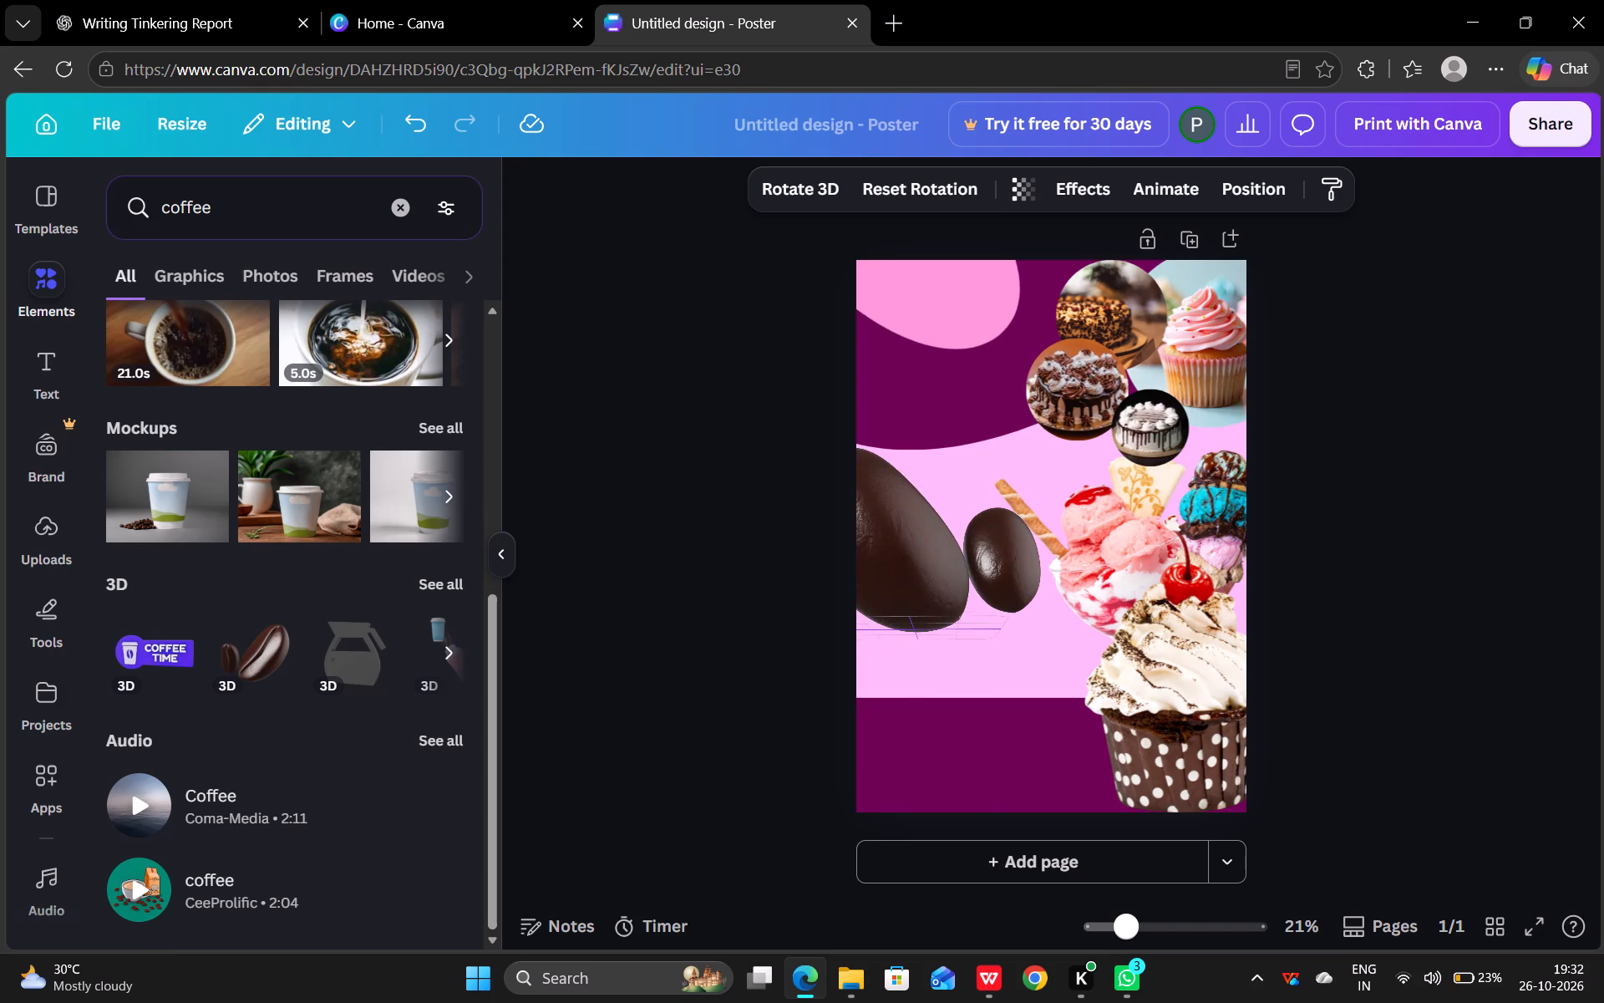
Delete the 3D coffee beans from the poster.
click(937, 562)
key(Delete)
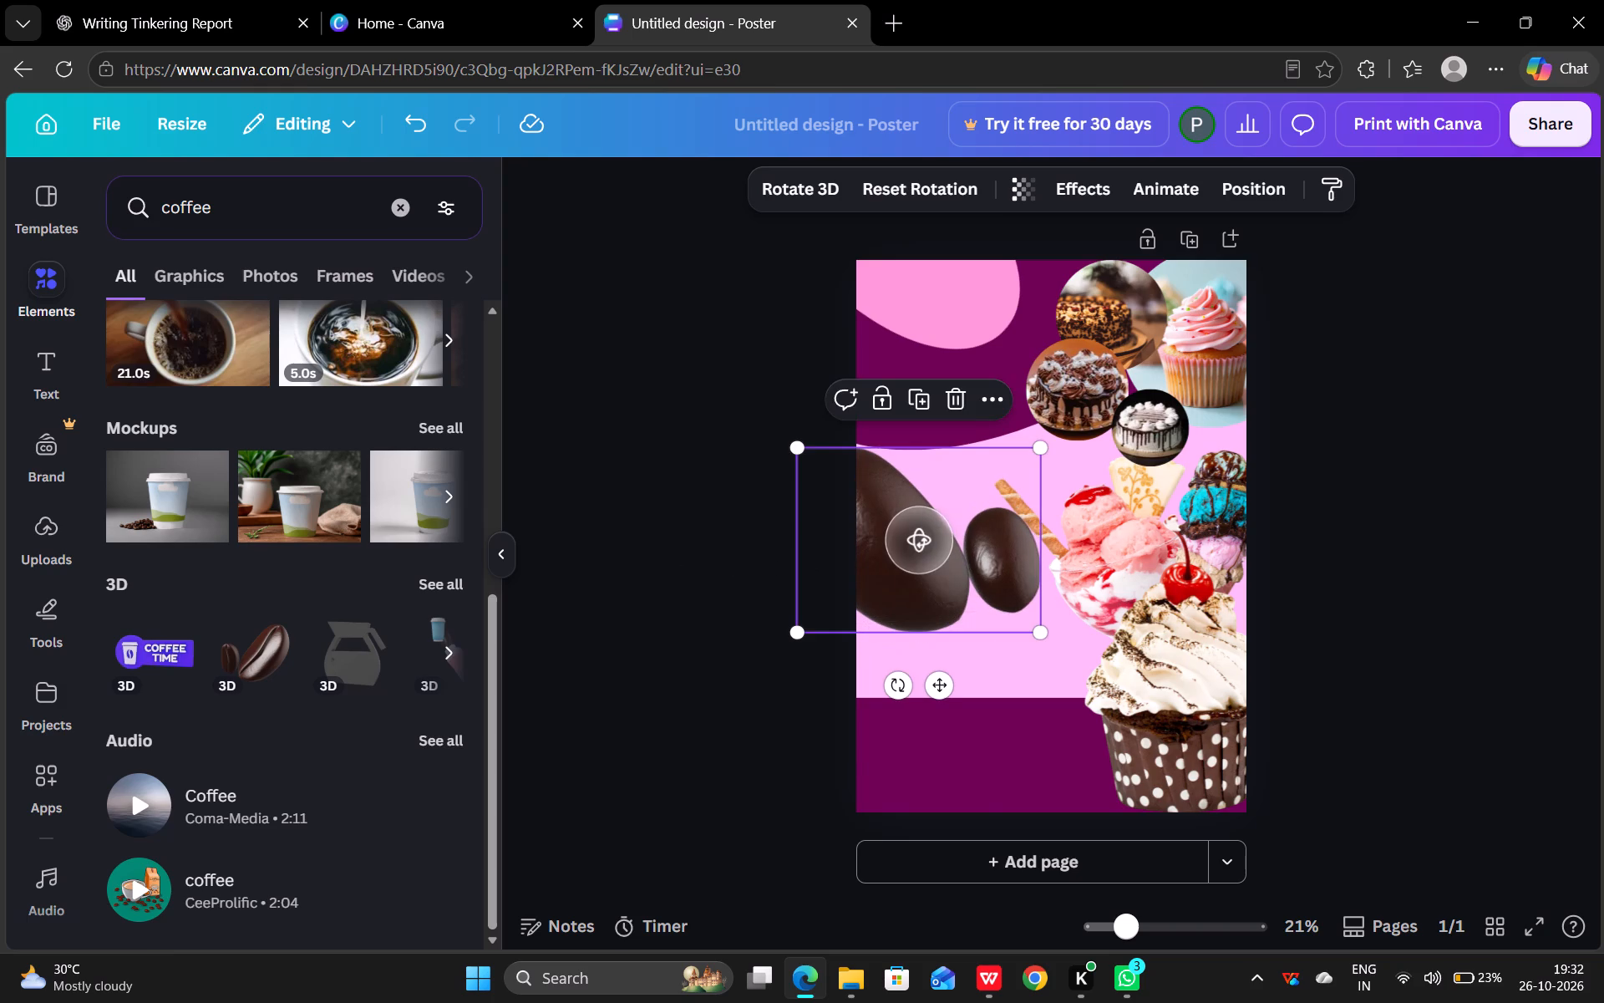
Show the full set of 3D results for coffee.
click(434, 581)
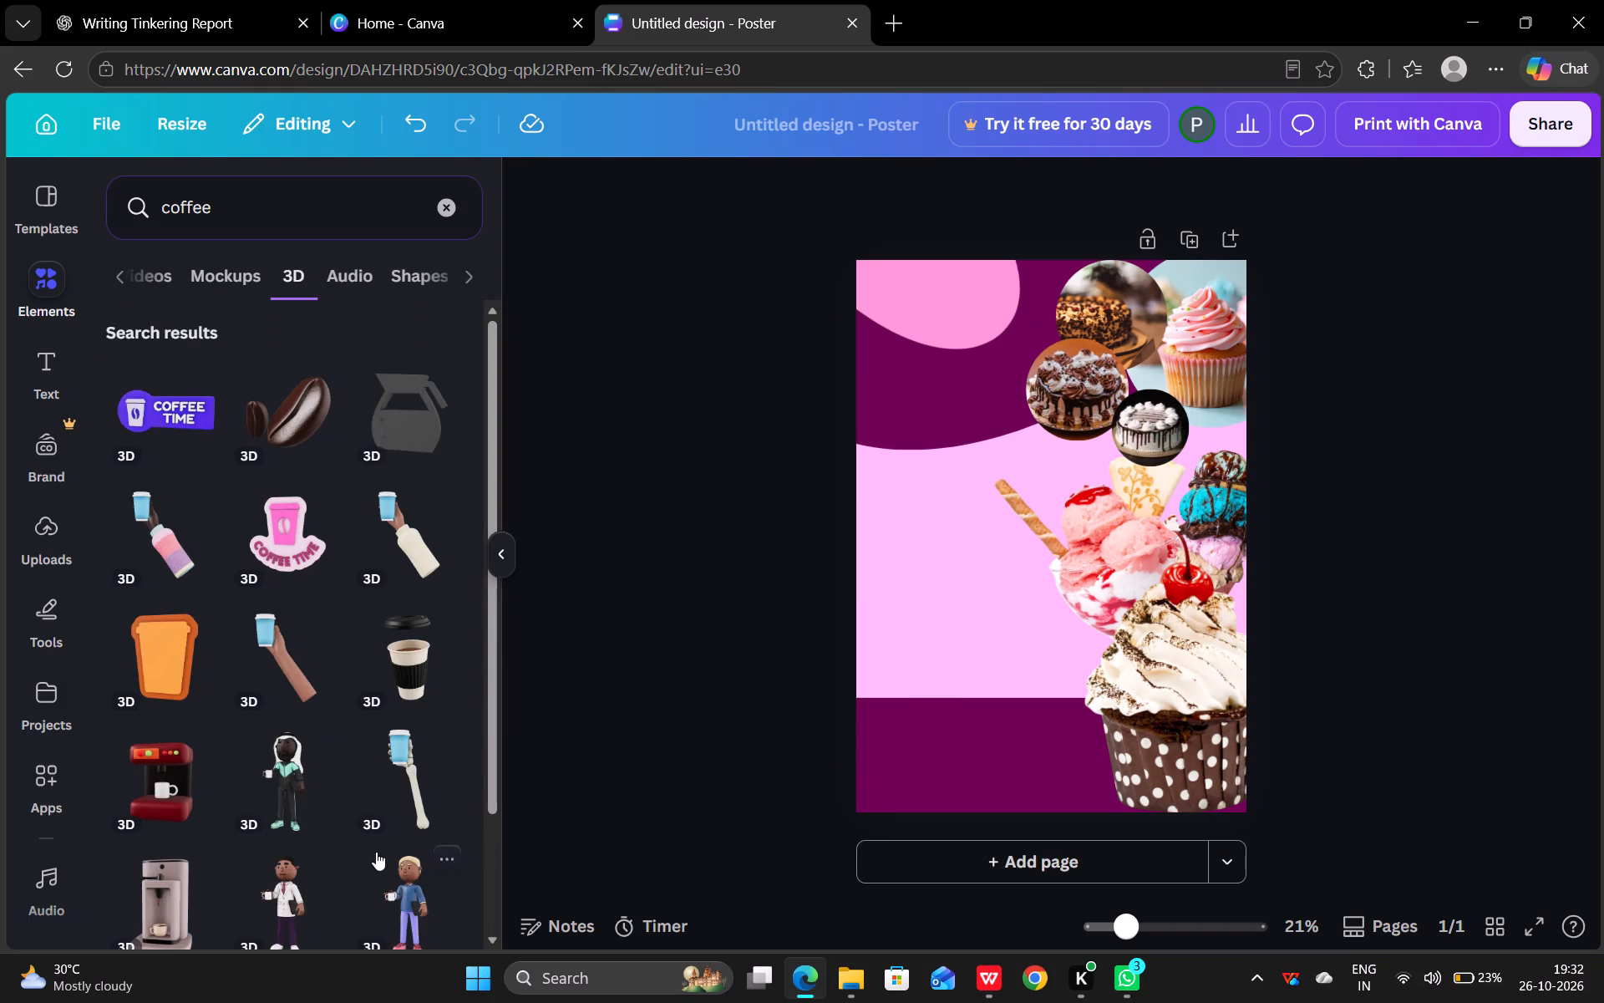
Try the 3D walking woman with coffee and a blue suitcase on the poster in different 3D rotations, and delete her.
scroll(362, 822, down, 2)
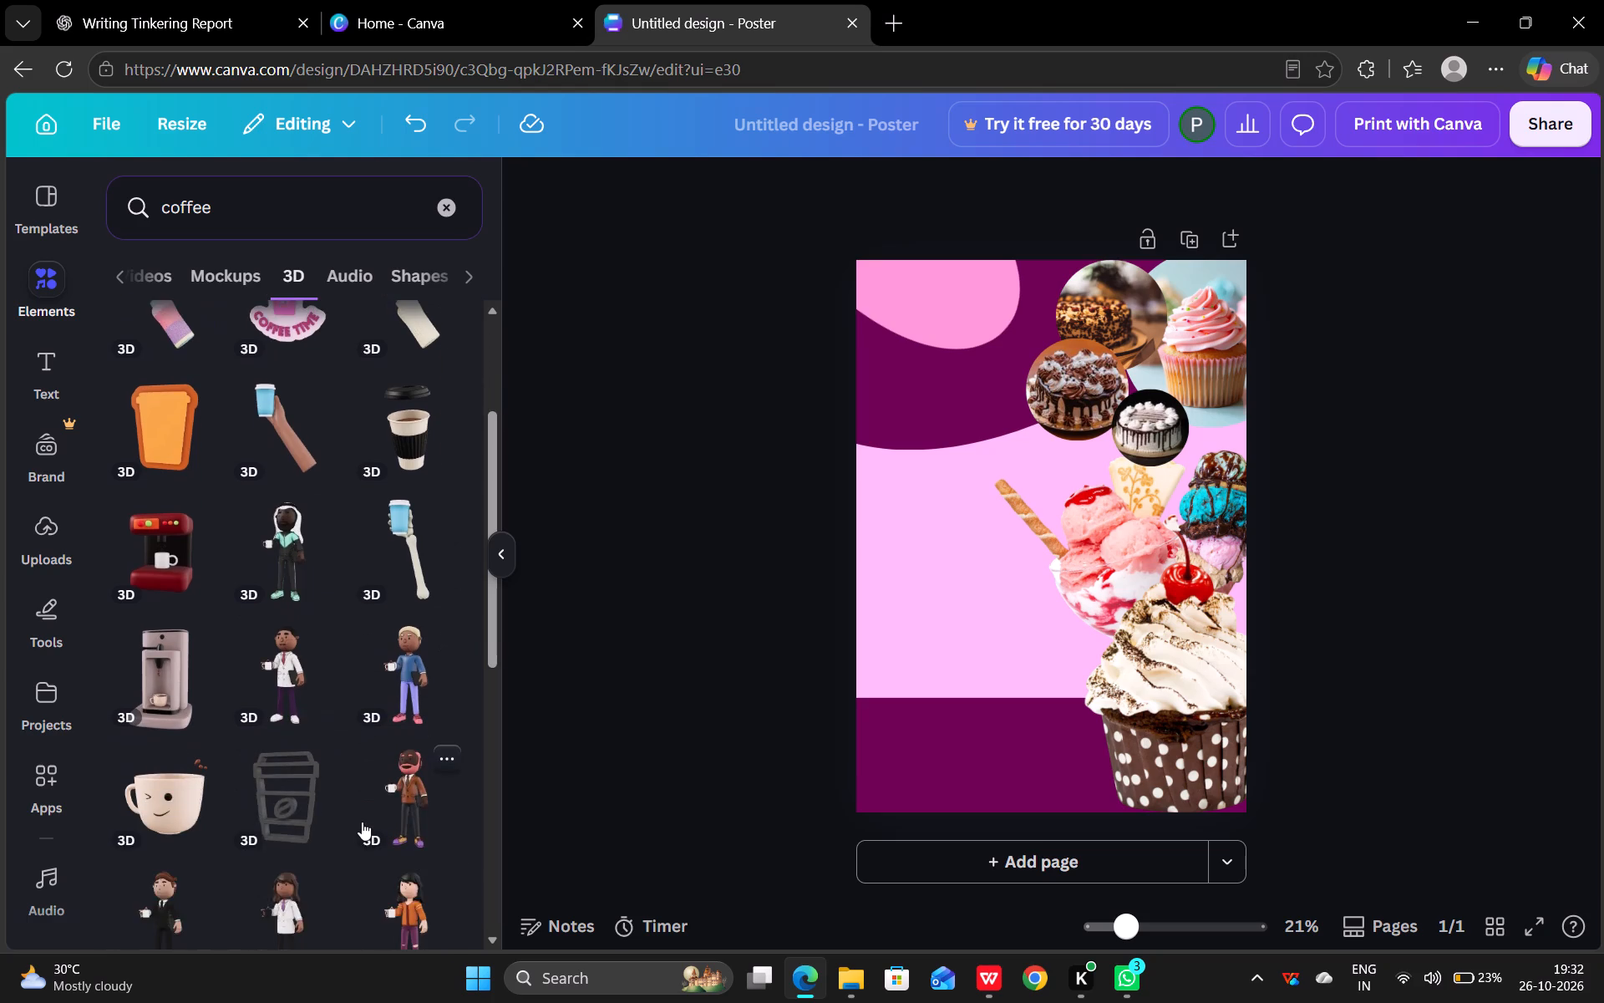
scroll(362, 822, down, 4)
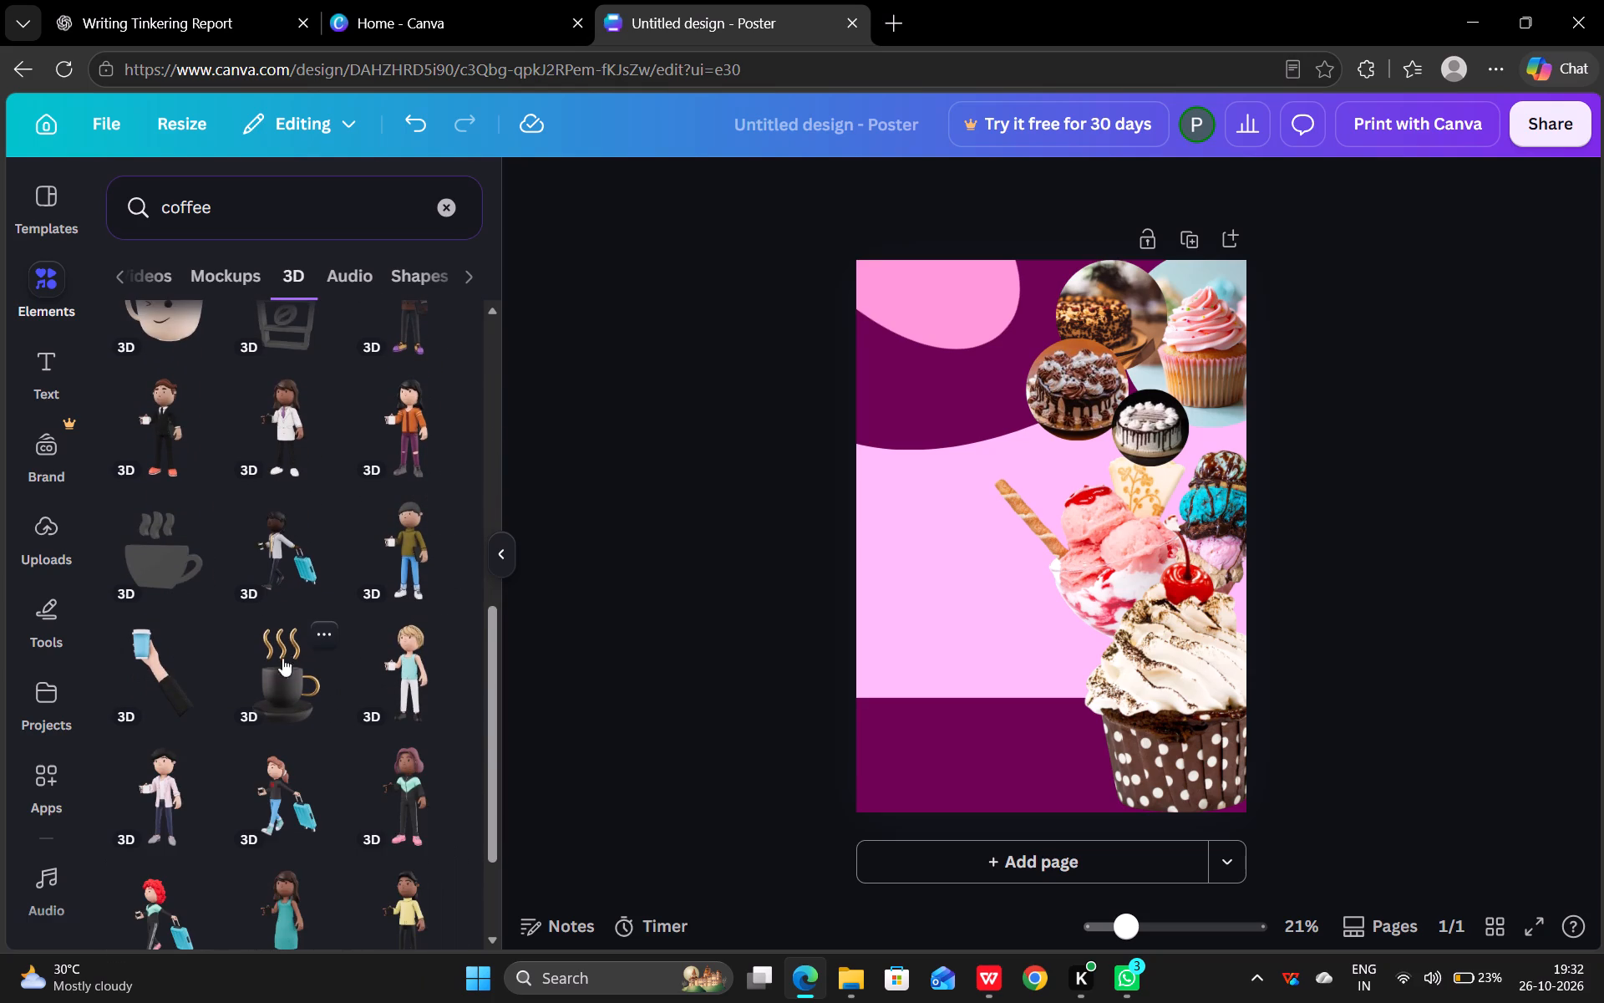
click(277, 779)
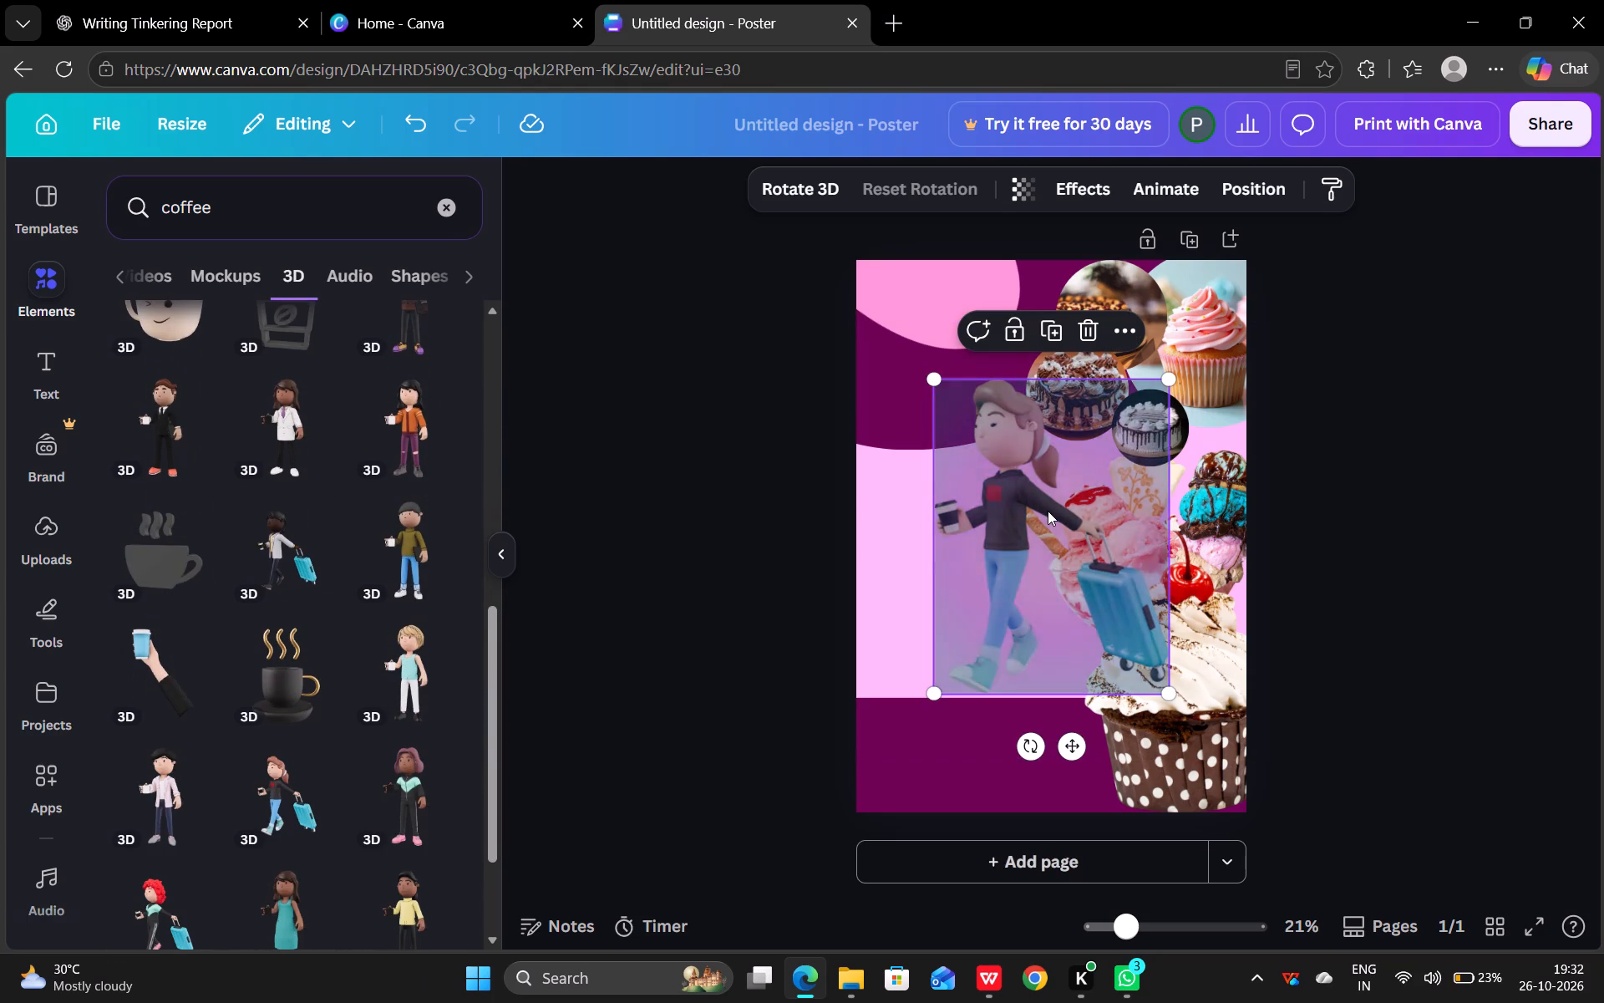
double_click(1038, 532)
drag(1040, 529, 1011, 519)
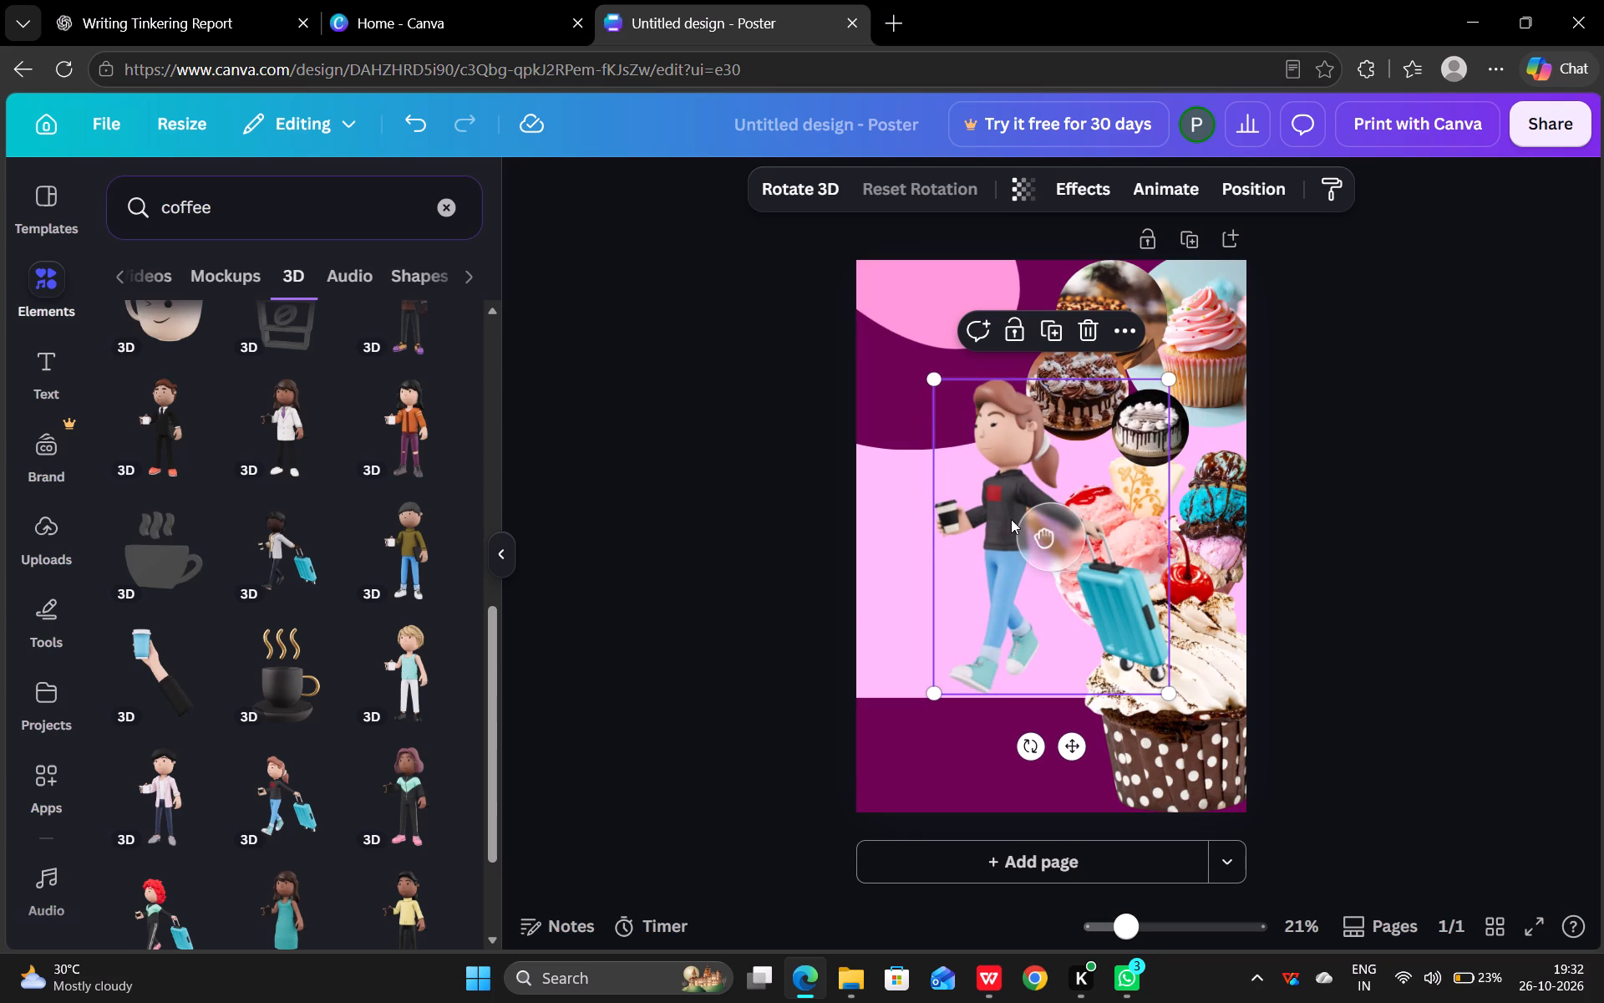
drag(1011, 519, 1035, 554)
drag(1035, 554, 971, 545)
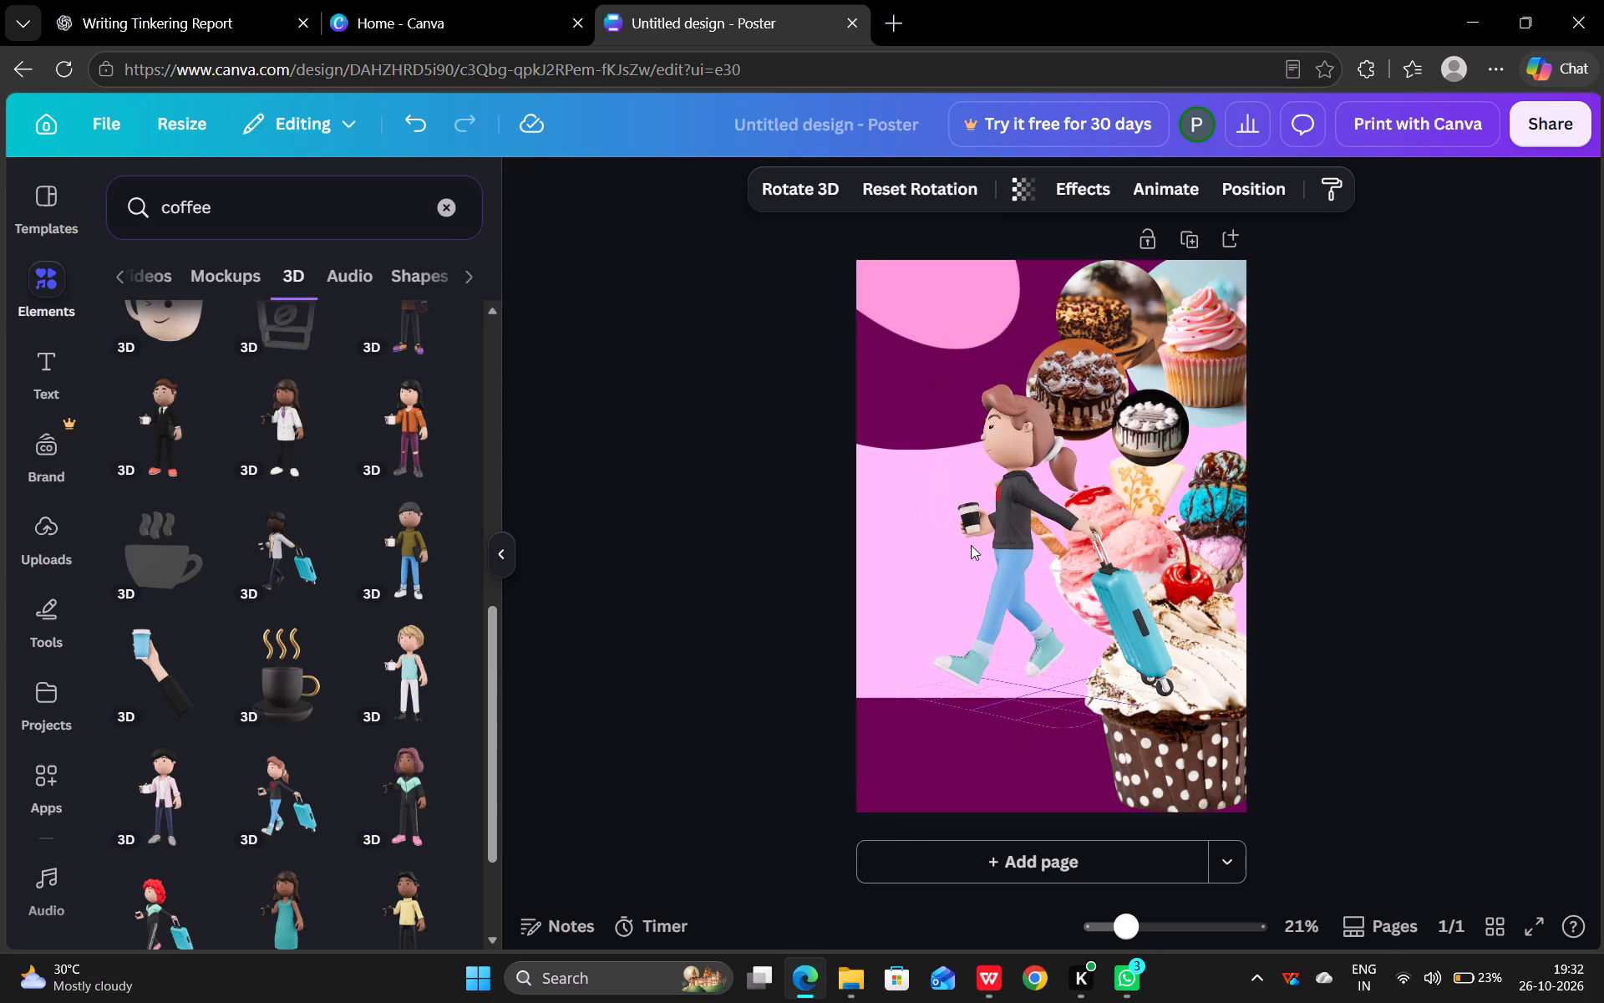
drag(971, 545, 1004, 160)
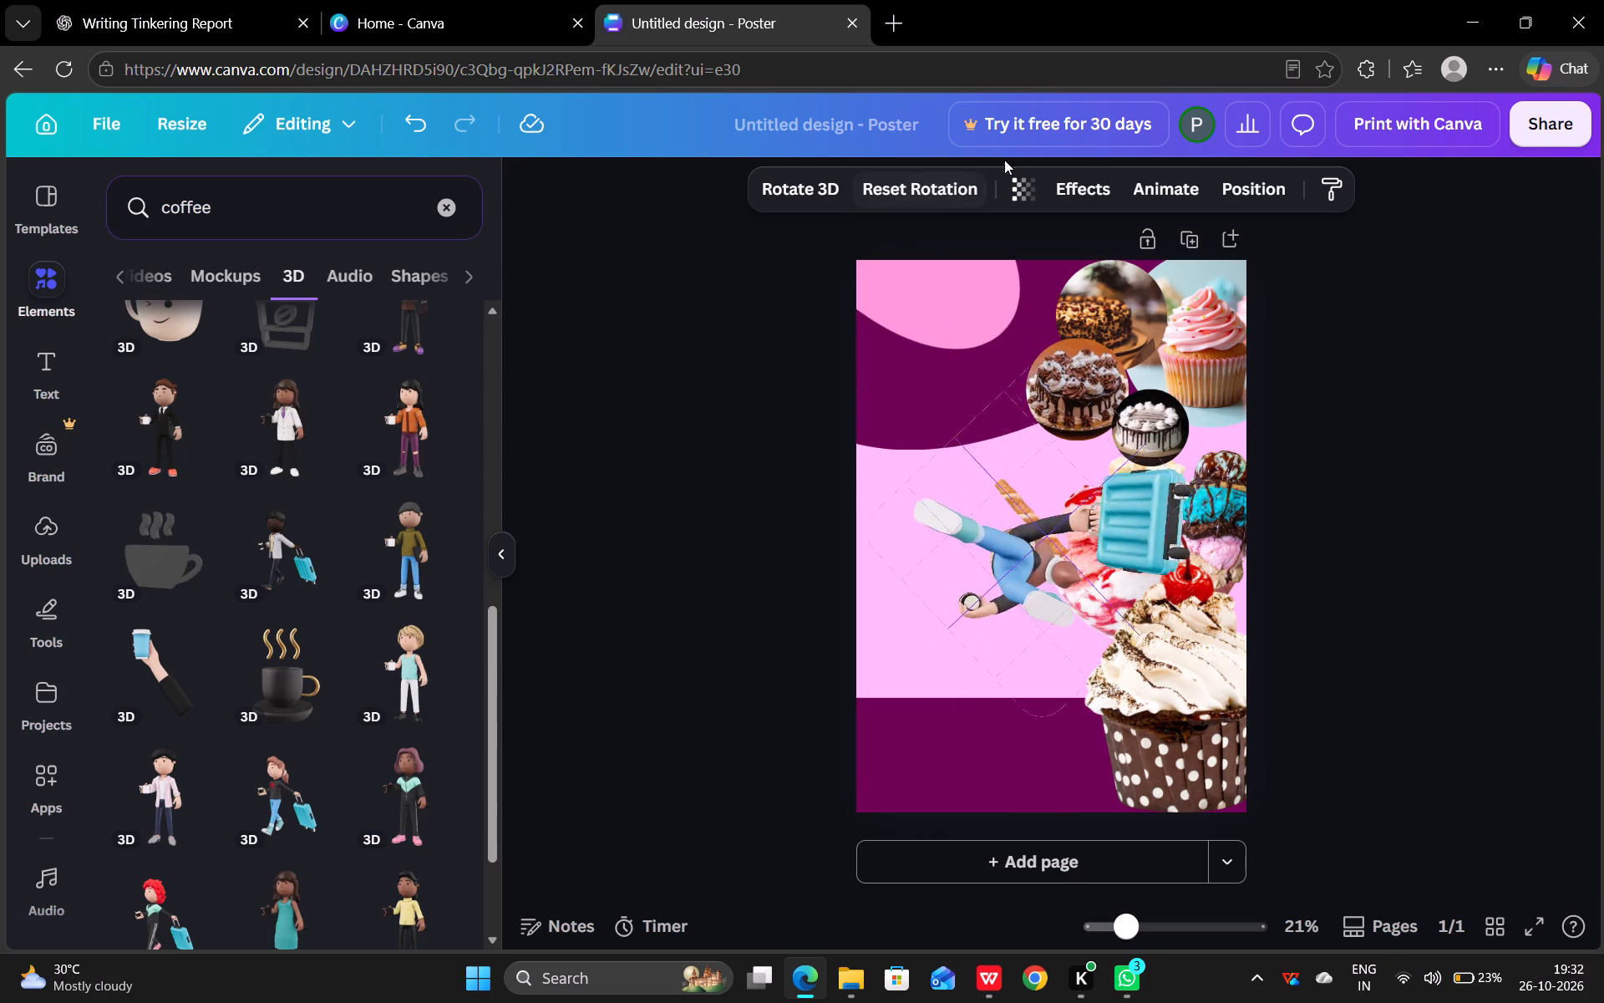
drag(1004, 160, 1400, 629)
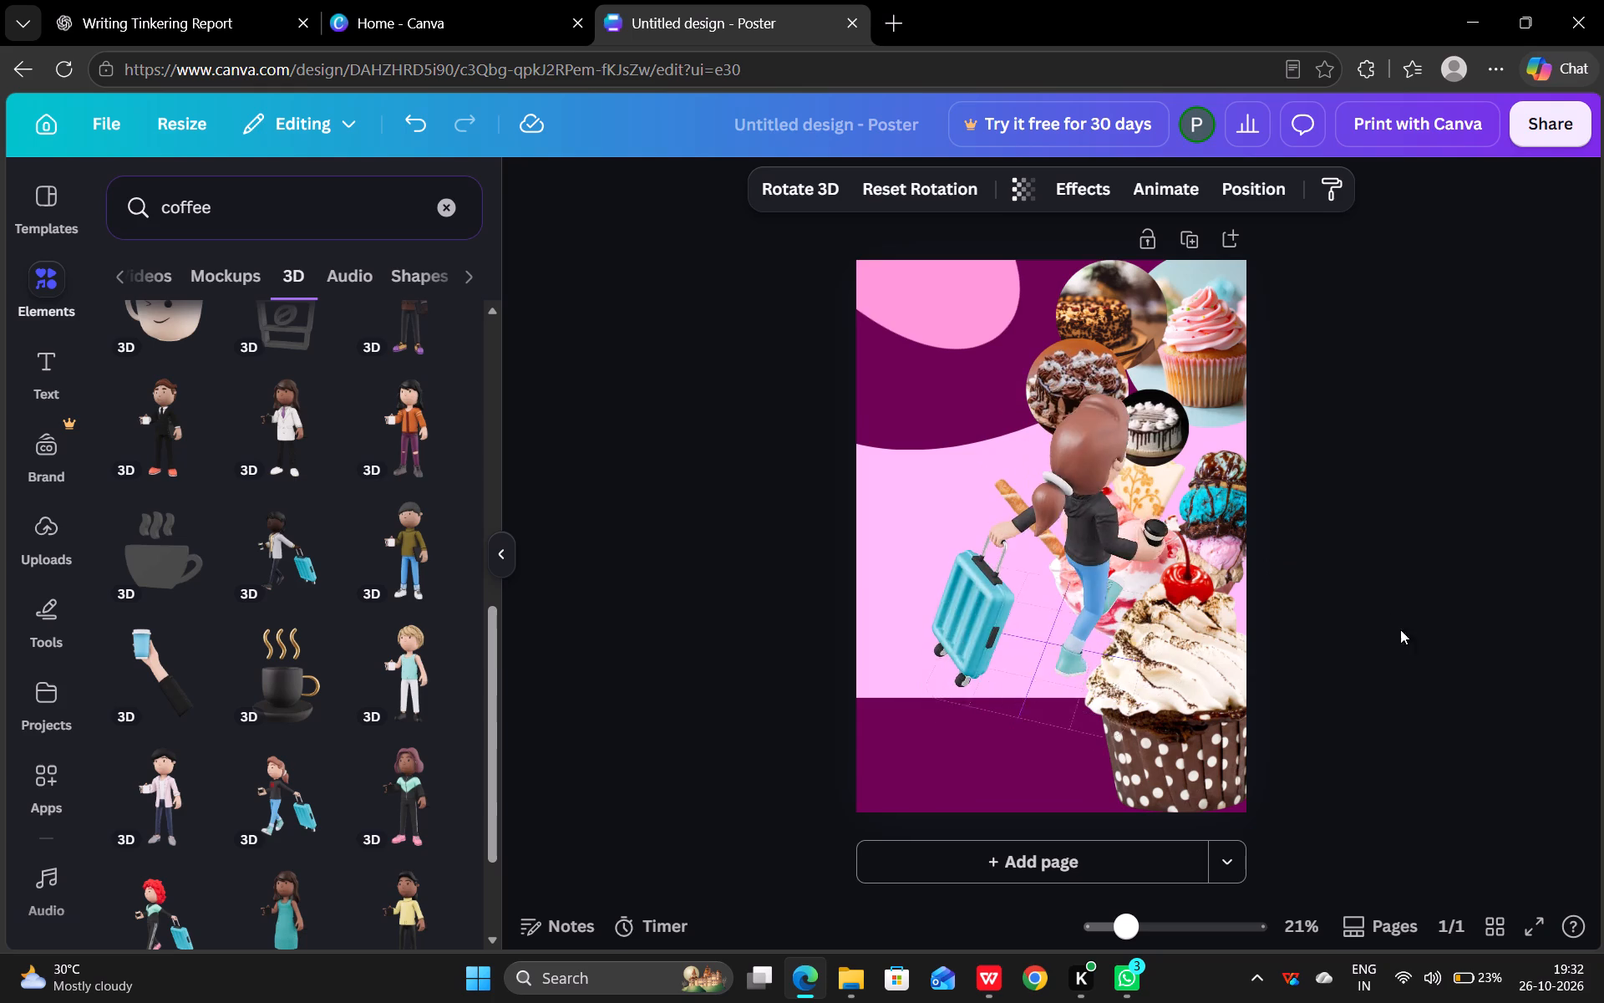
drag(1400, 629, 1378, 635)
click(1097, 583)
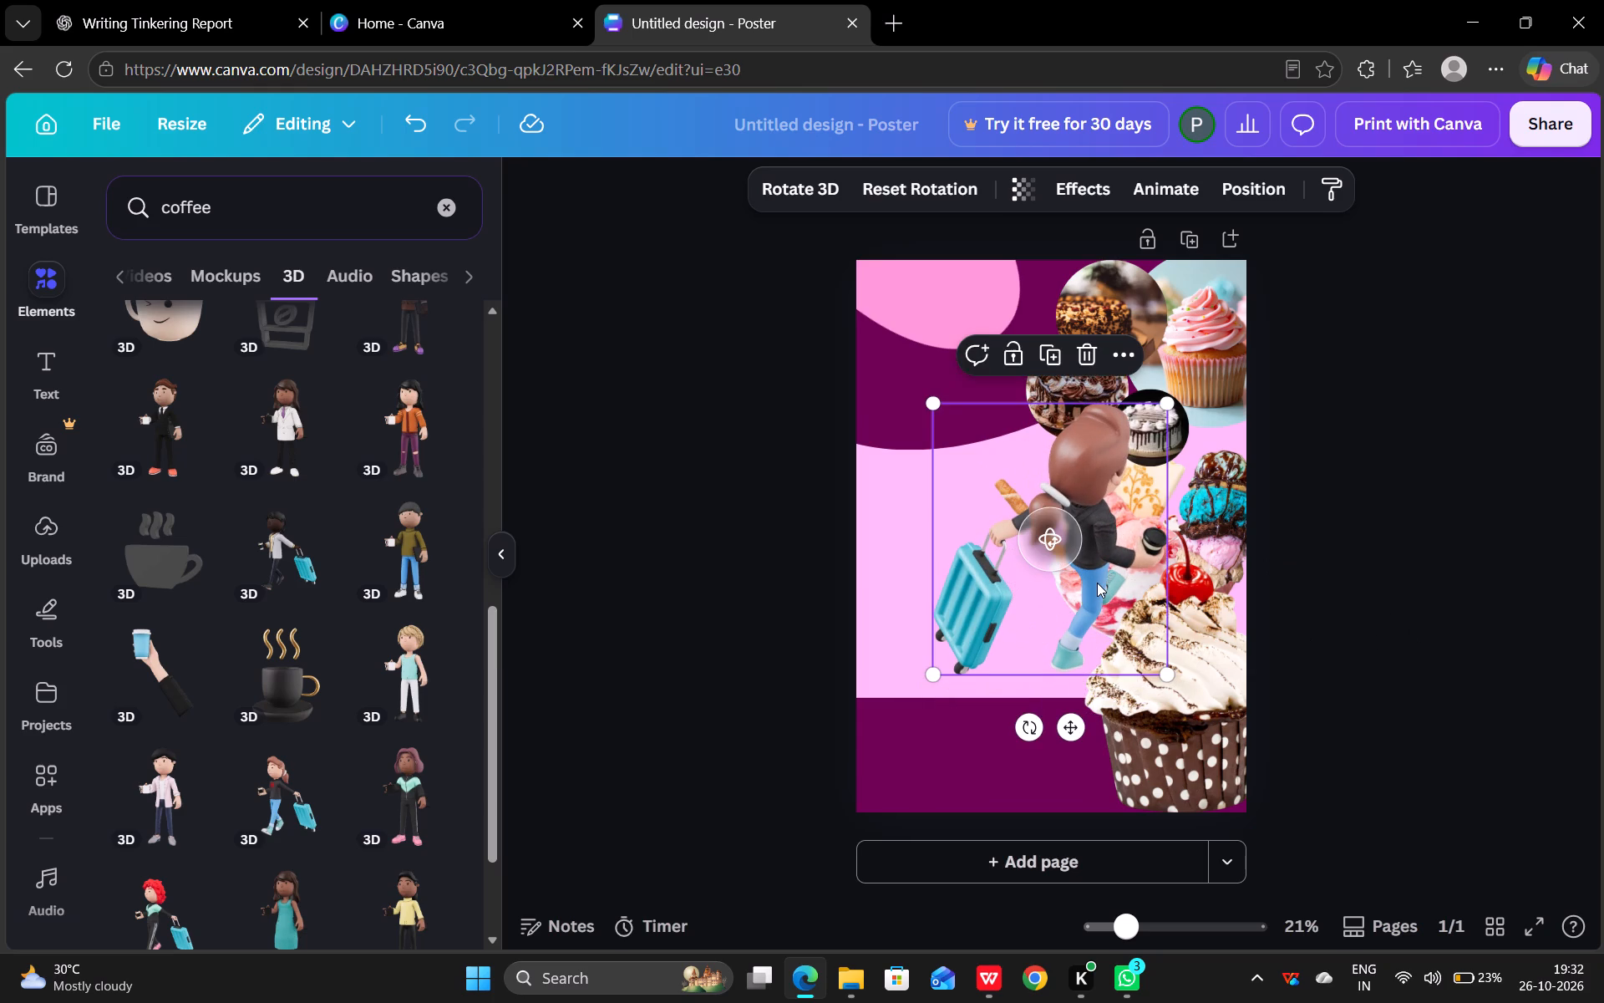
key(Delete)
Search the elements for "shawarma roll" and browse the results across all categories.
scroll(374, 720, down, 2)
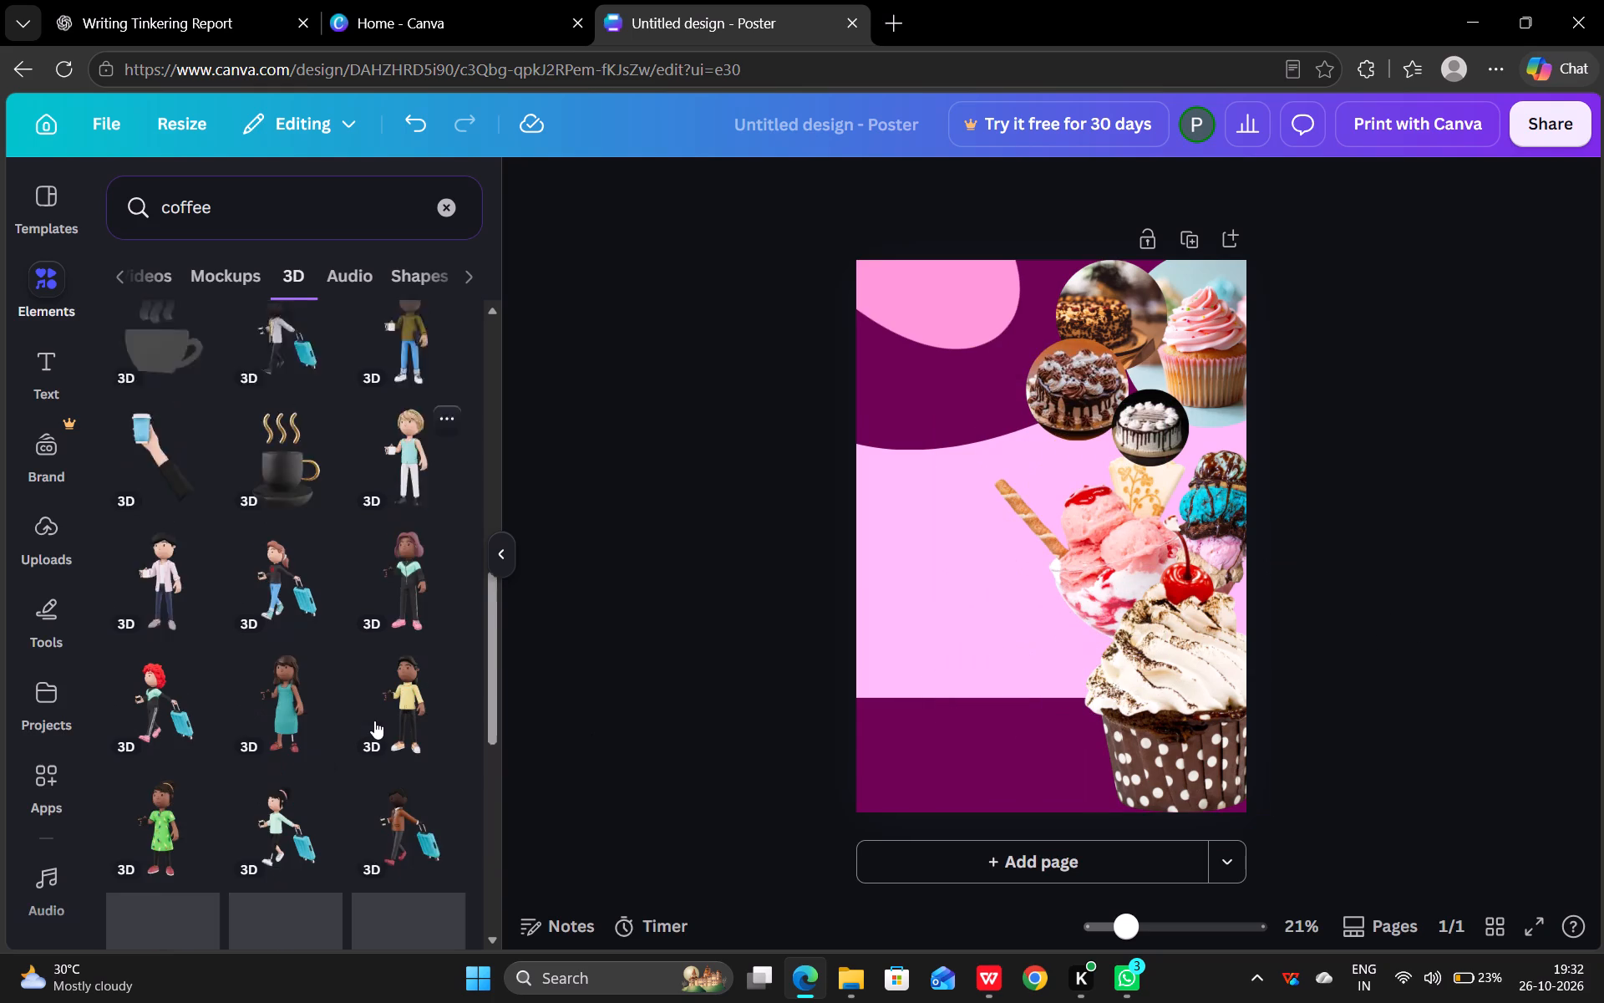
scroll(374, 720, down, 4)
drag(234, 191, 231, 191)
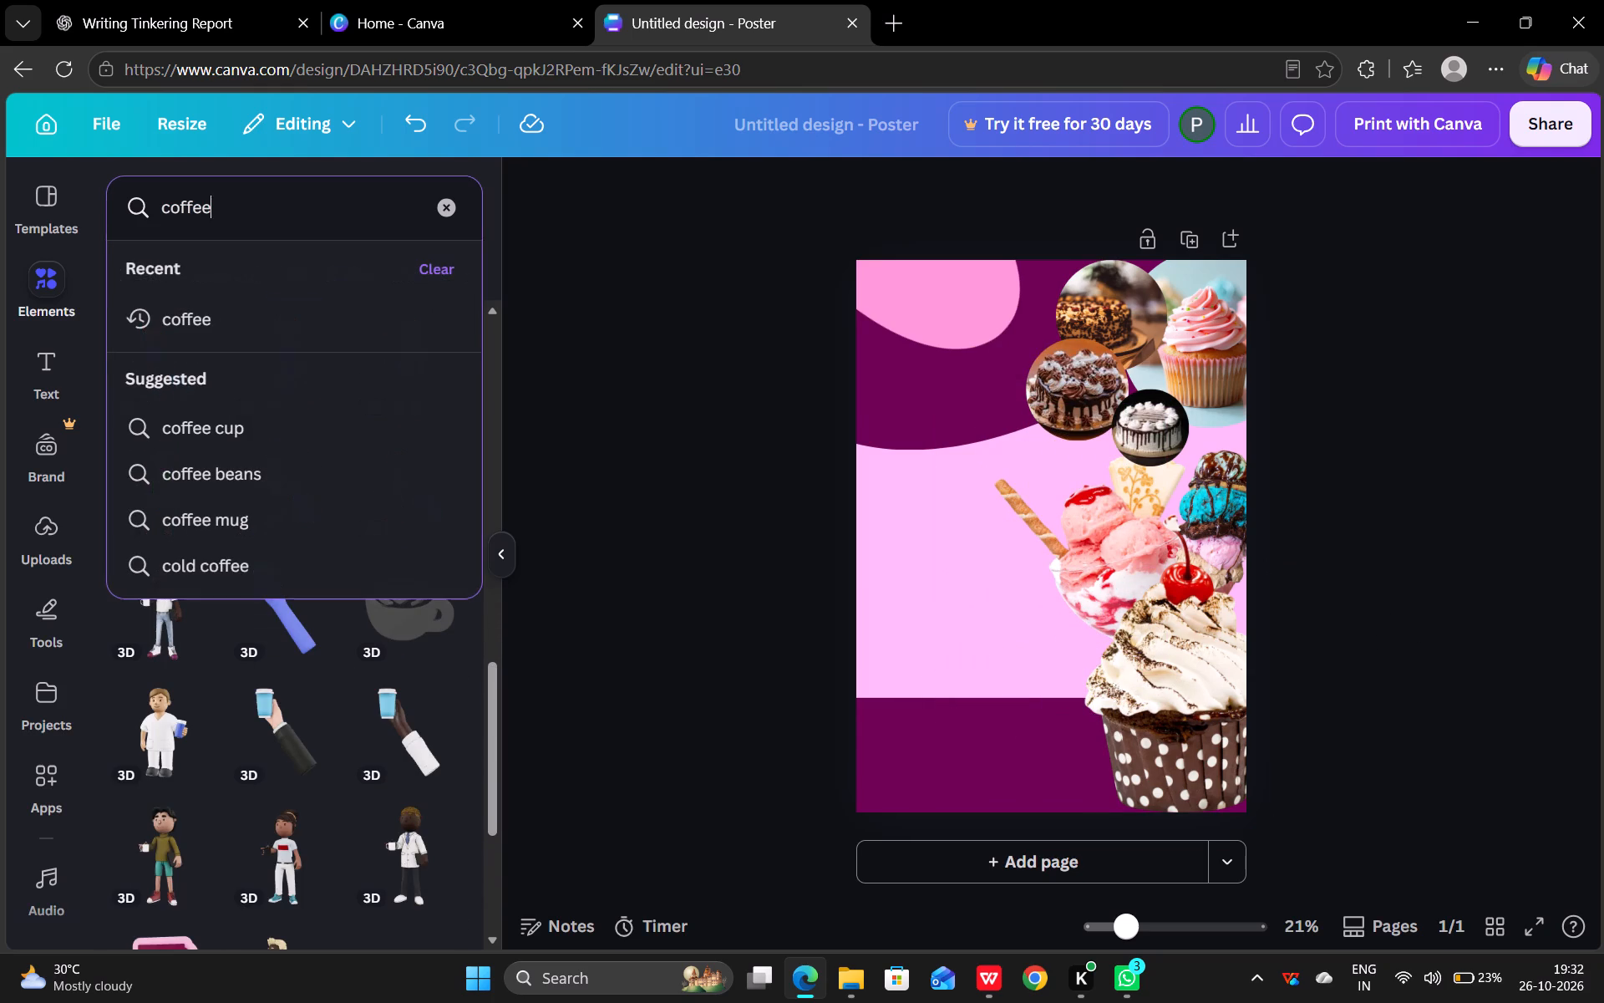
drag(231, 191, 150, 184)
key(BackSpace)
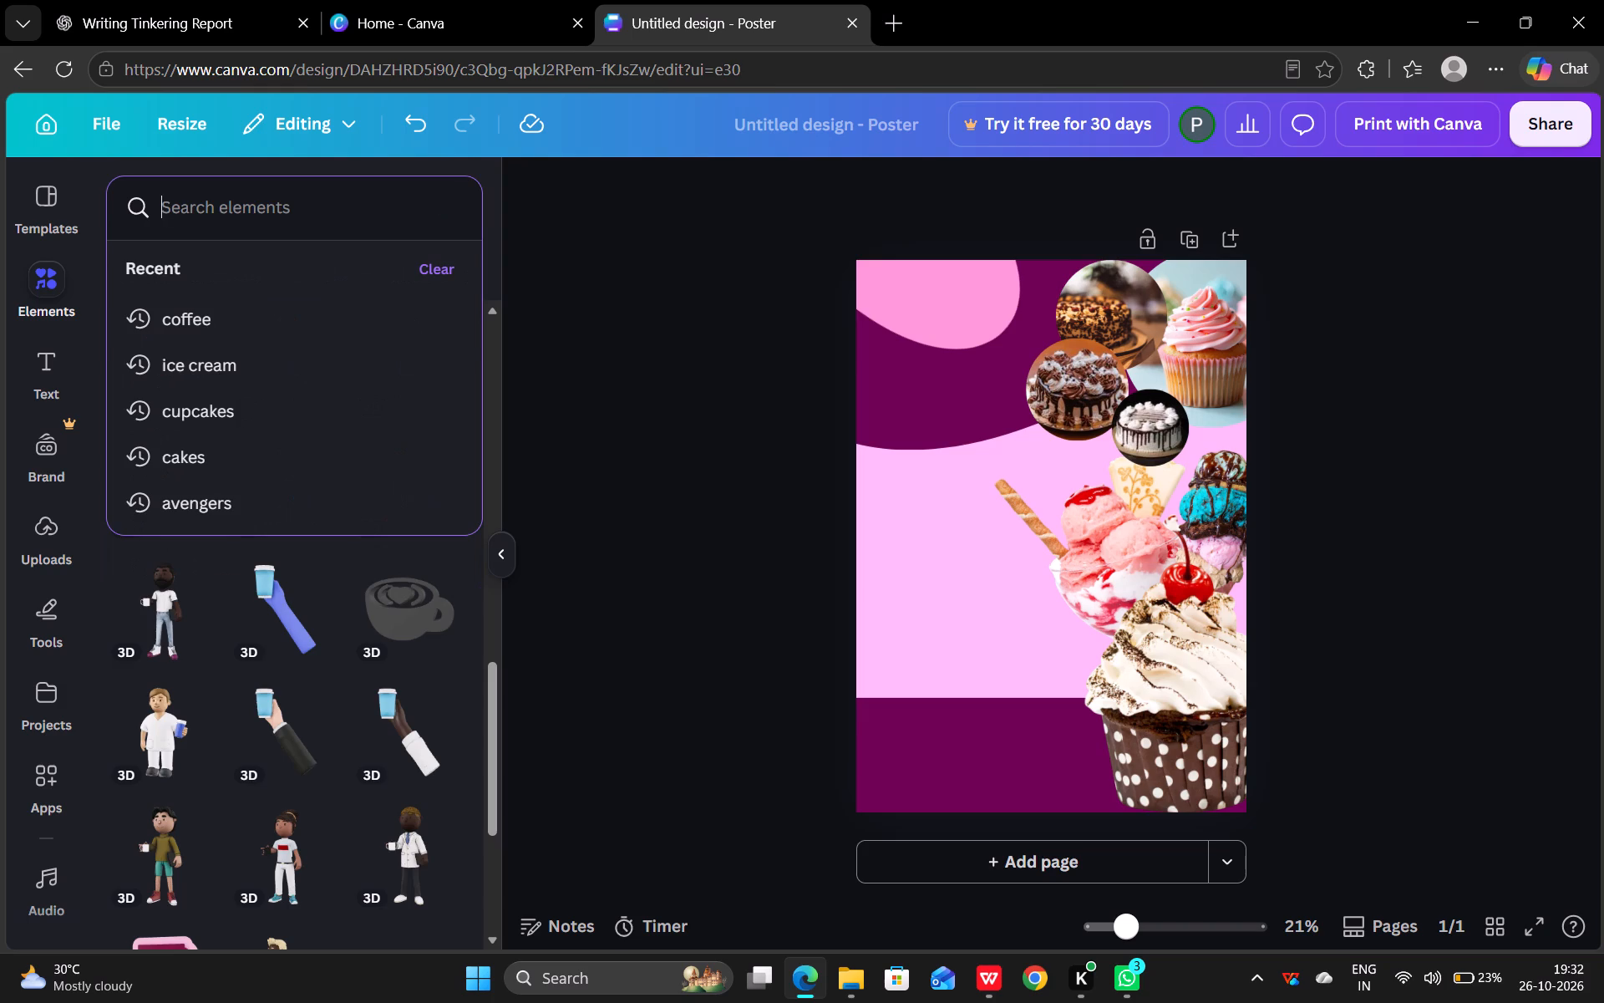
key(s)
key(h)
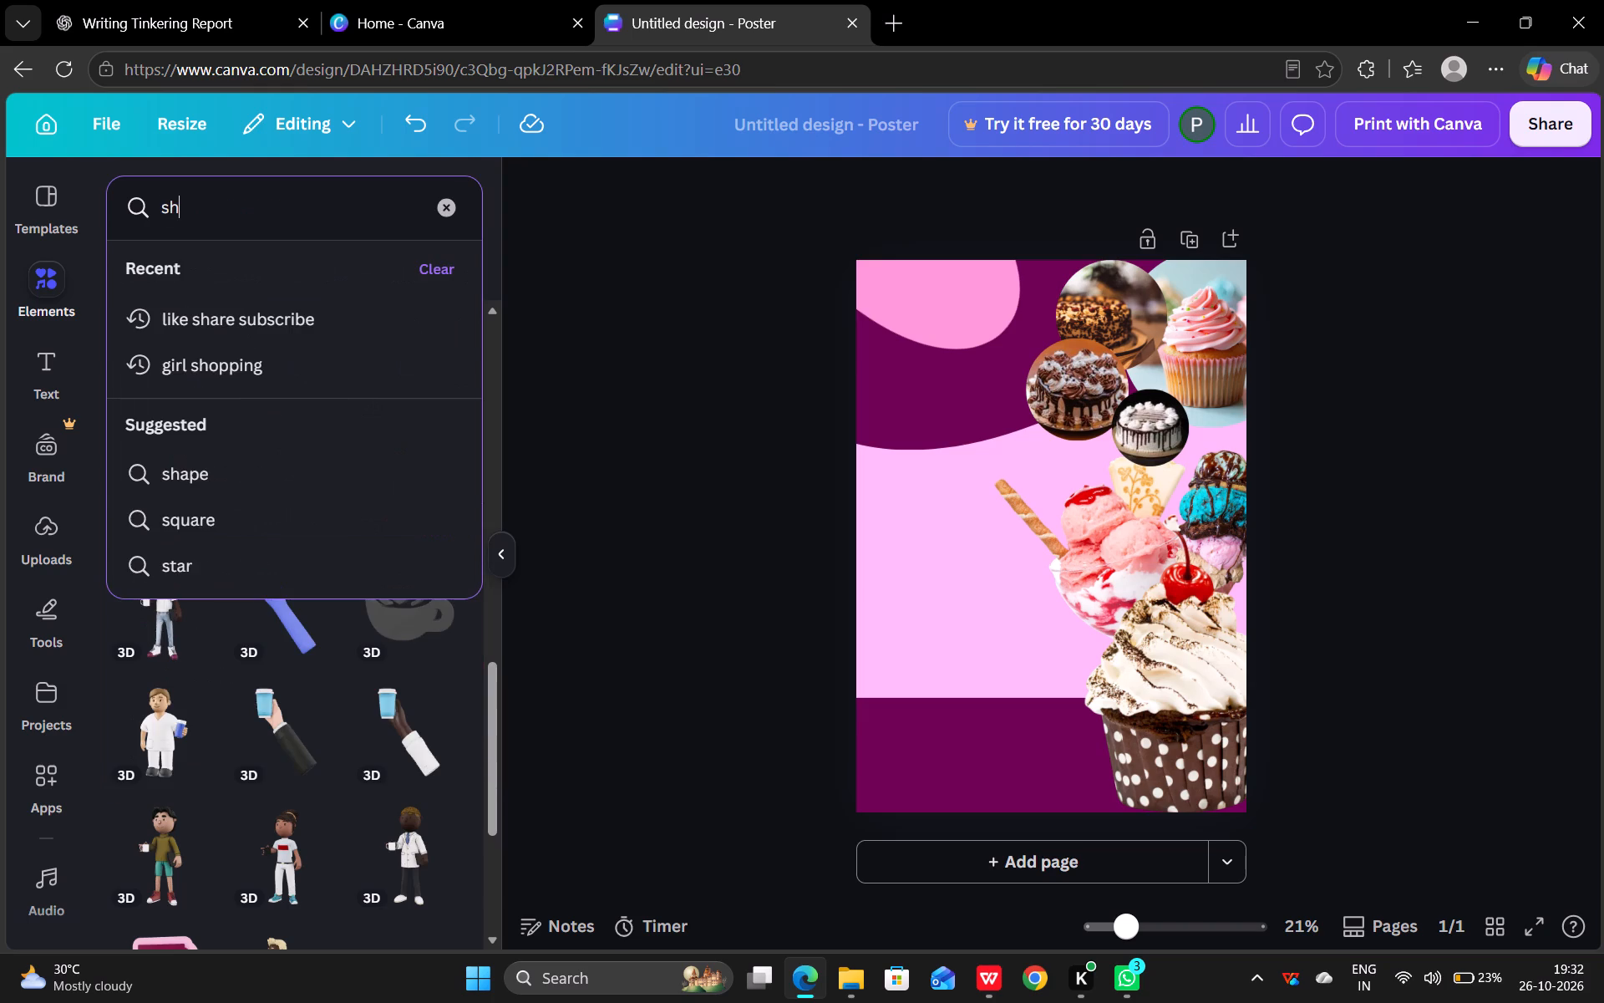
text(awa)
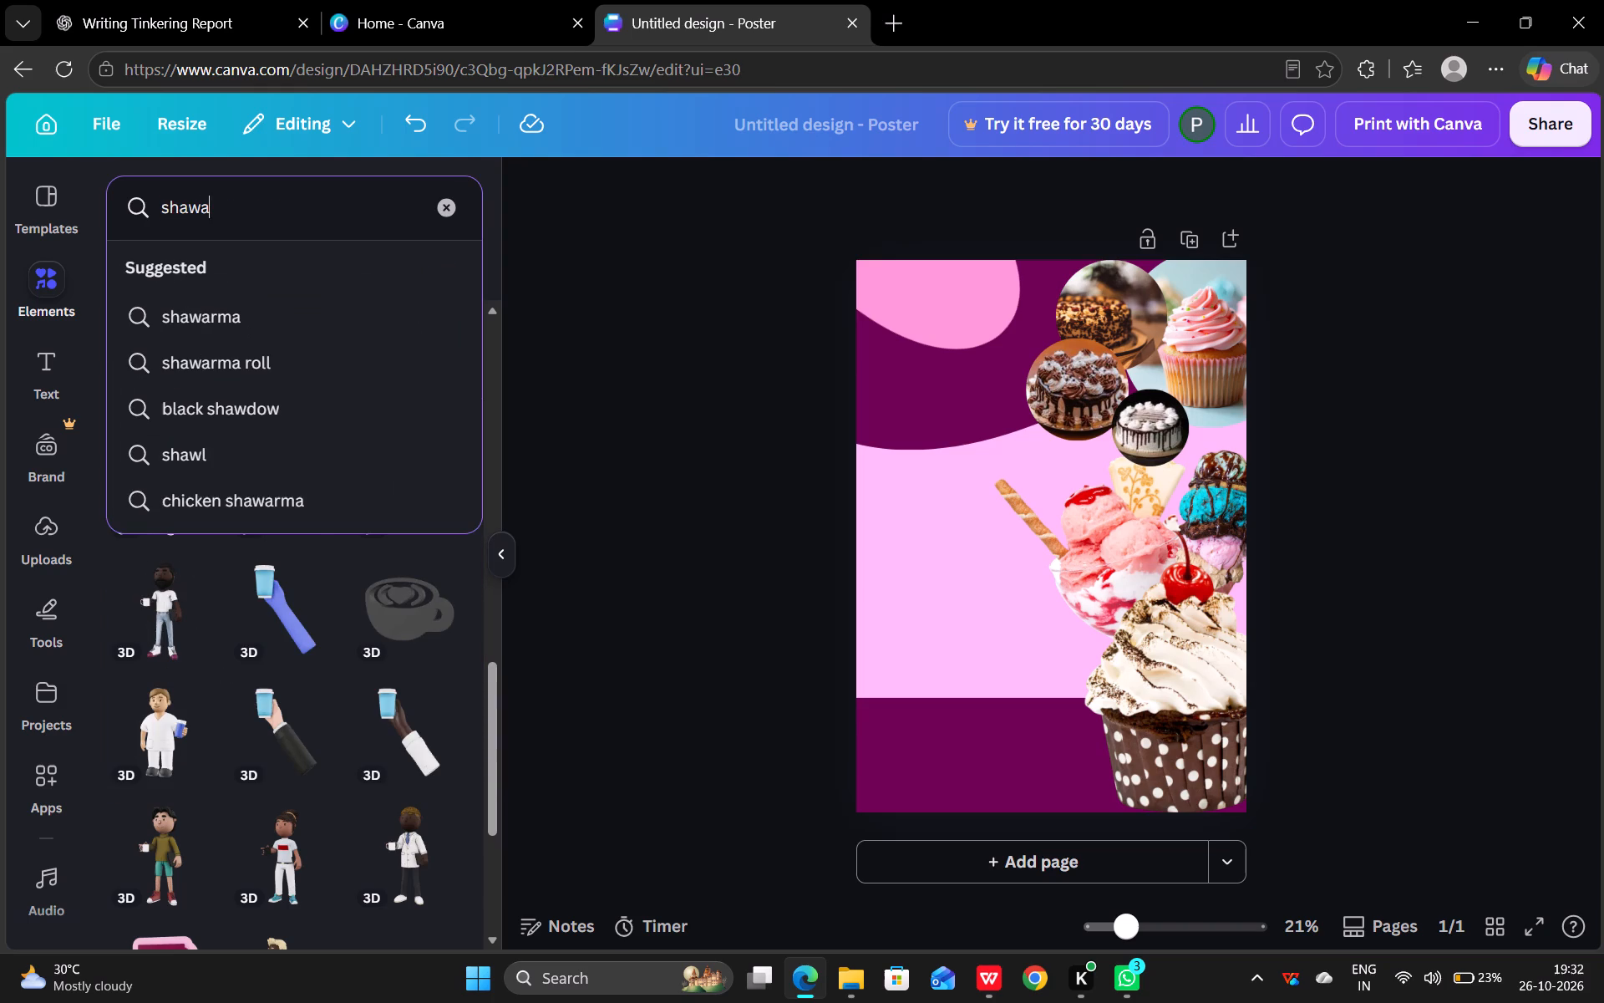
click(157, 344)
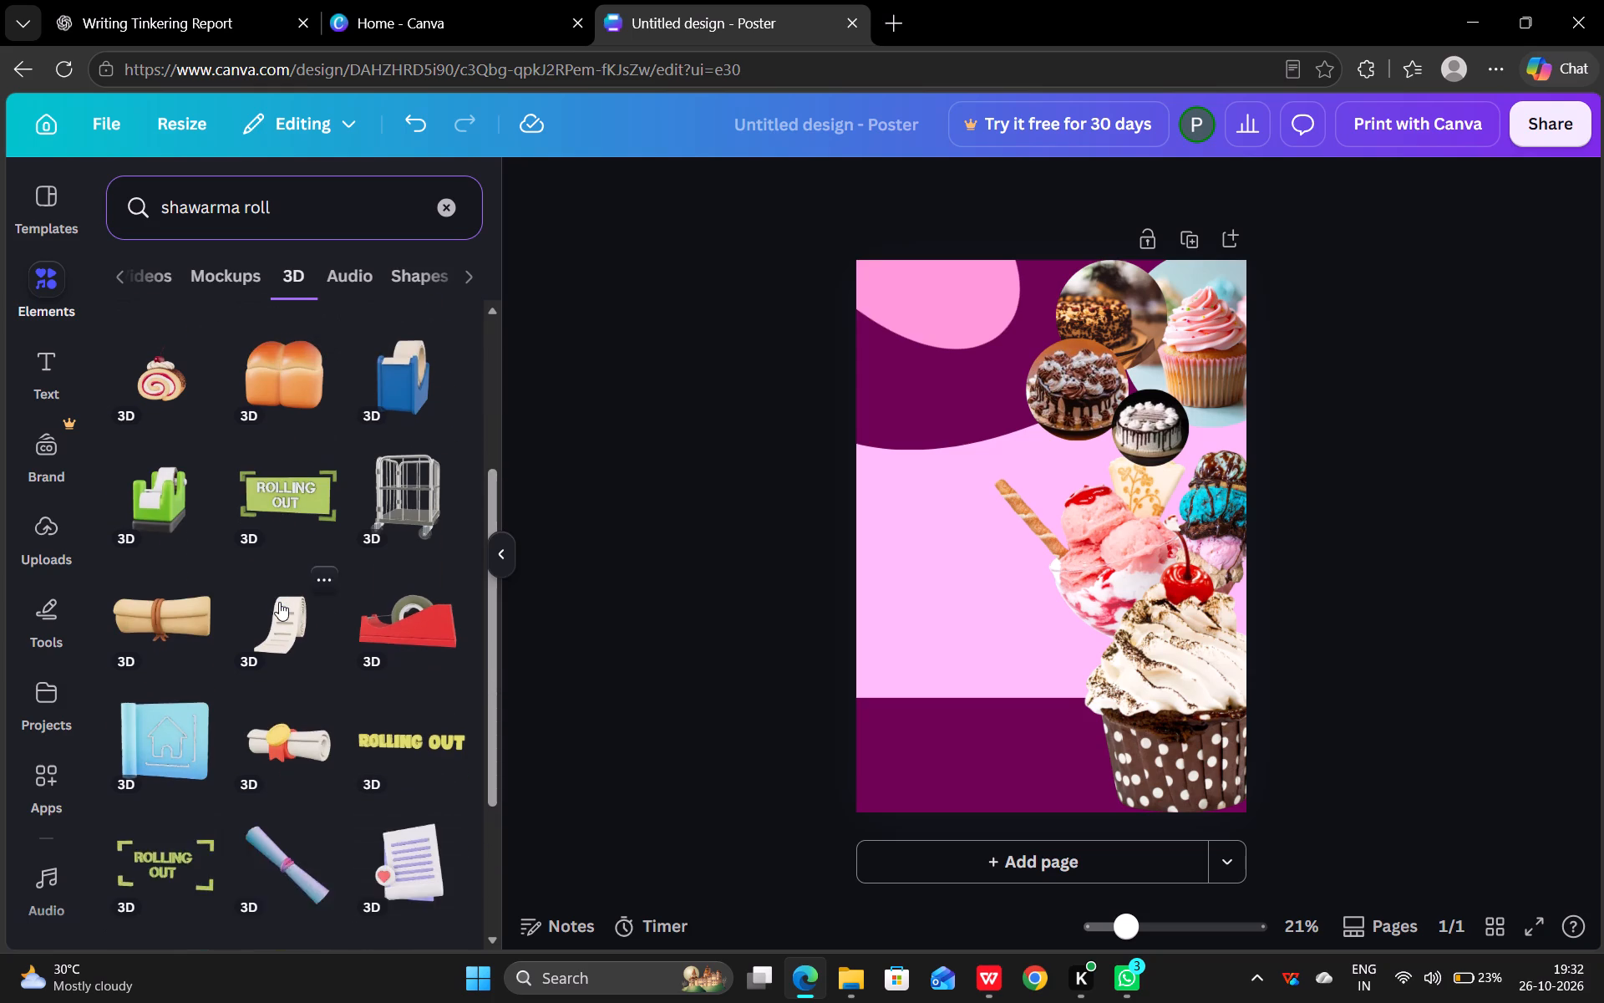
click(119, 275)
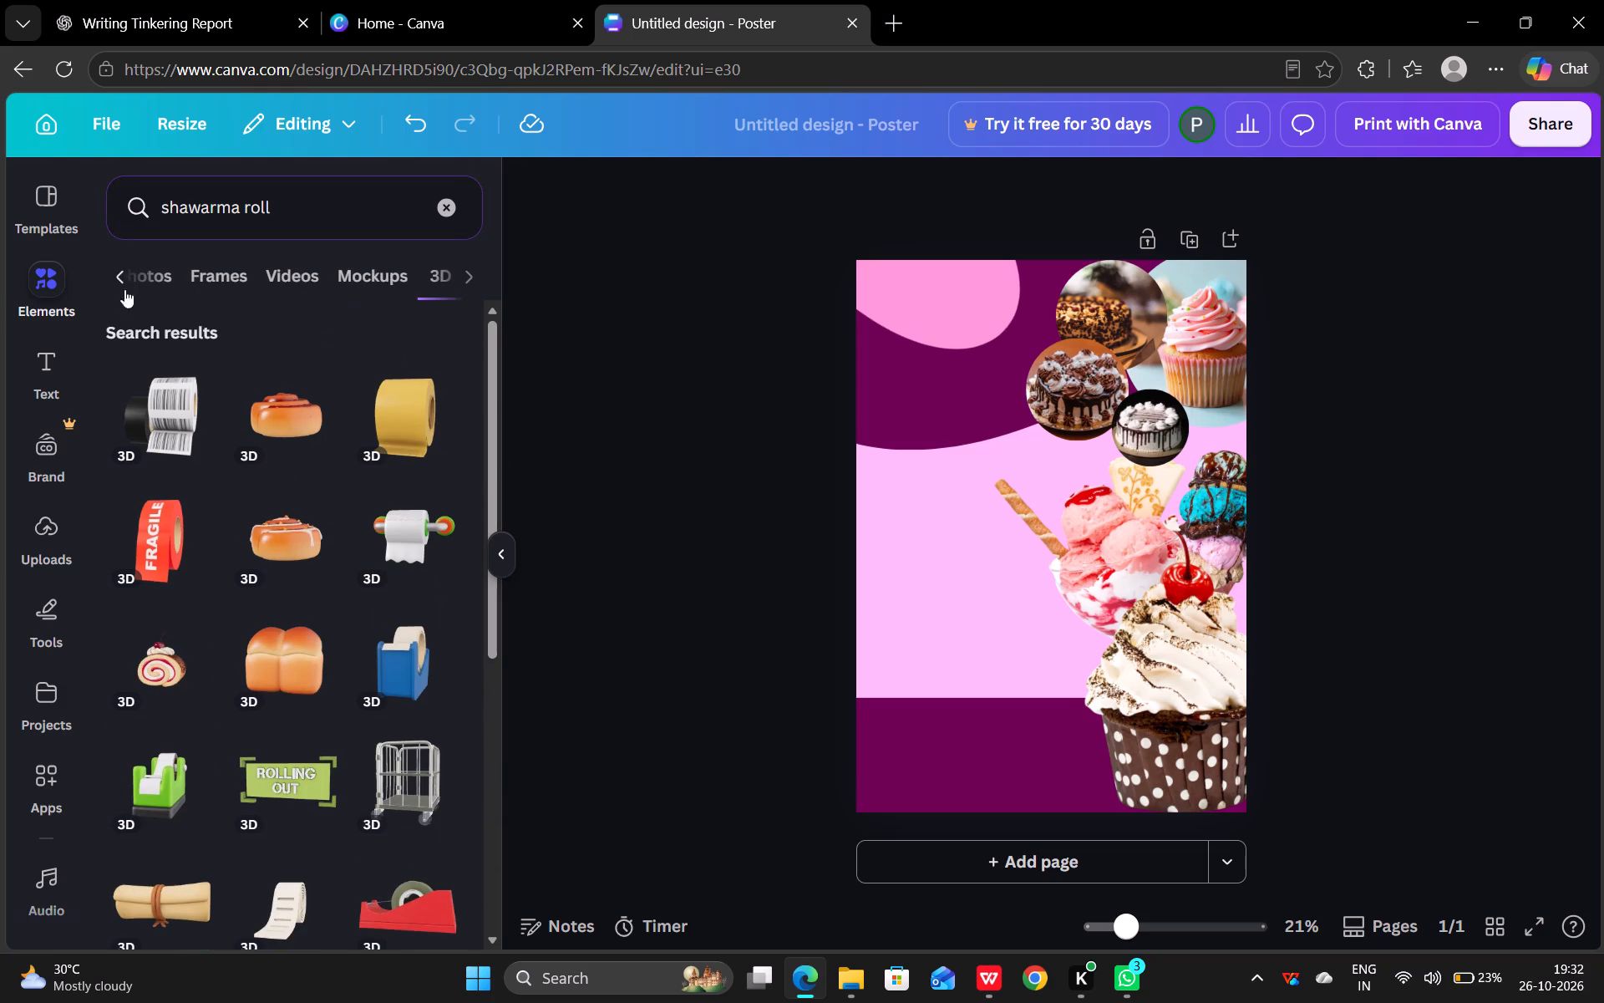
click(115, 270)
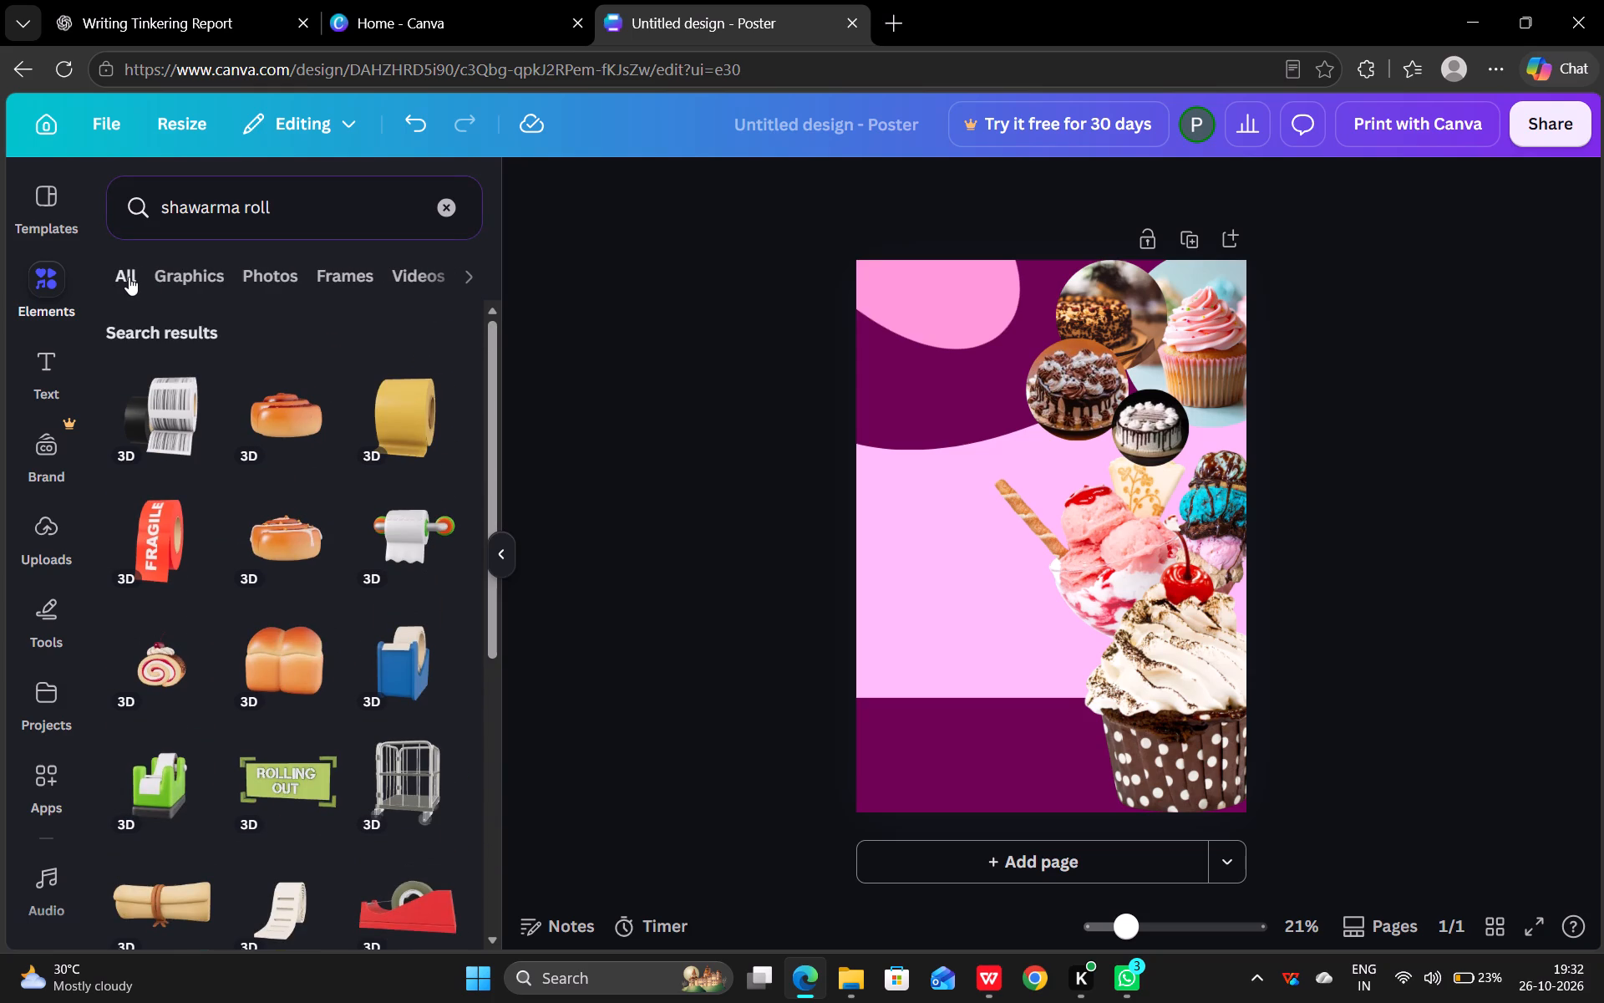
click(129, 277)
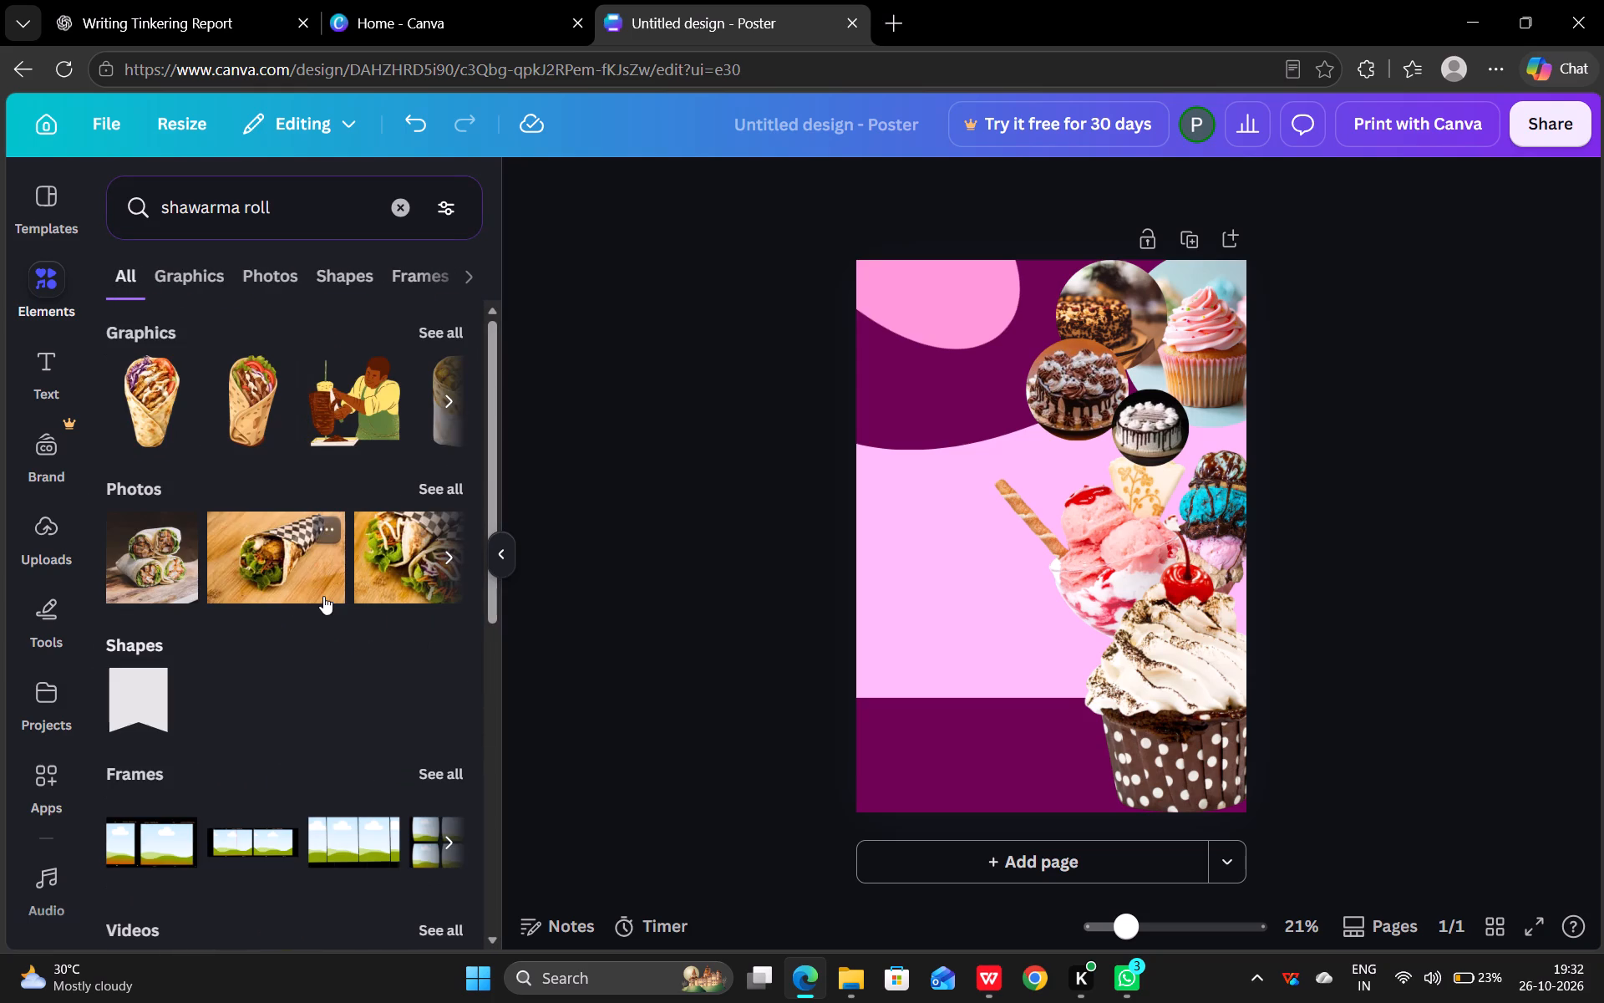
scroll(323, 596, down, 8)
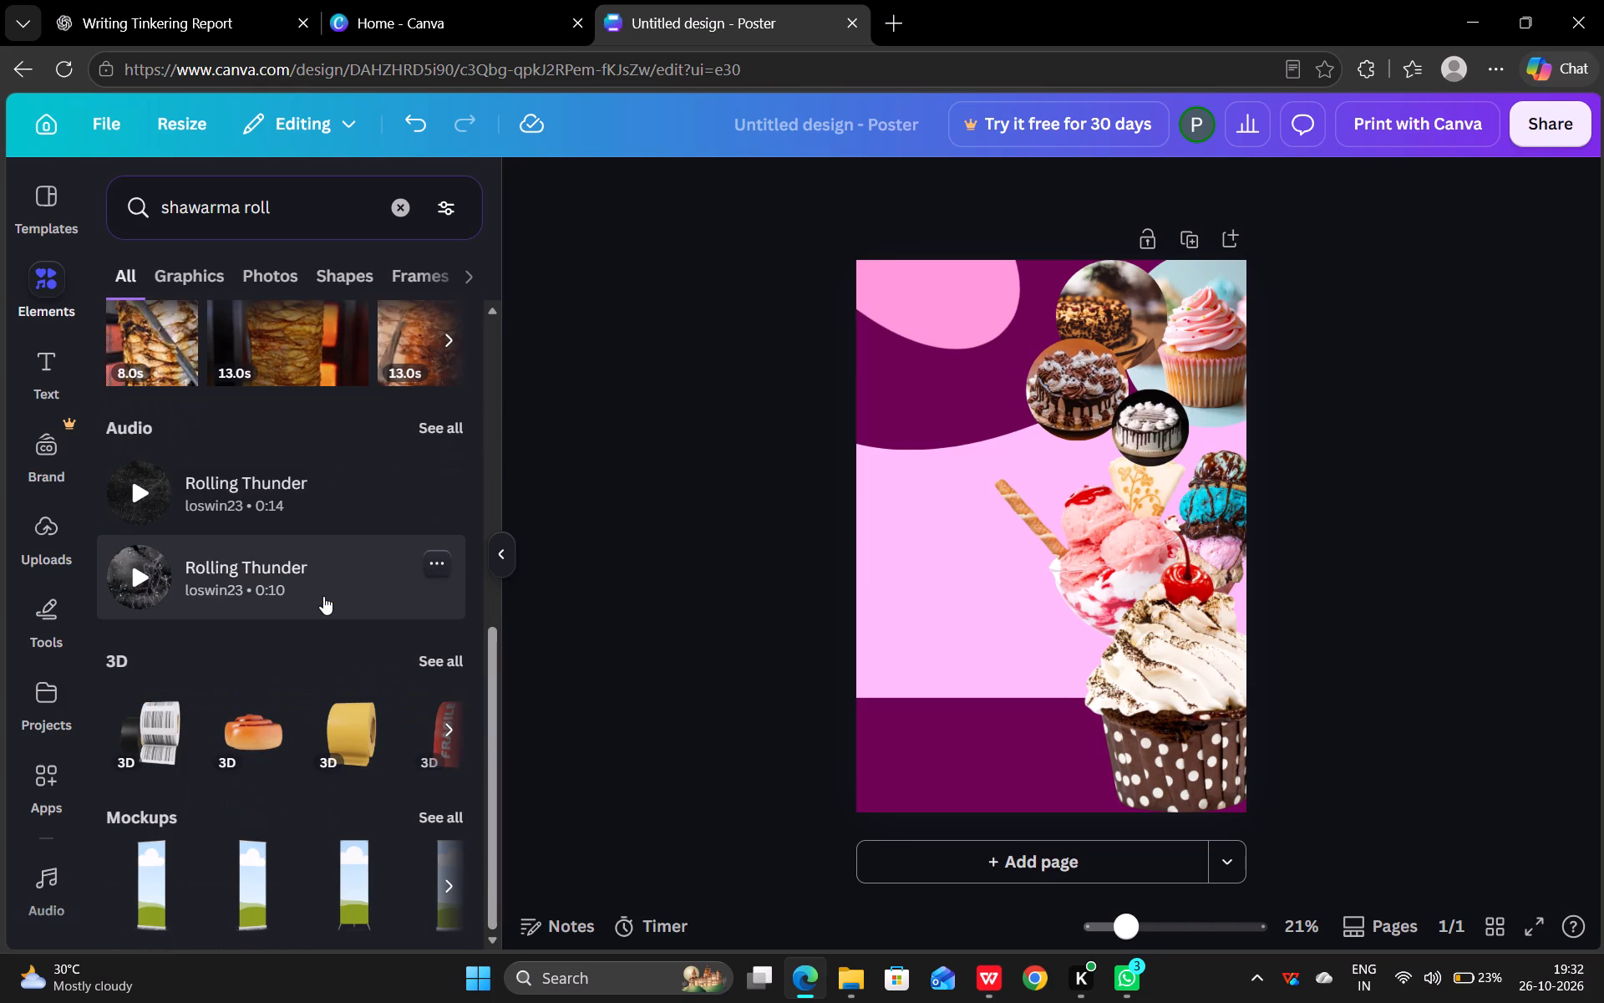
scroll(323, 596, up, 6)
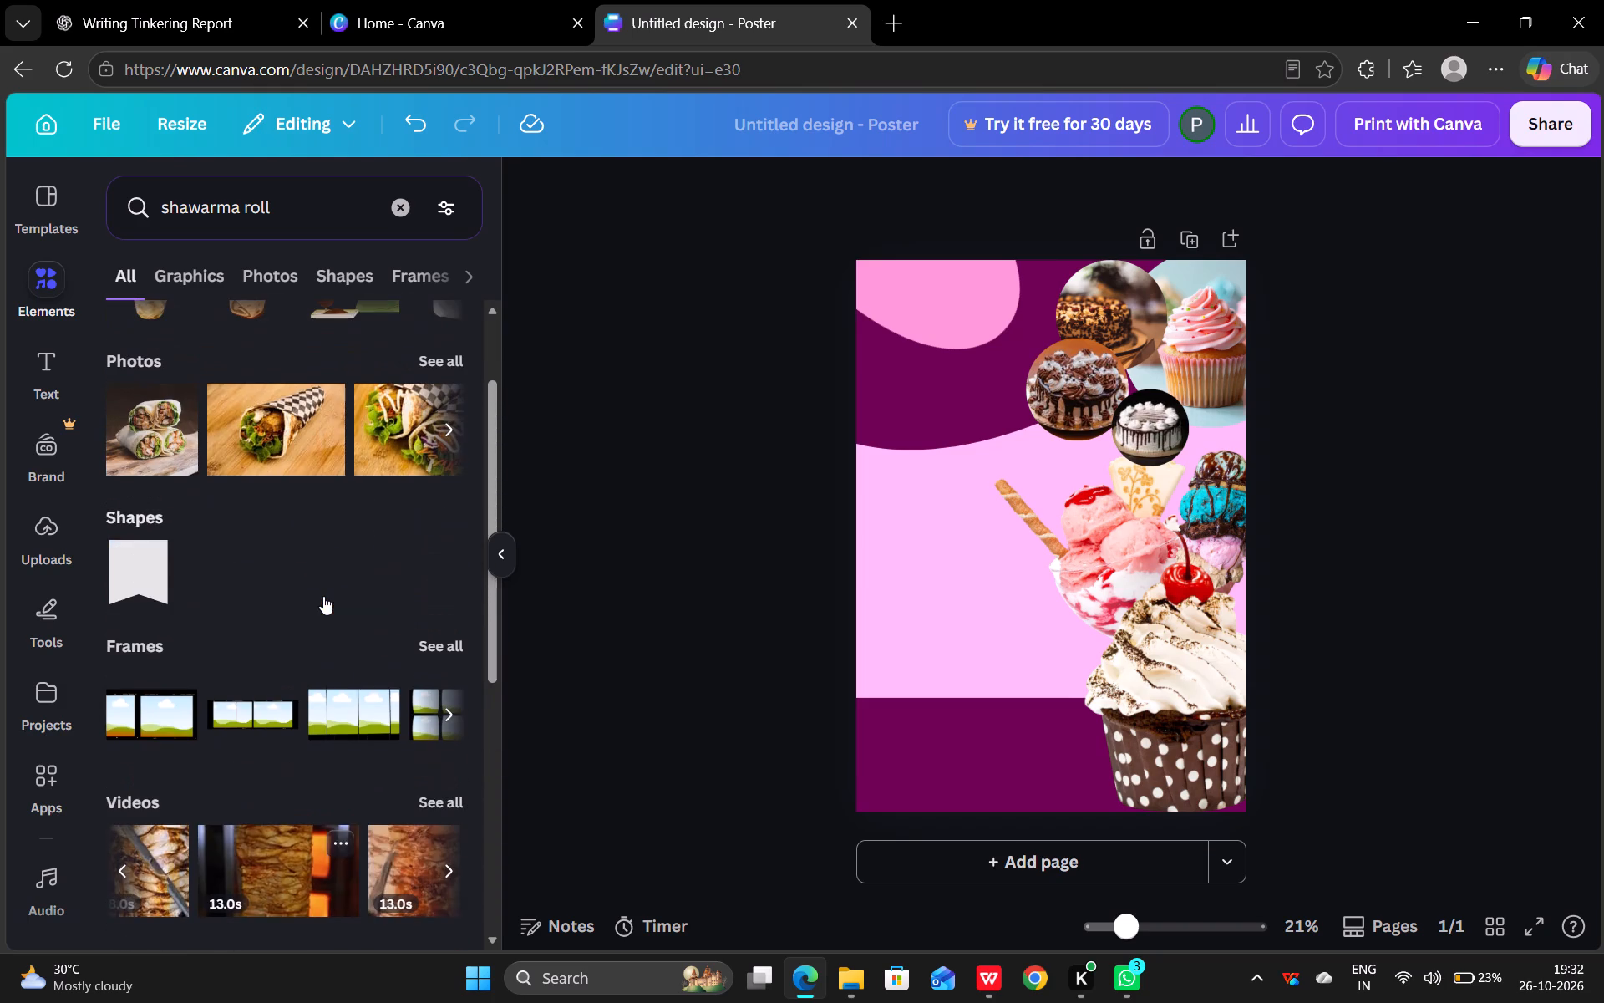
scroll(323, 596, up, 3)
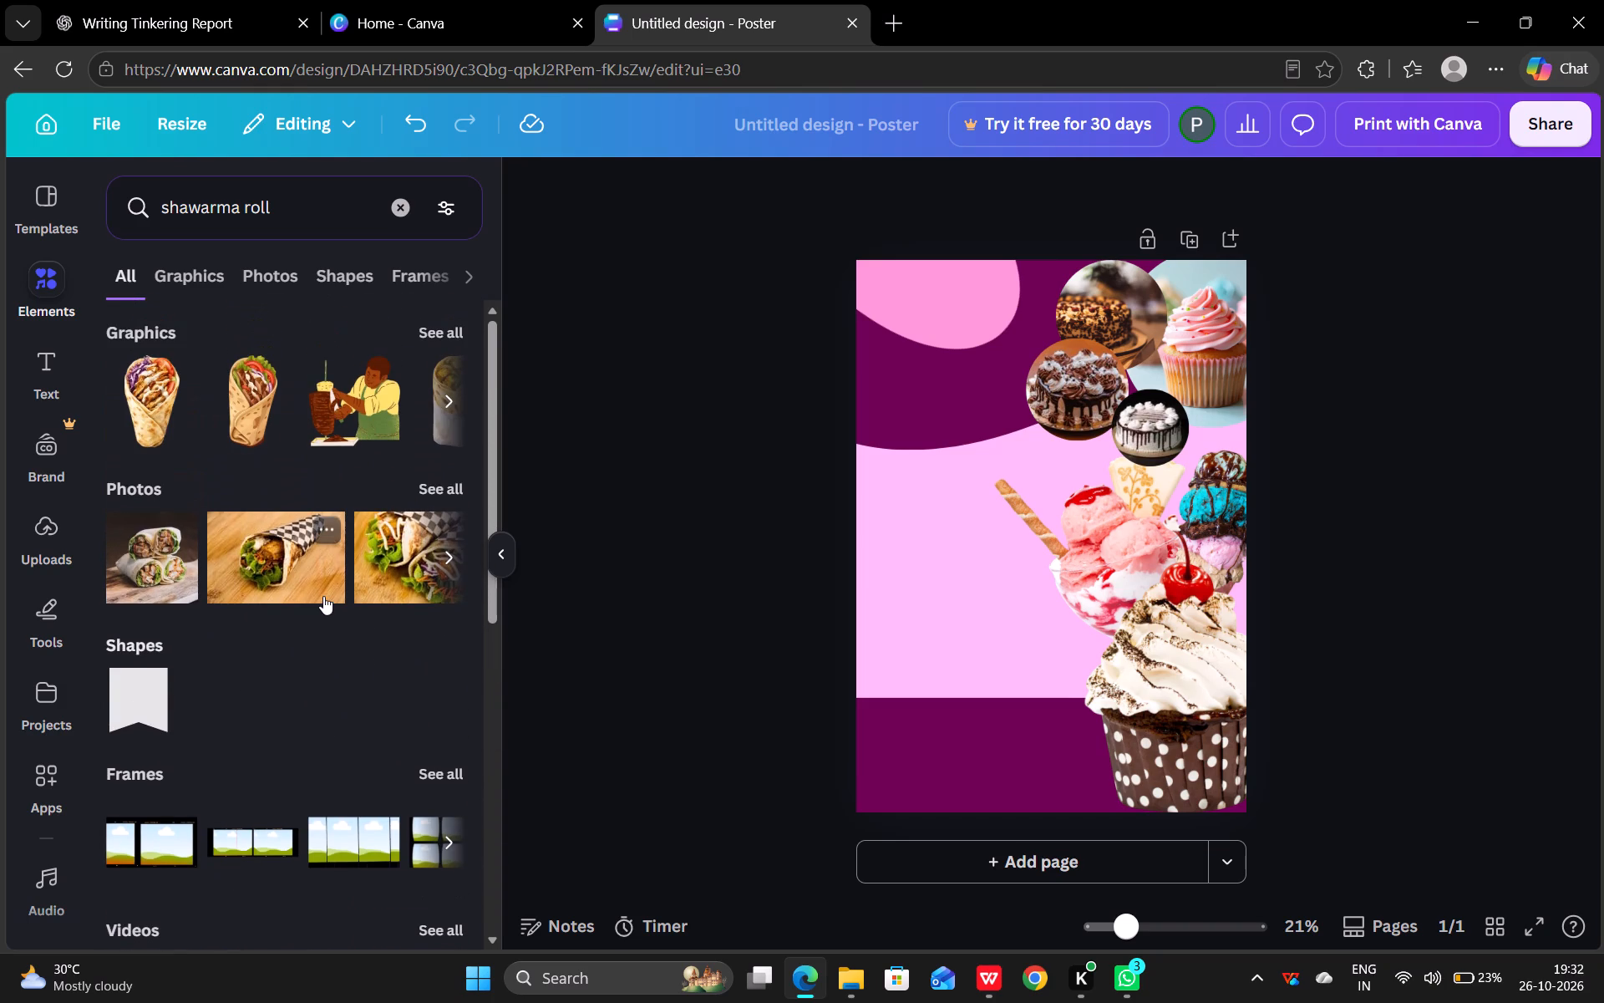
scroll(323, 596, down, 5)
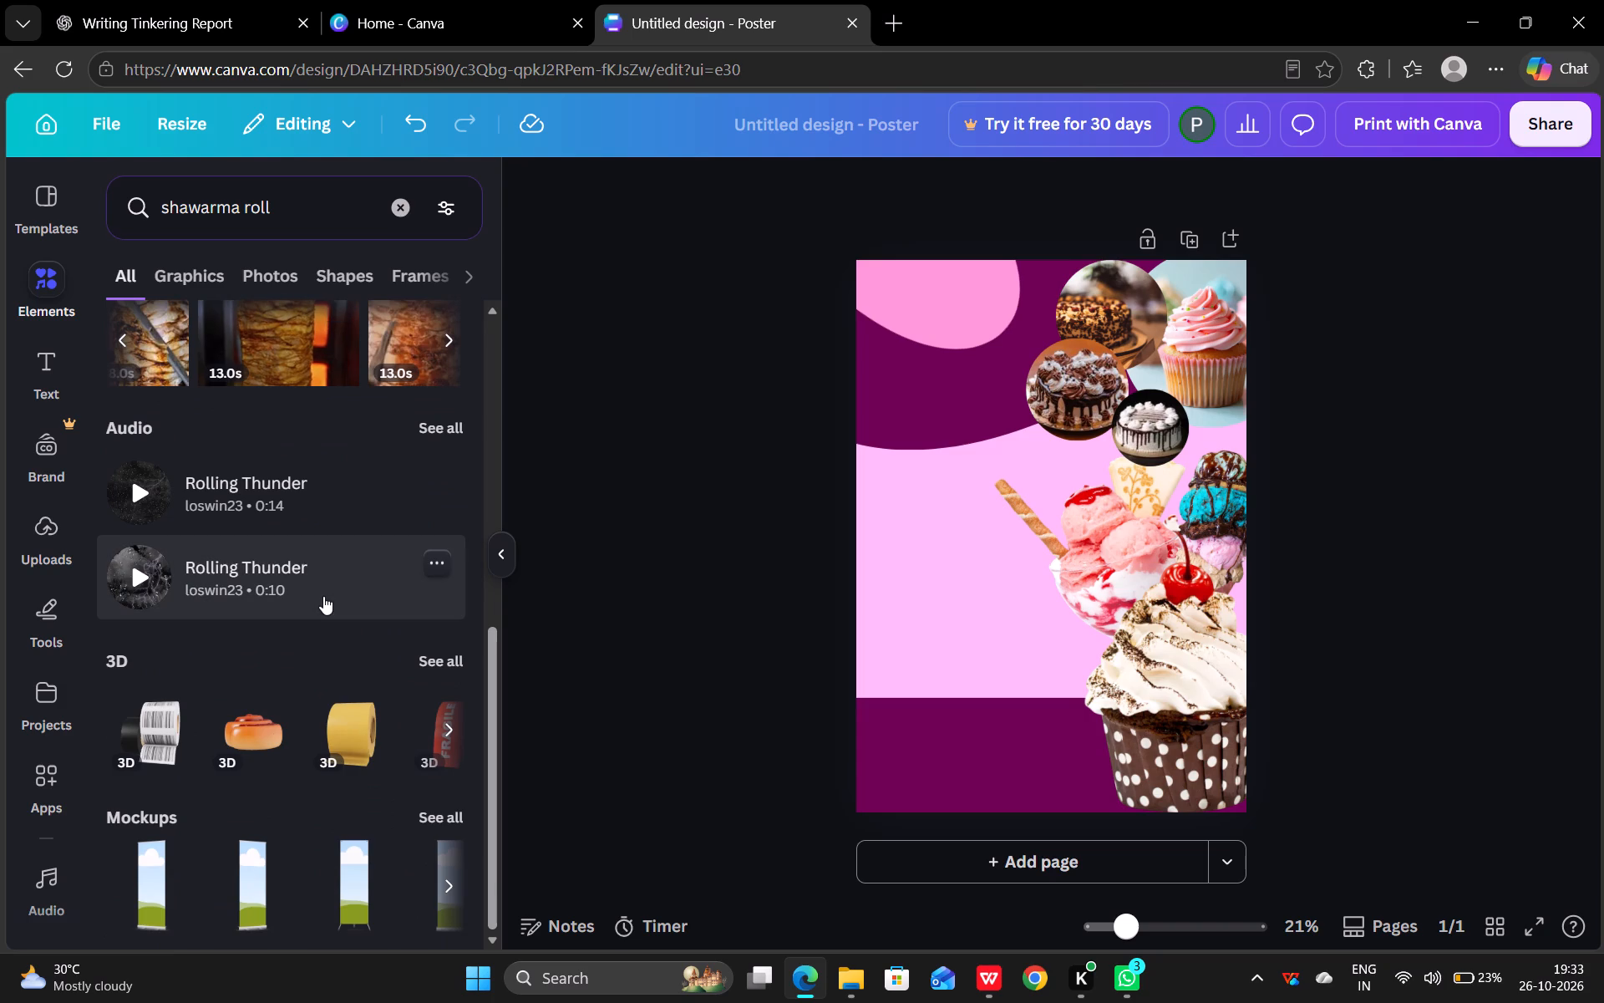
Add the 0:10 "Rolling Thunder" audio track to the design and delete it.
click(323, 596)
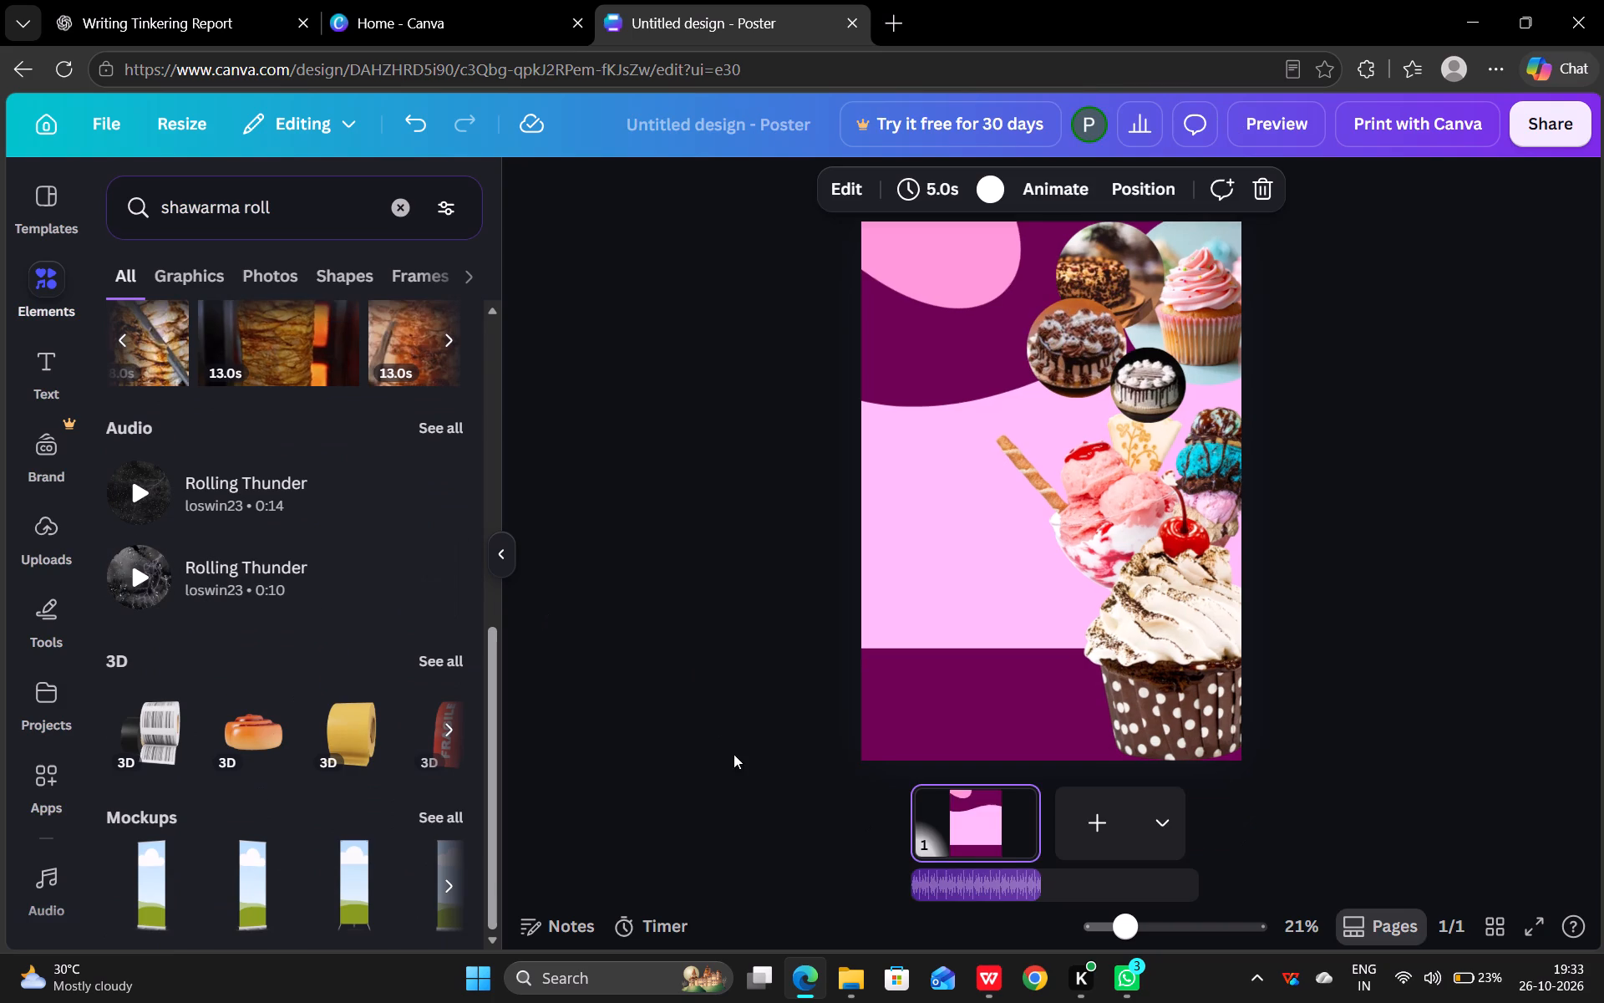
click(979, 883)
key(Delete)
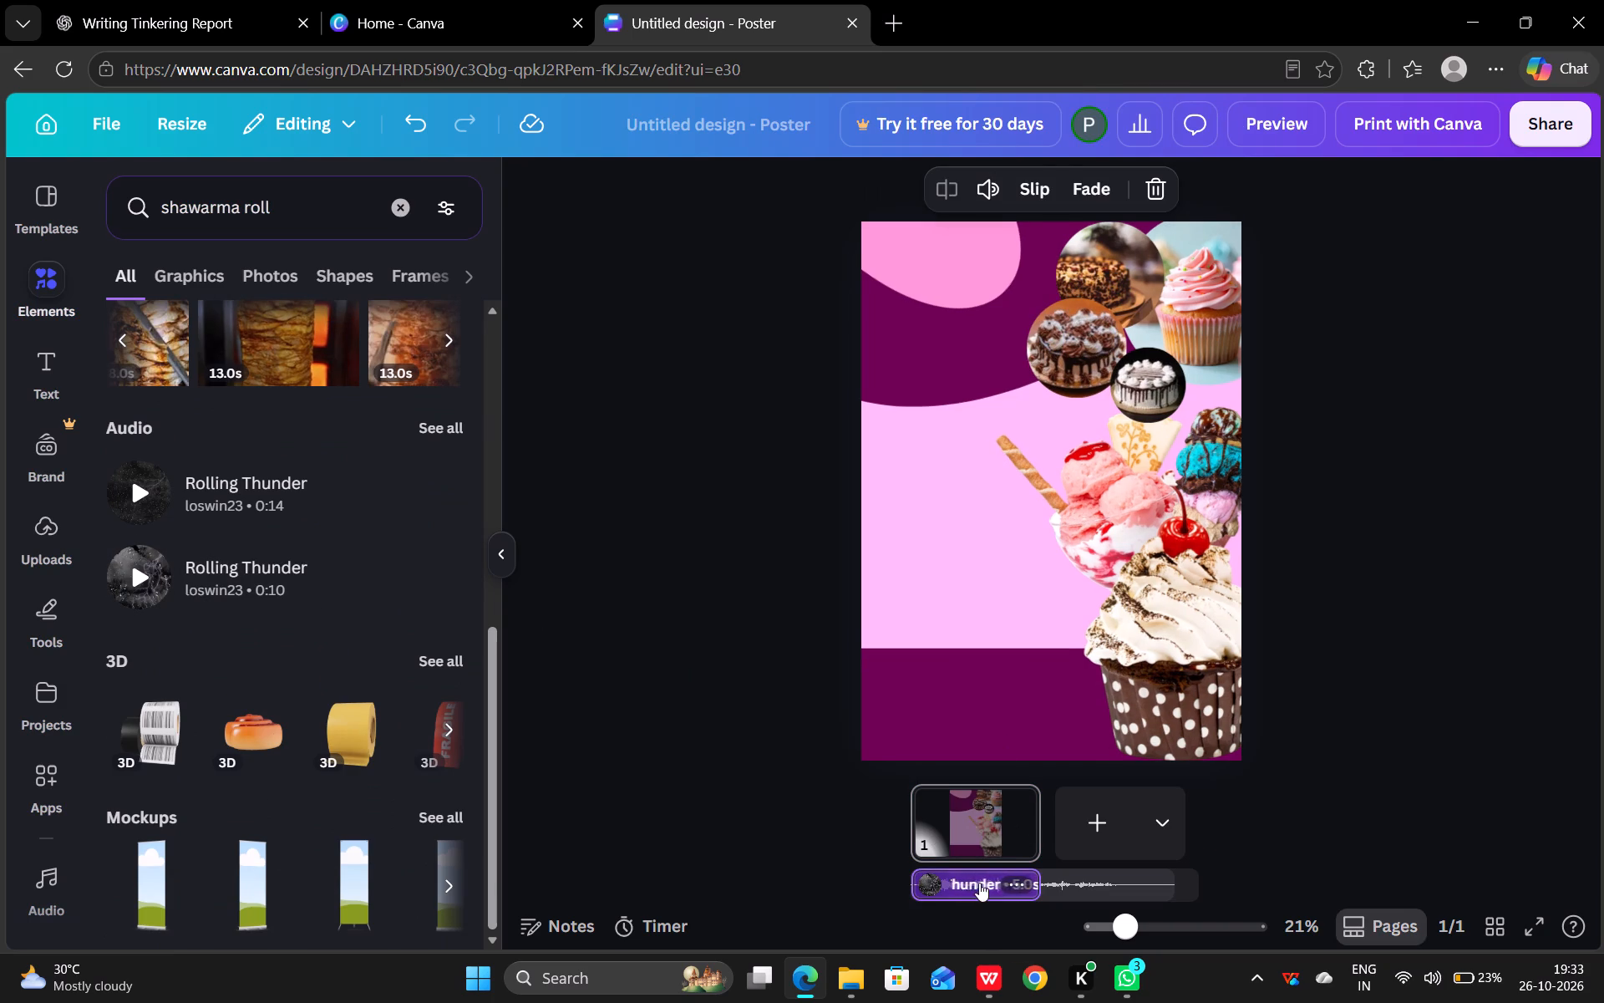
Shift the pink heart in the poster's upper-left corner slightly to the right within the magenta header.
click(1040, 649)
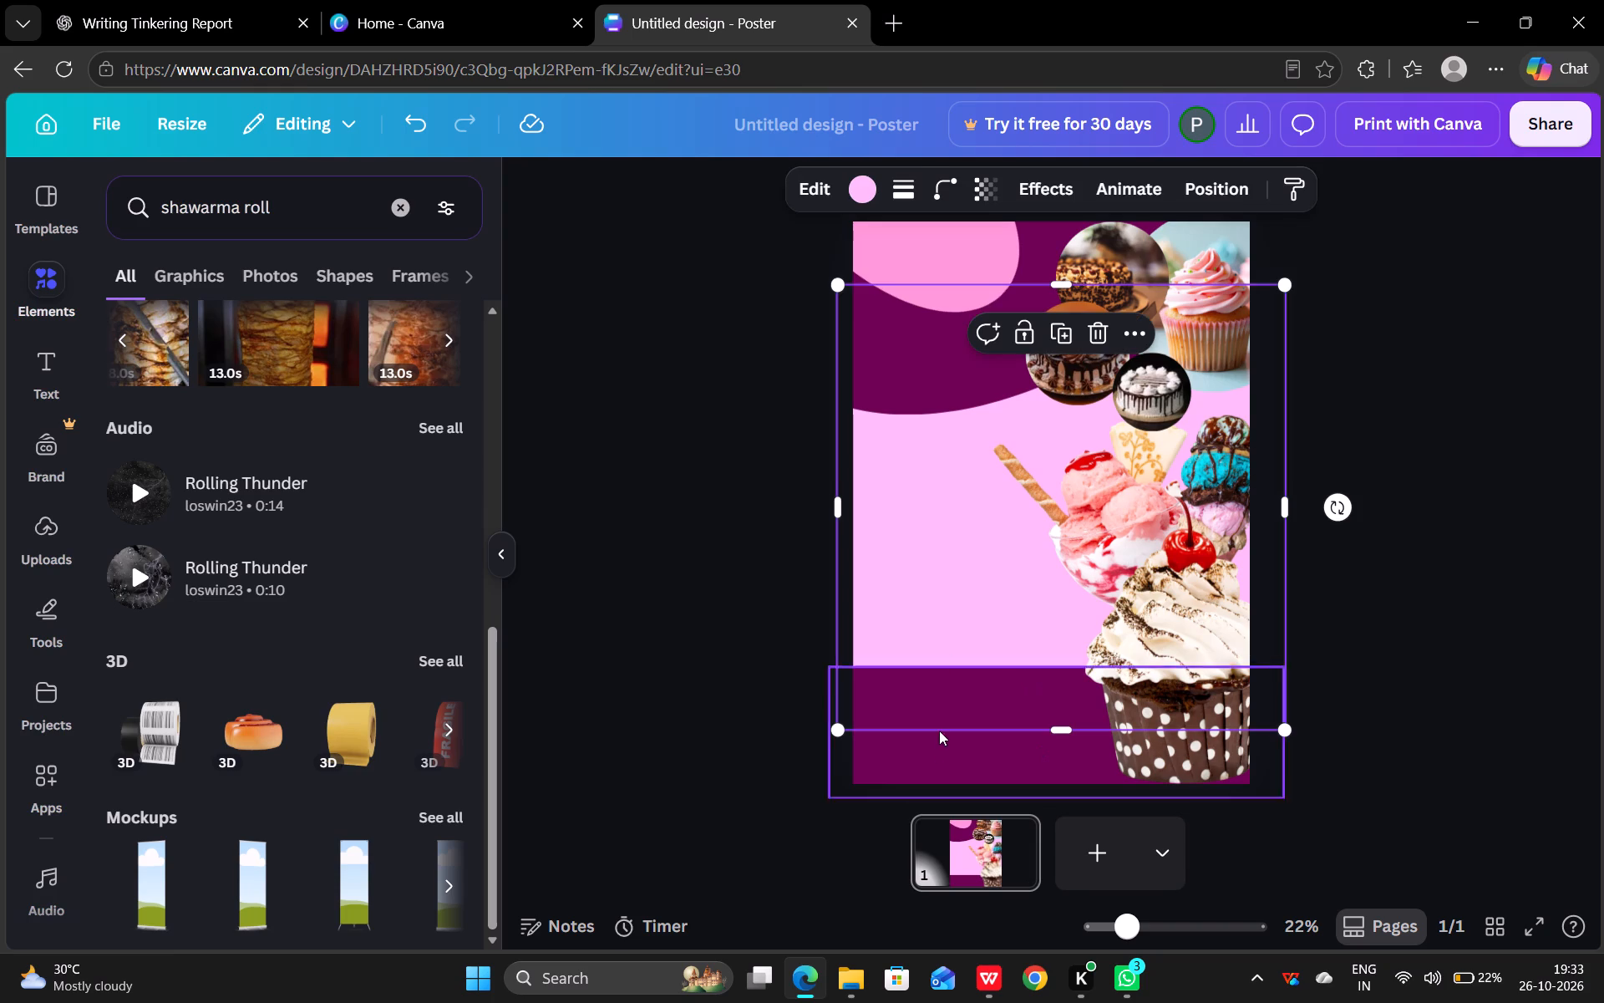
click(940, 746)
double_click(955, 272)
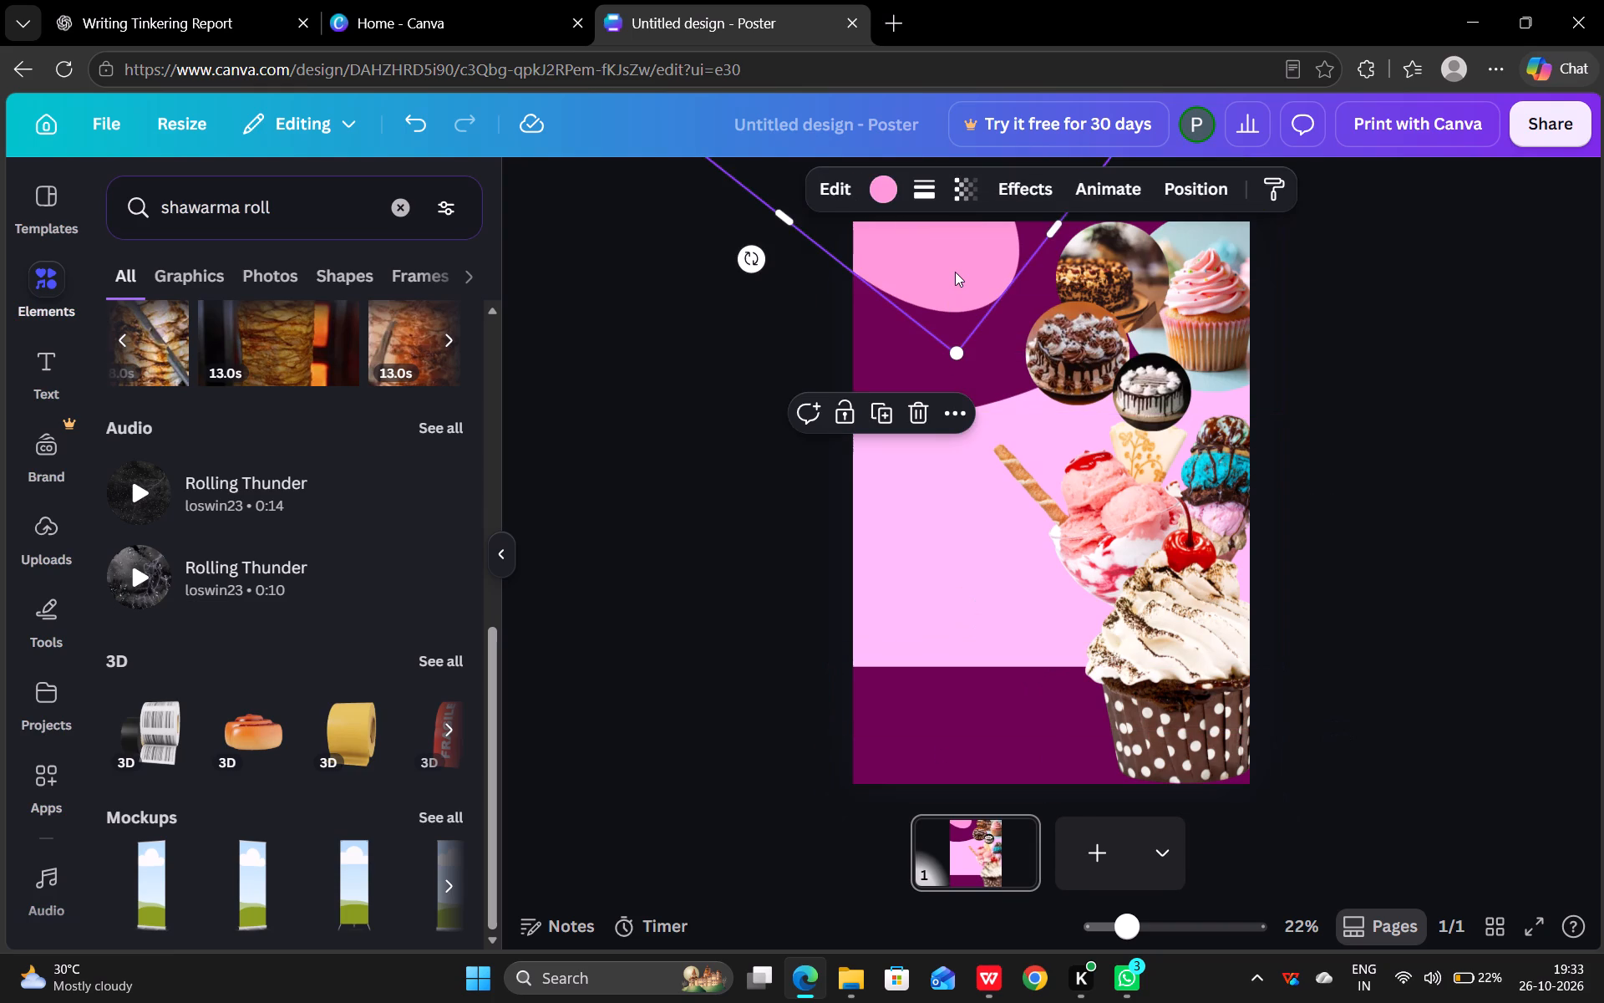
drag(955, 272, 970, 274)
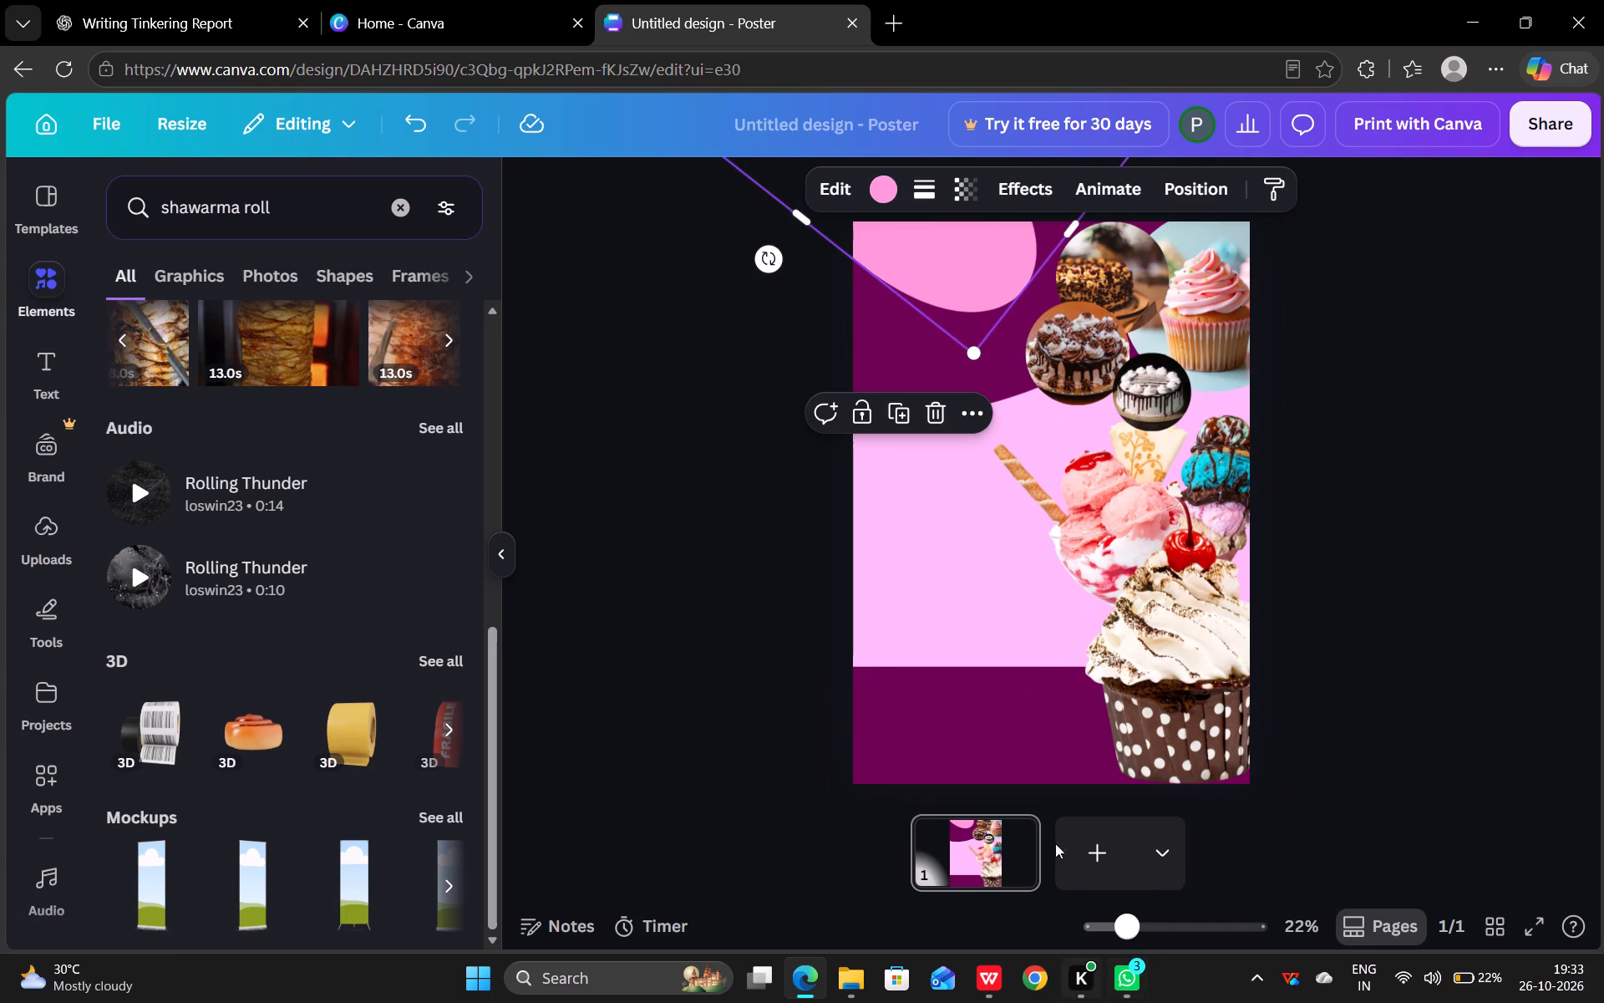
click(624, 393)
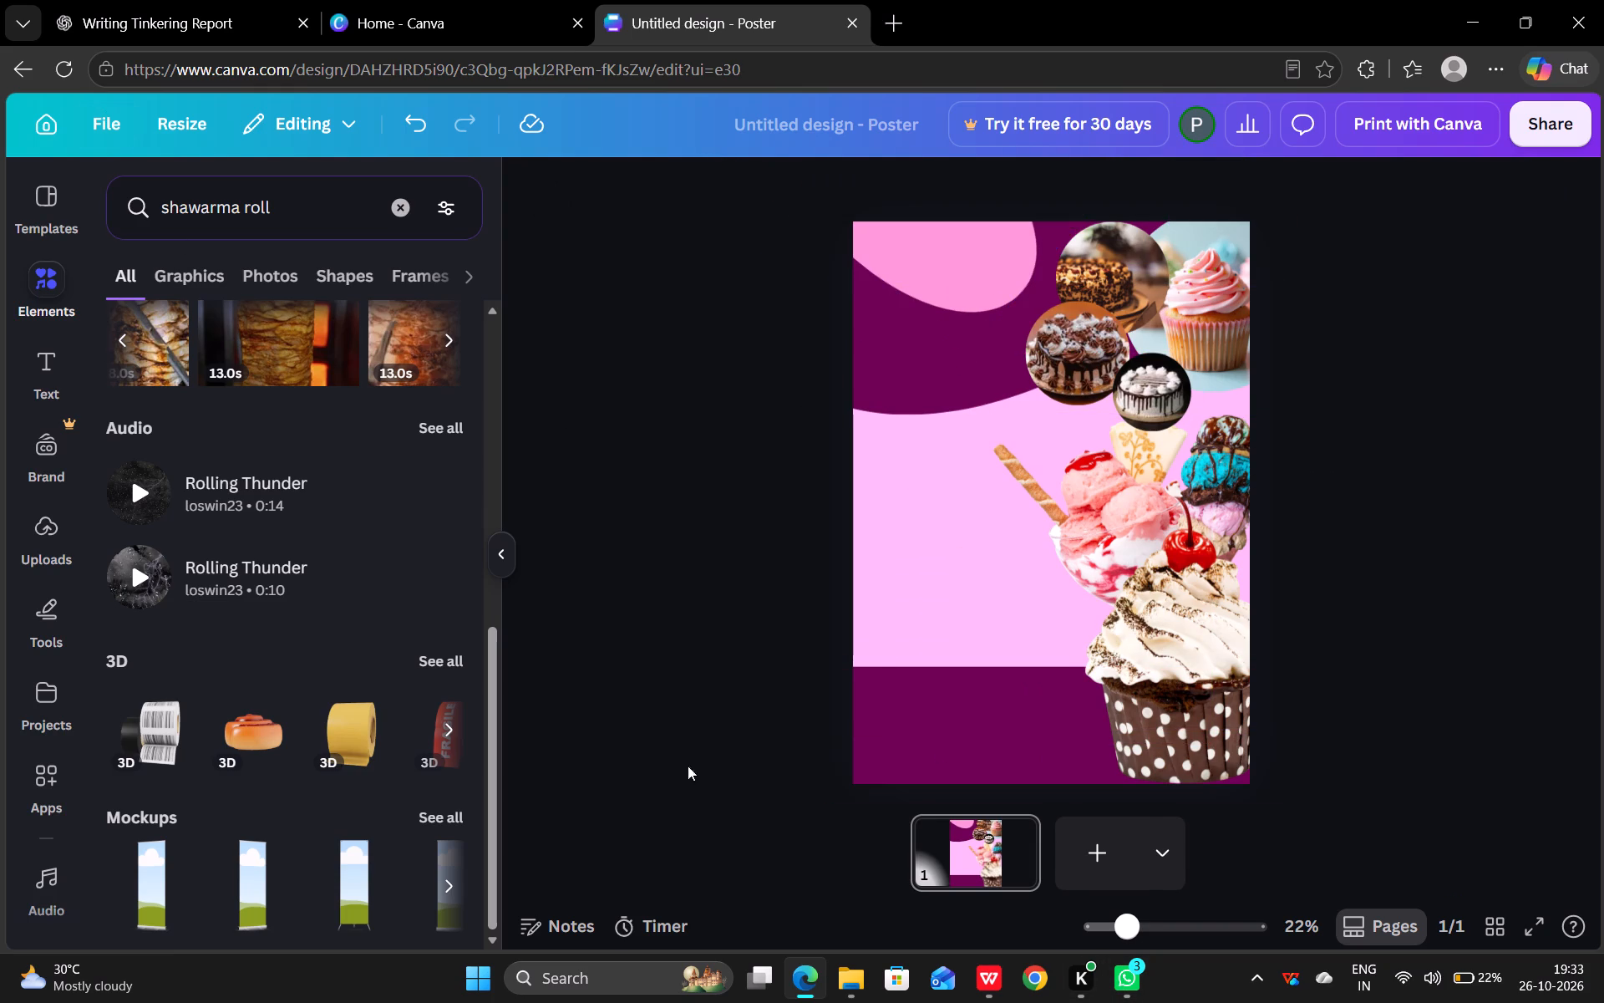